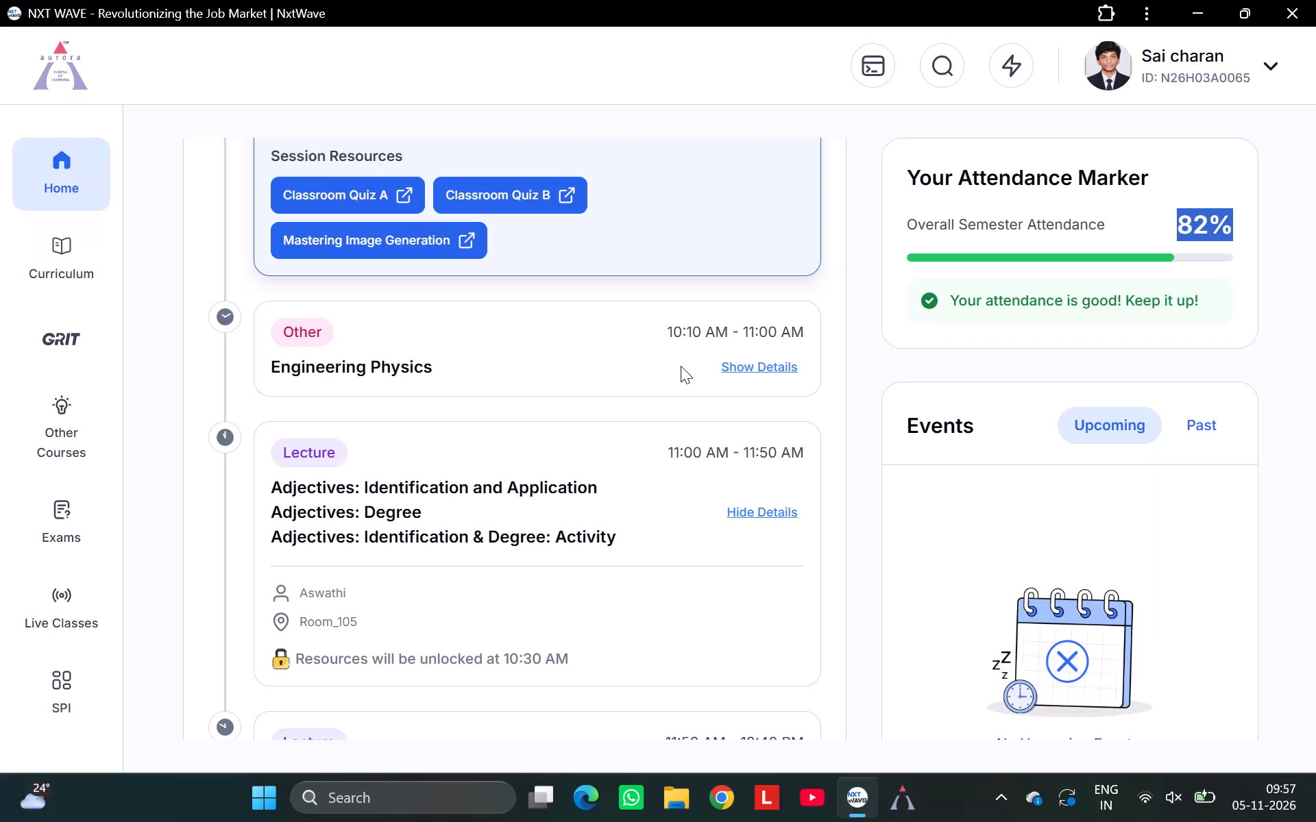
Look through the in-progress courses under Continue from Where You Left Off on the home page.
scroll(621, 406, up, 9)
scroll(579, 290, left, 4)
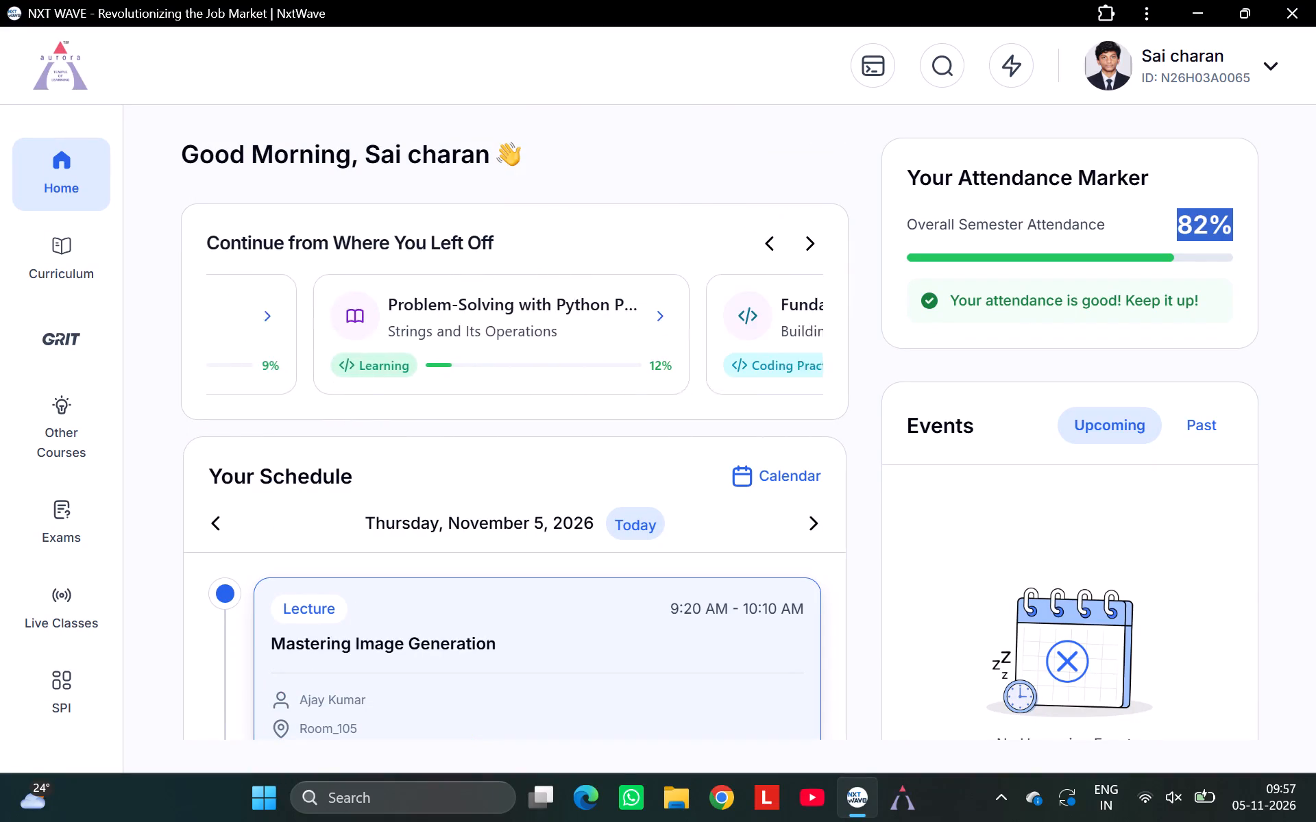
scroll(579, 290, left, 4)
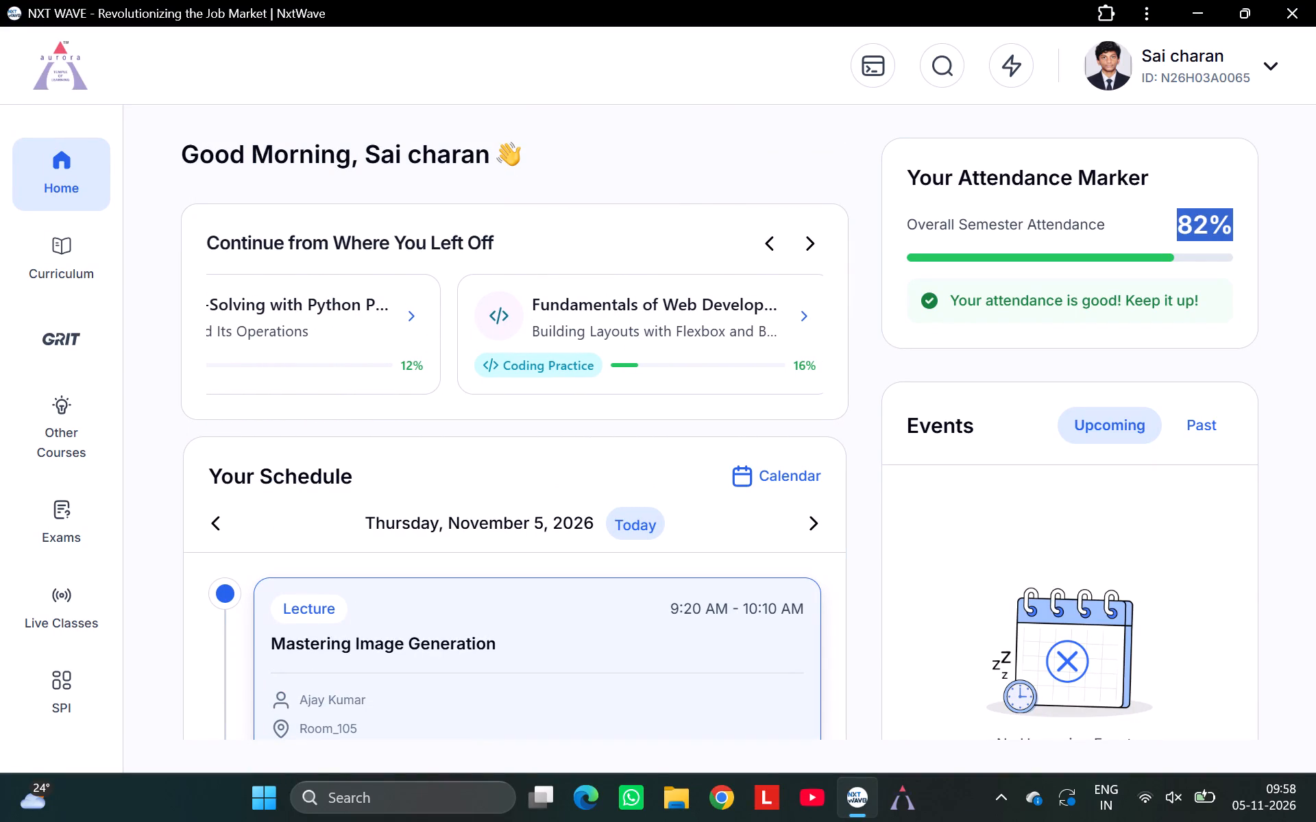
scroll(481, 336, right, 3)
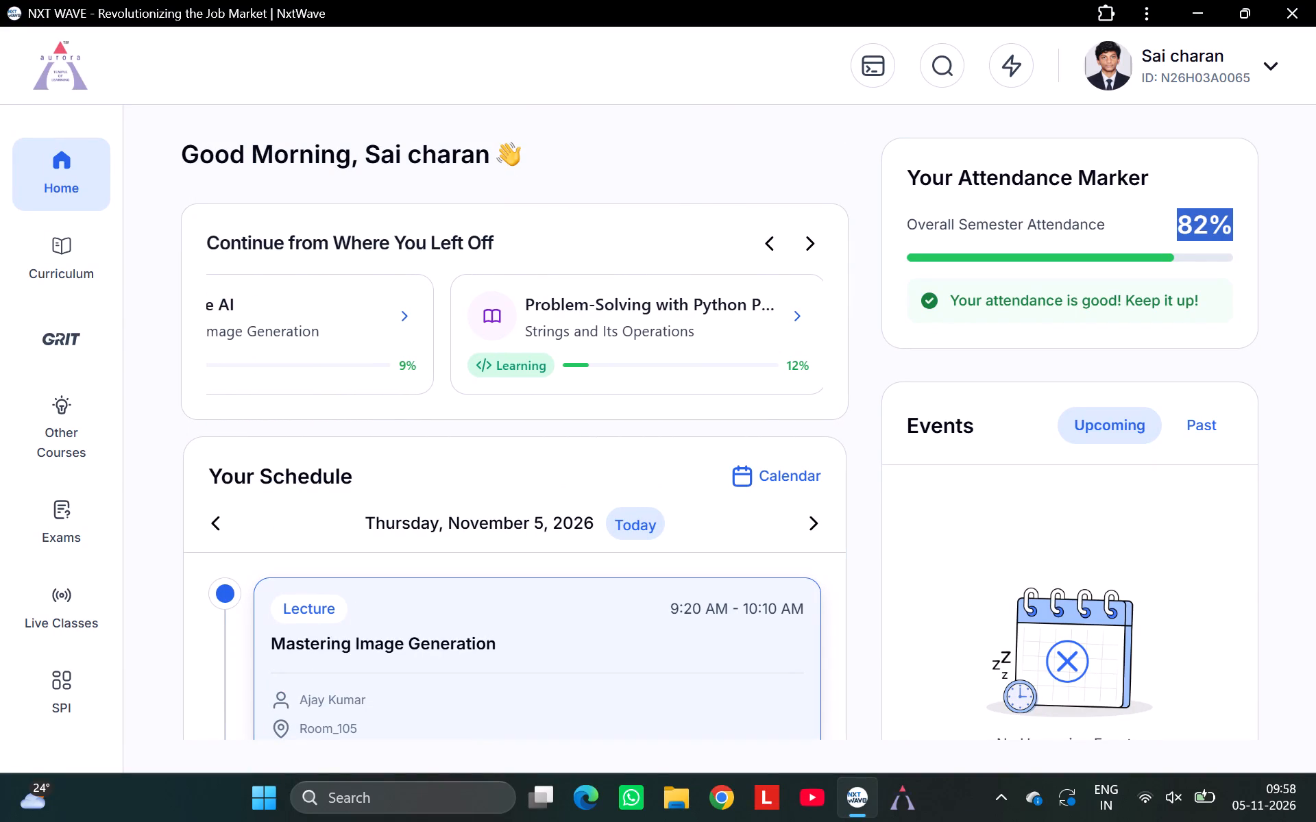
scroll(668, 364, left, 1)
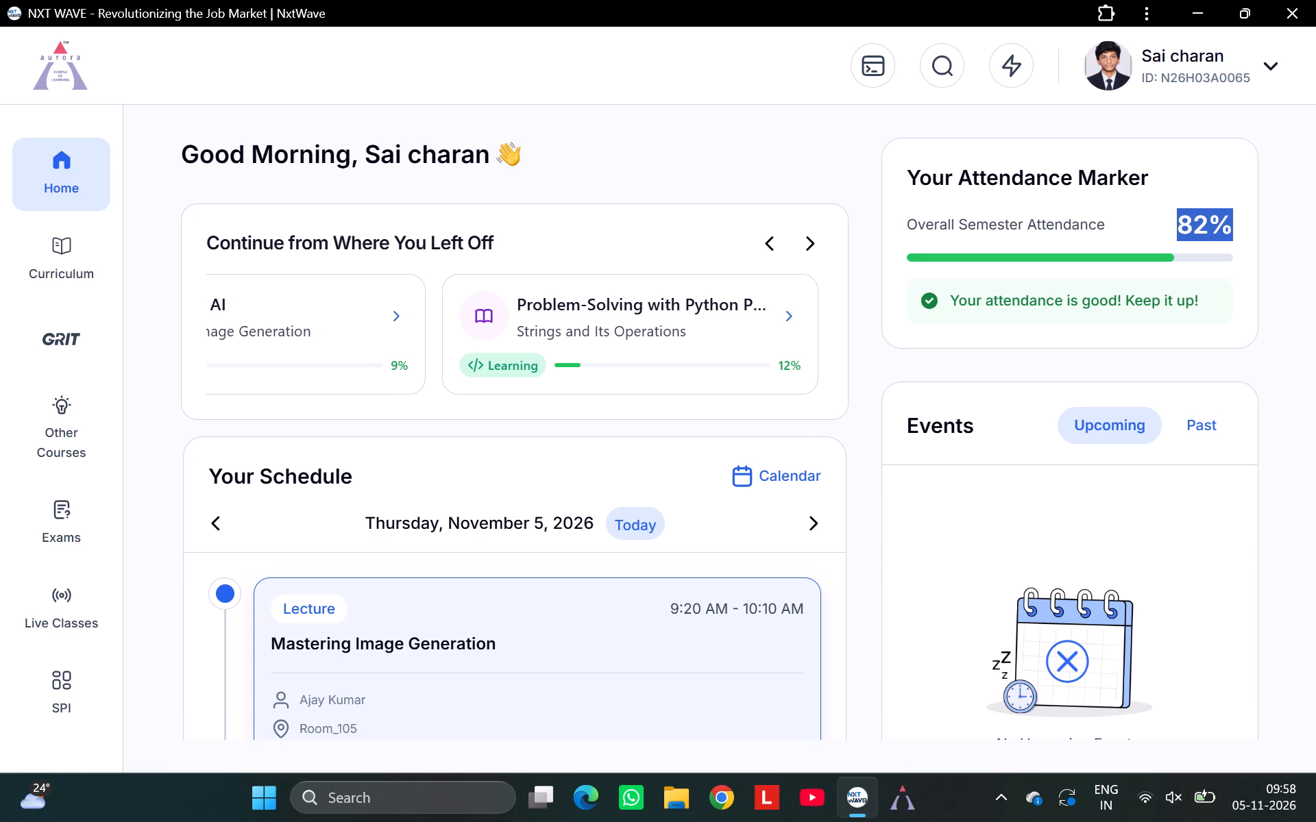
scroll(668, 364, left, 1)
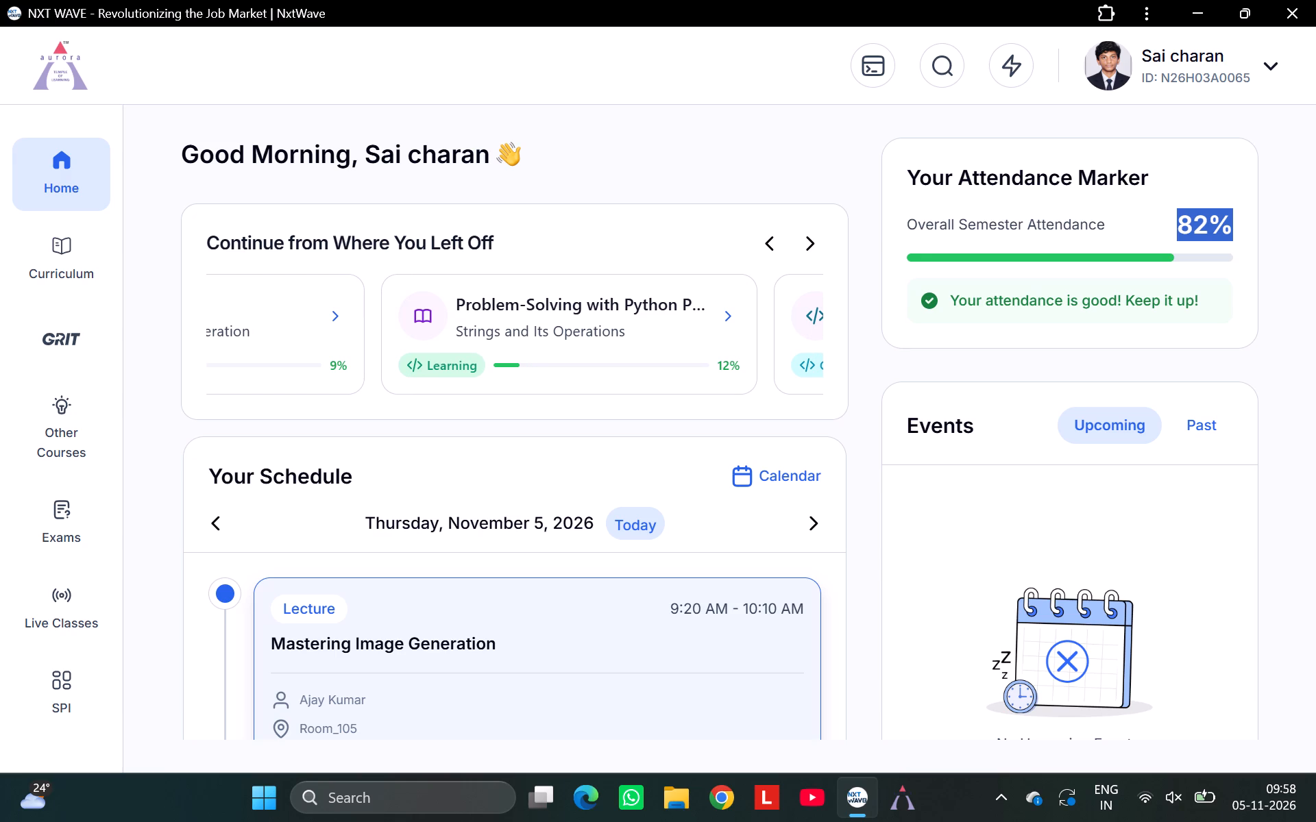
scroll(519, 348, right, 9)
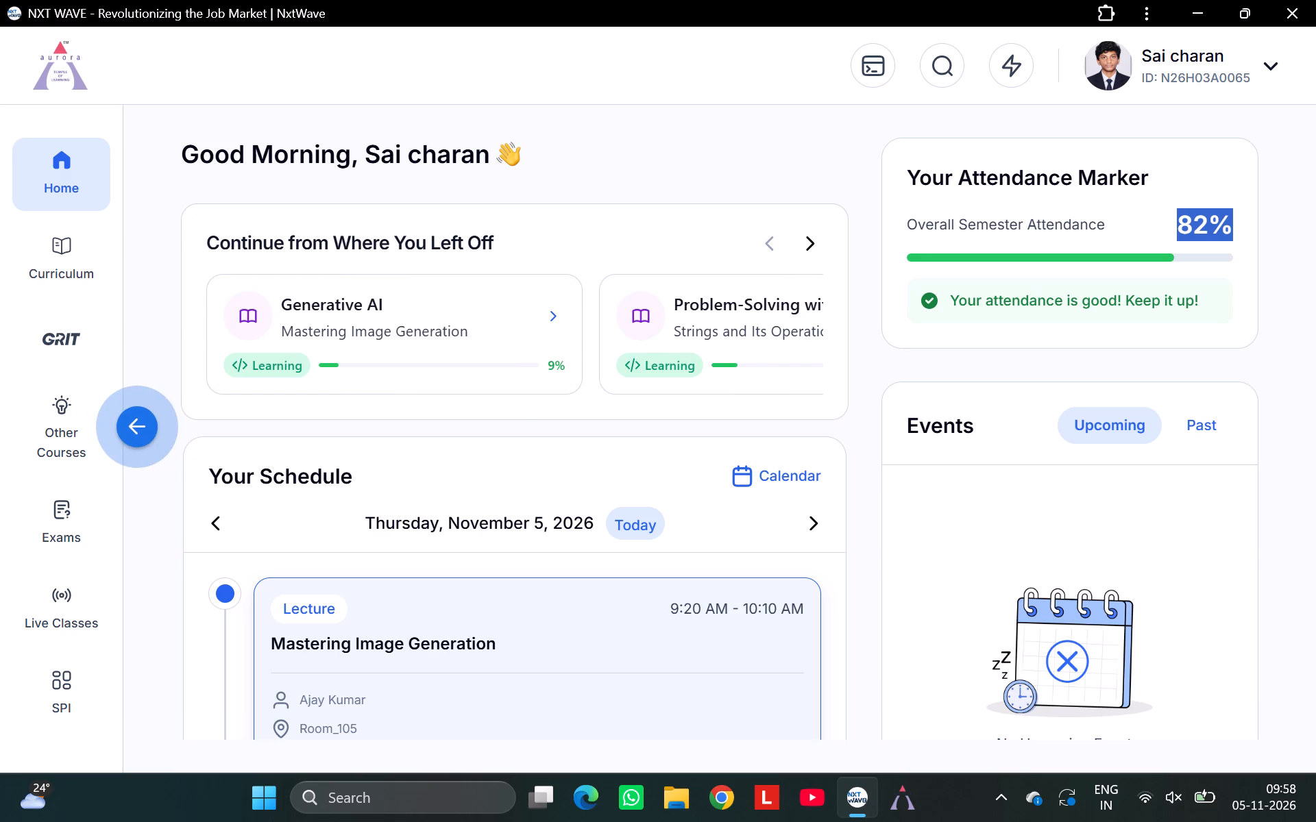
scroll(519, 348, right, 1)
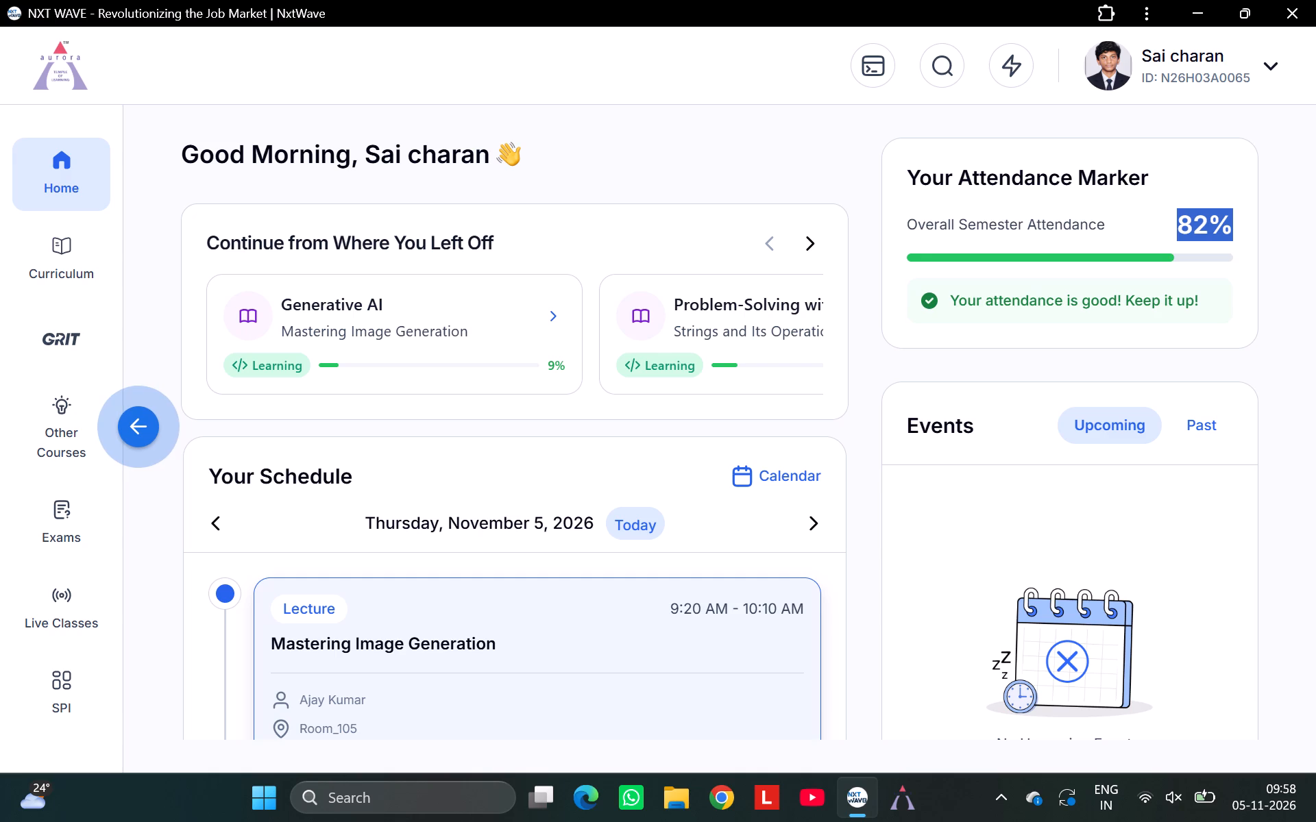
scroll(519, 348, right, 3)
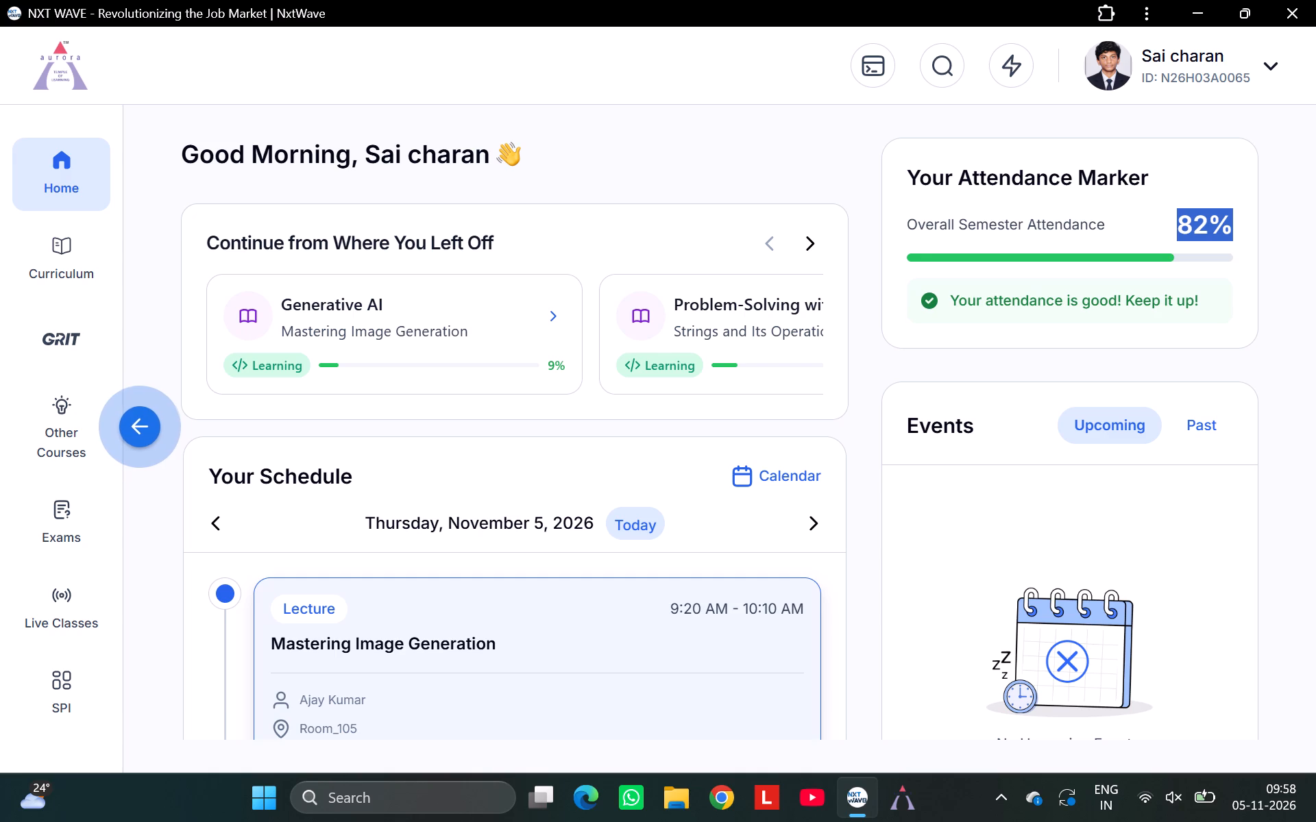
scroll(519, 348, right, 1)
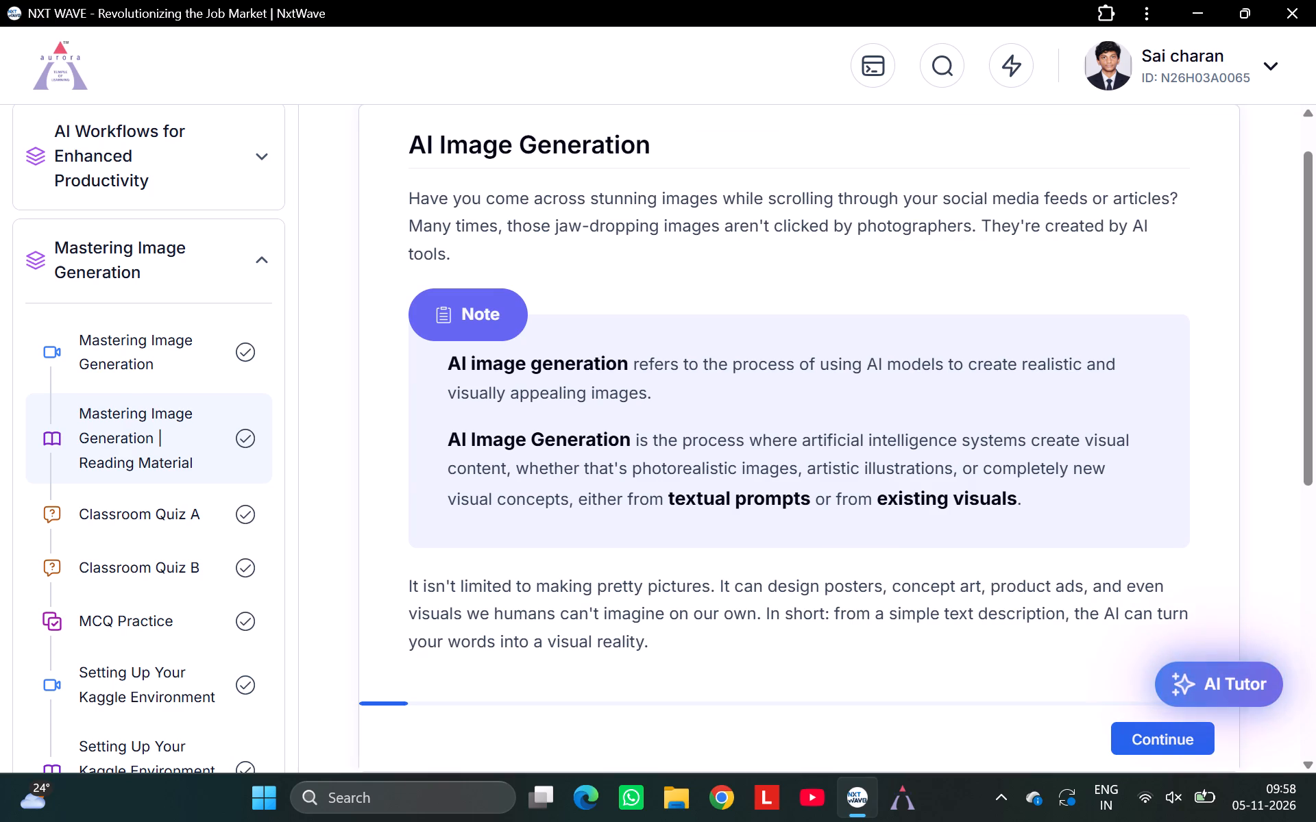
Highlight the AI image generation definition in the Mastering Image Generation reading material while reading, and return to the home page.
drag(442, 365, 665, 404)
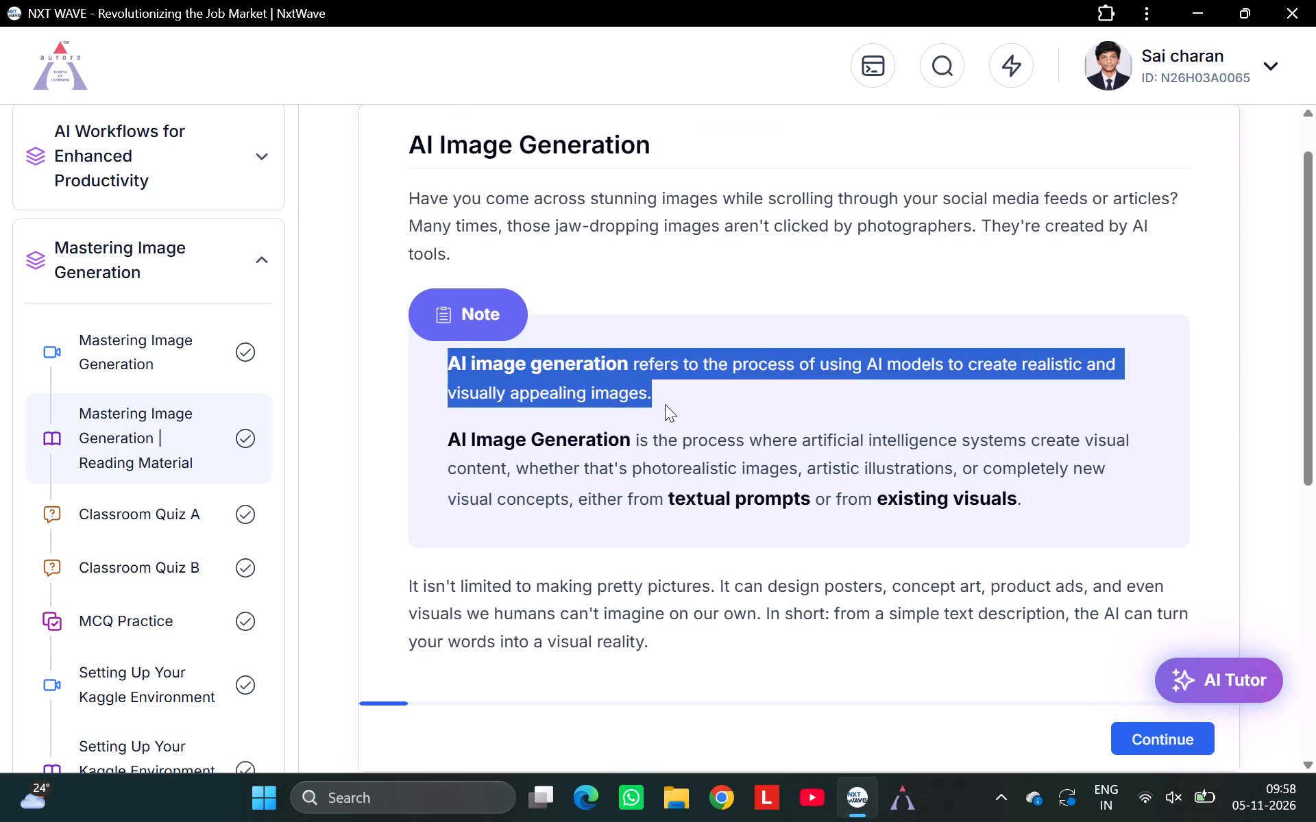
scroll(158, 186, up, 9)
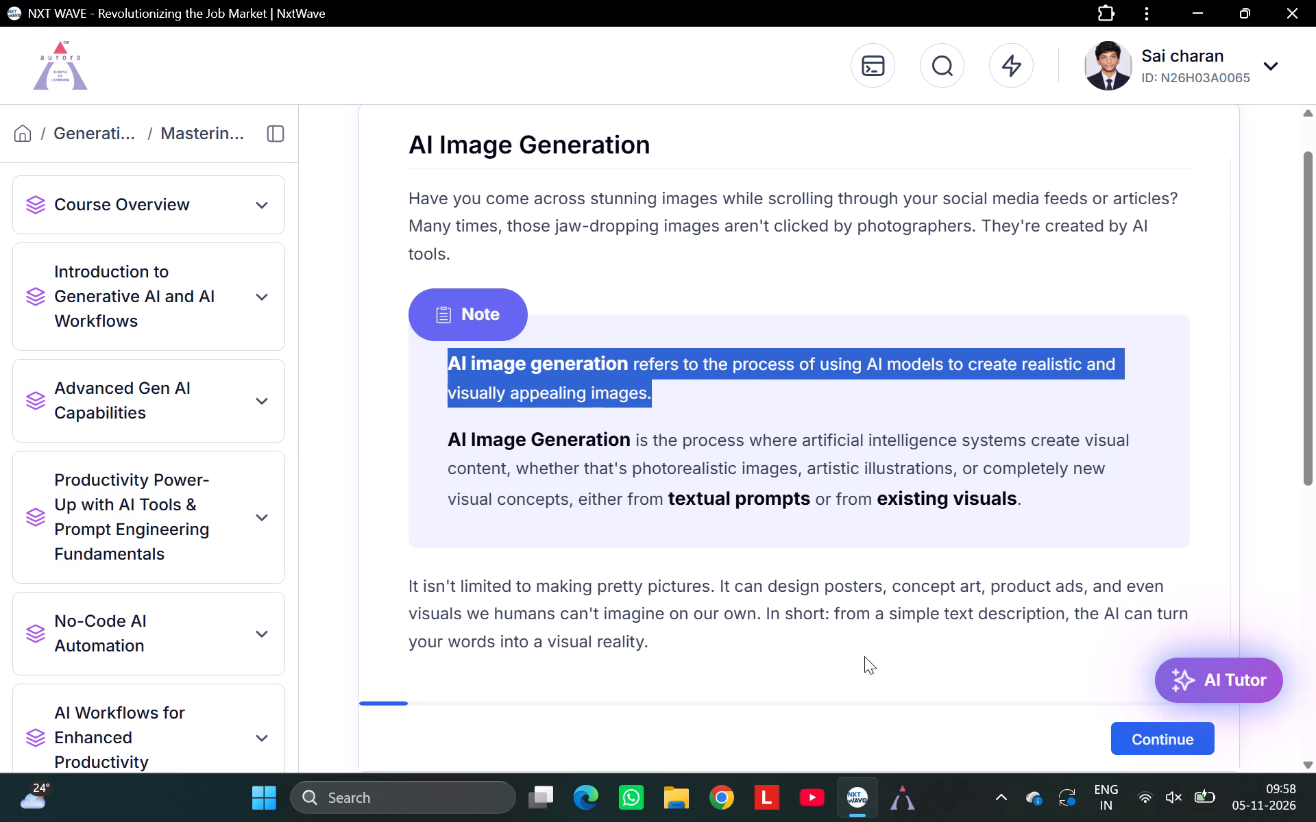
click(661, 530)
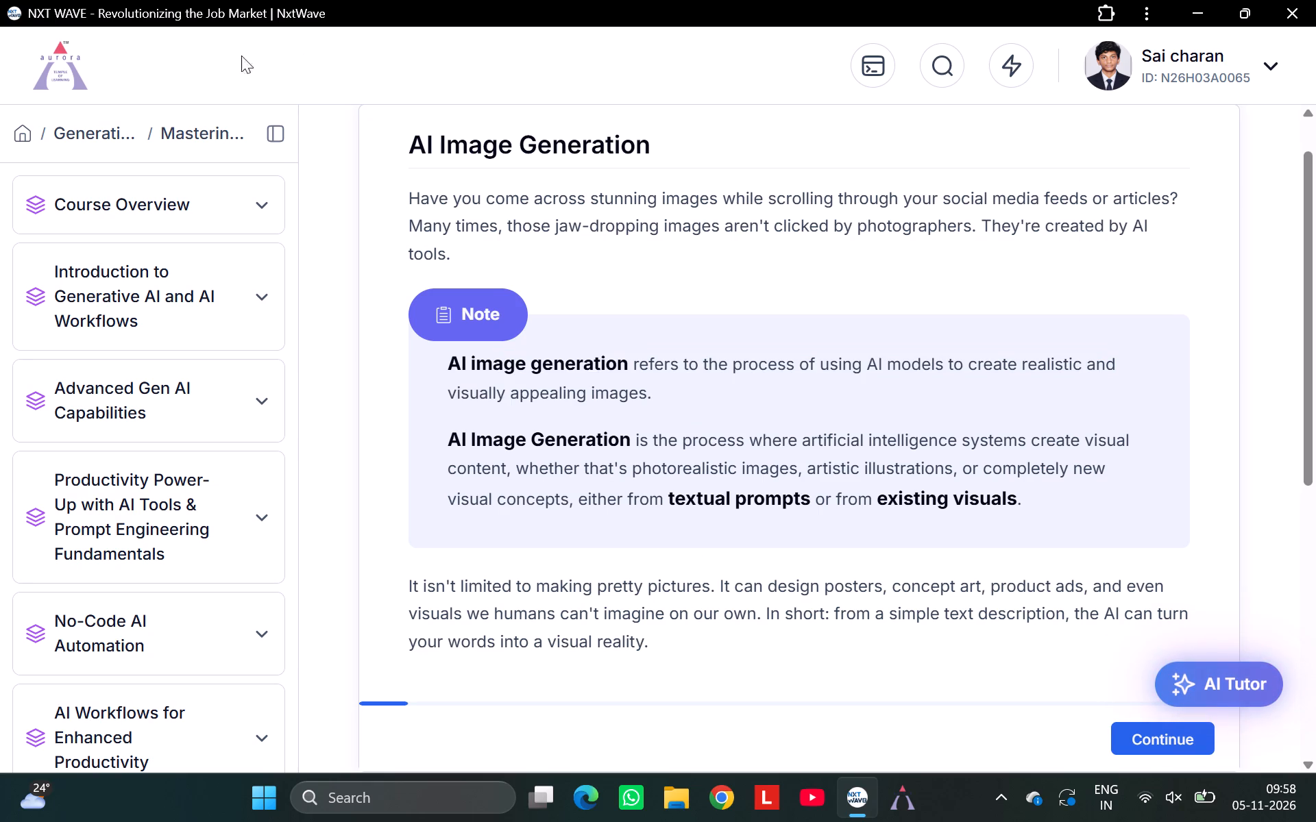
click(82, 75)
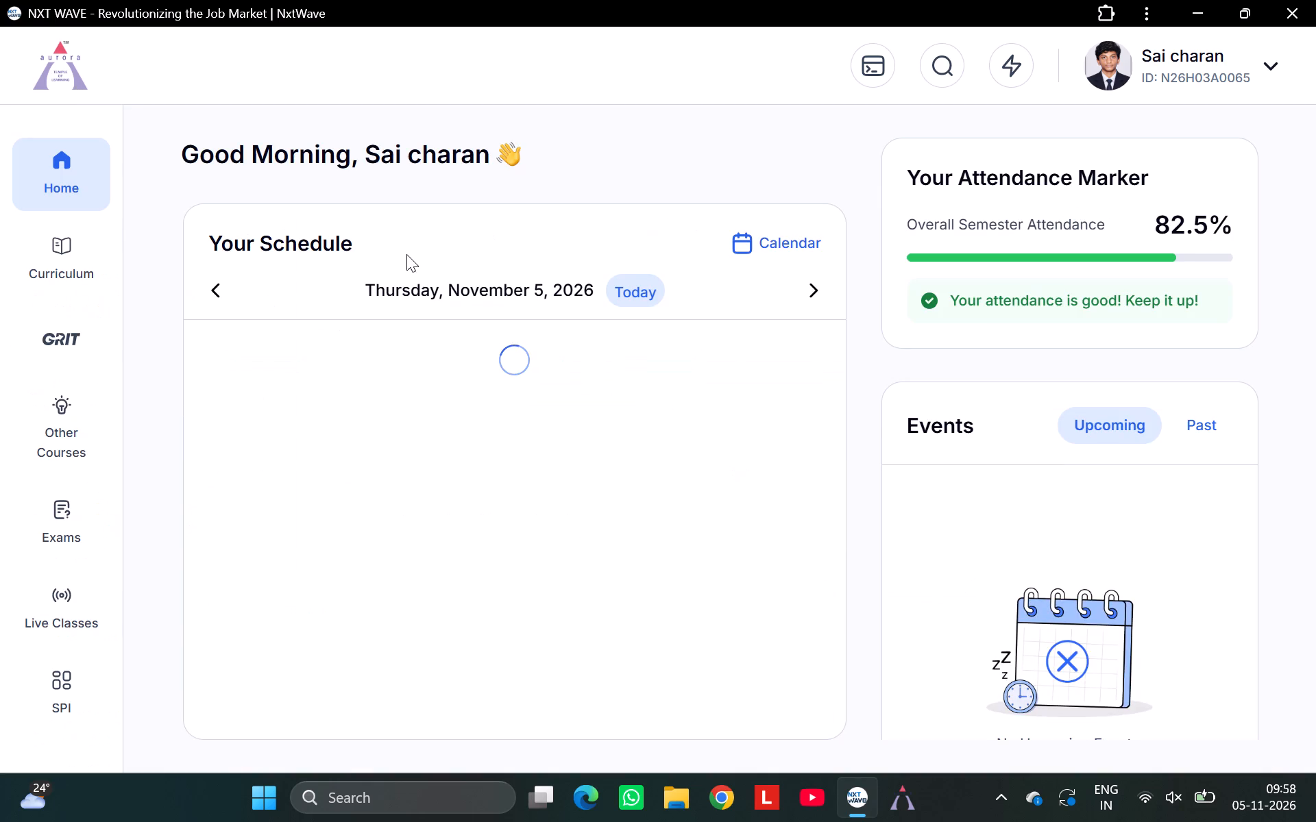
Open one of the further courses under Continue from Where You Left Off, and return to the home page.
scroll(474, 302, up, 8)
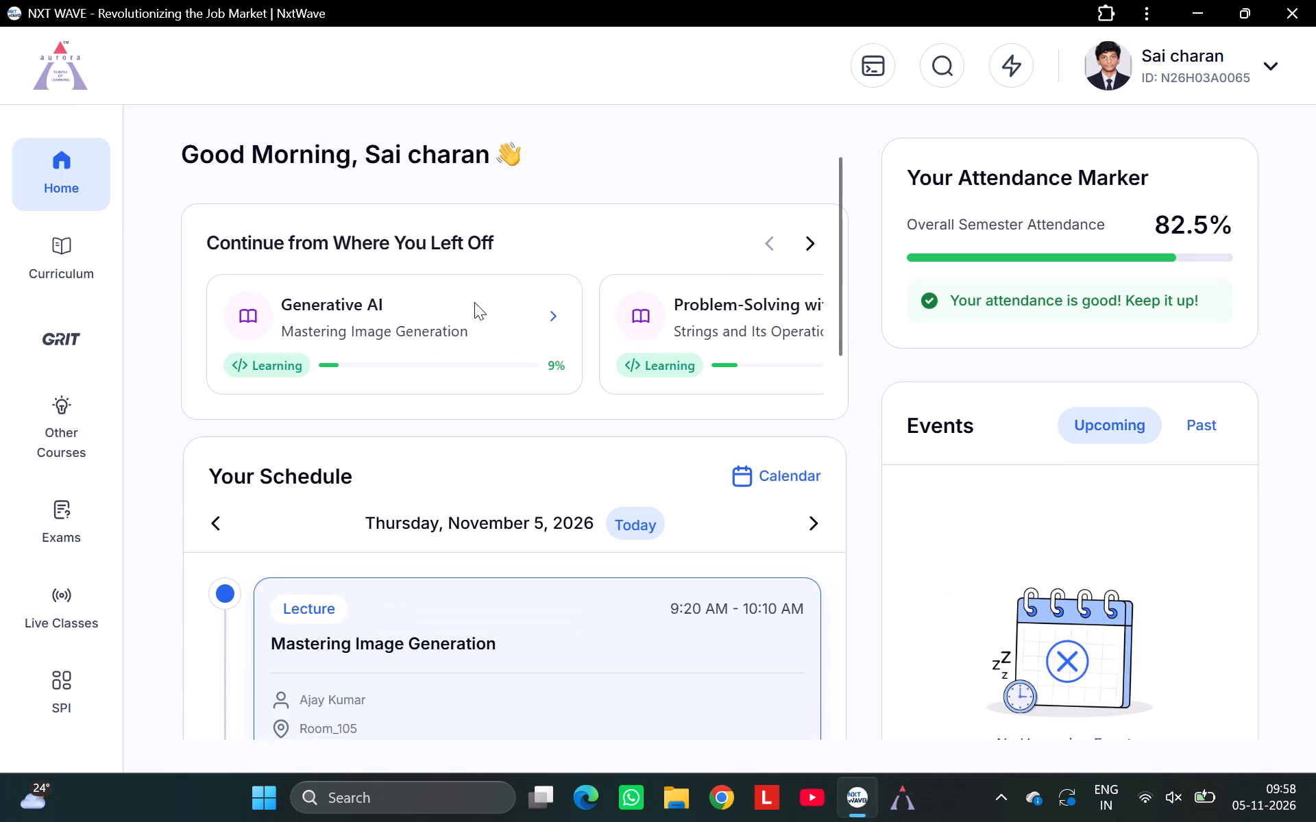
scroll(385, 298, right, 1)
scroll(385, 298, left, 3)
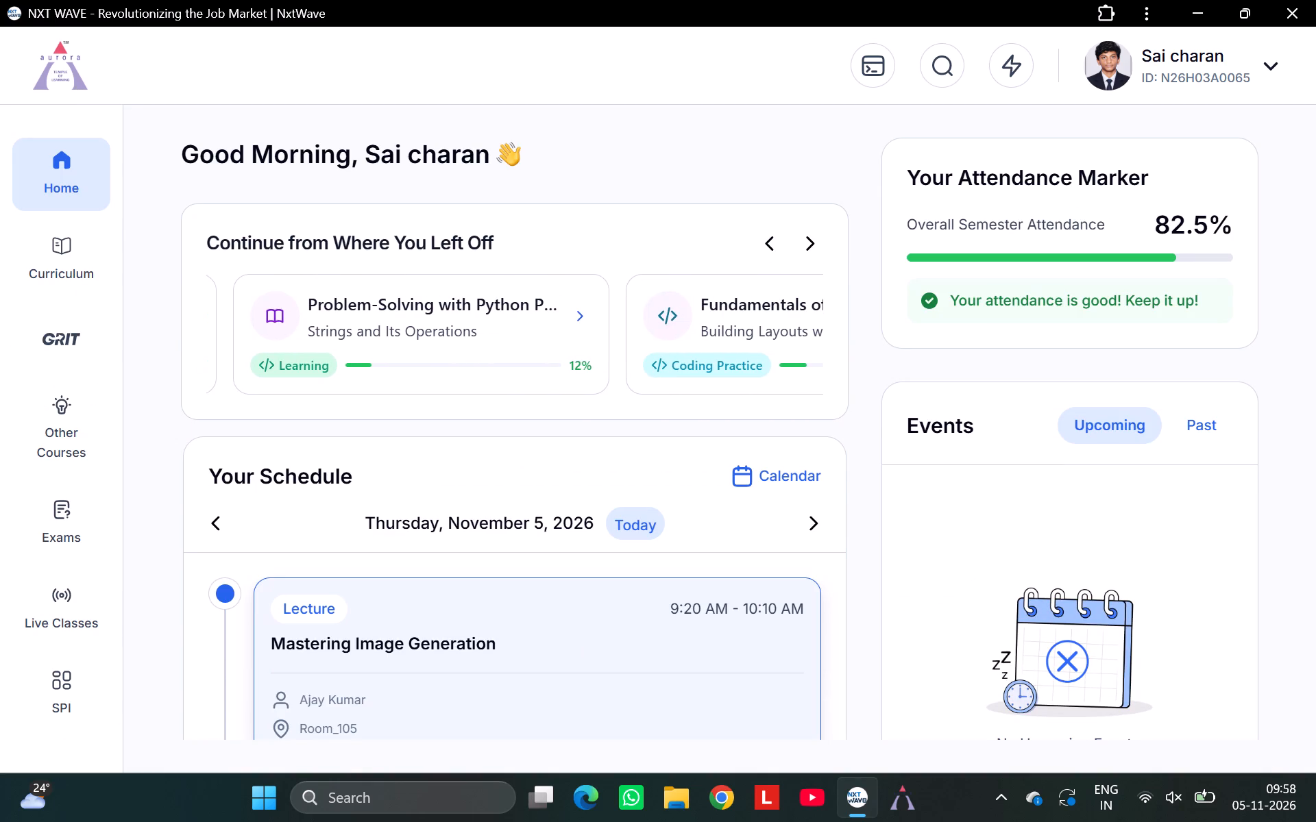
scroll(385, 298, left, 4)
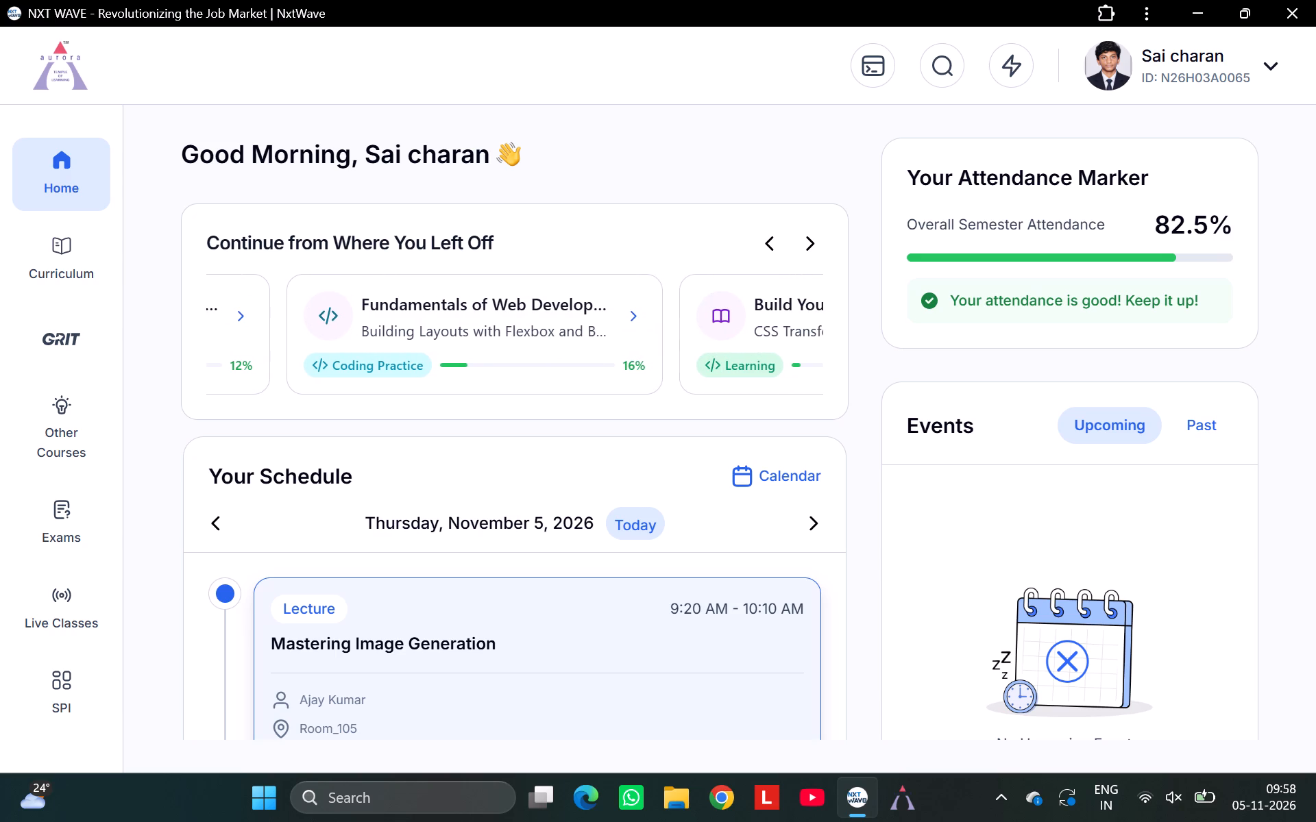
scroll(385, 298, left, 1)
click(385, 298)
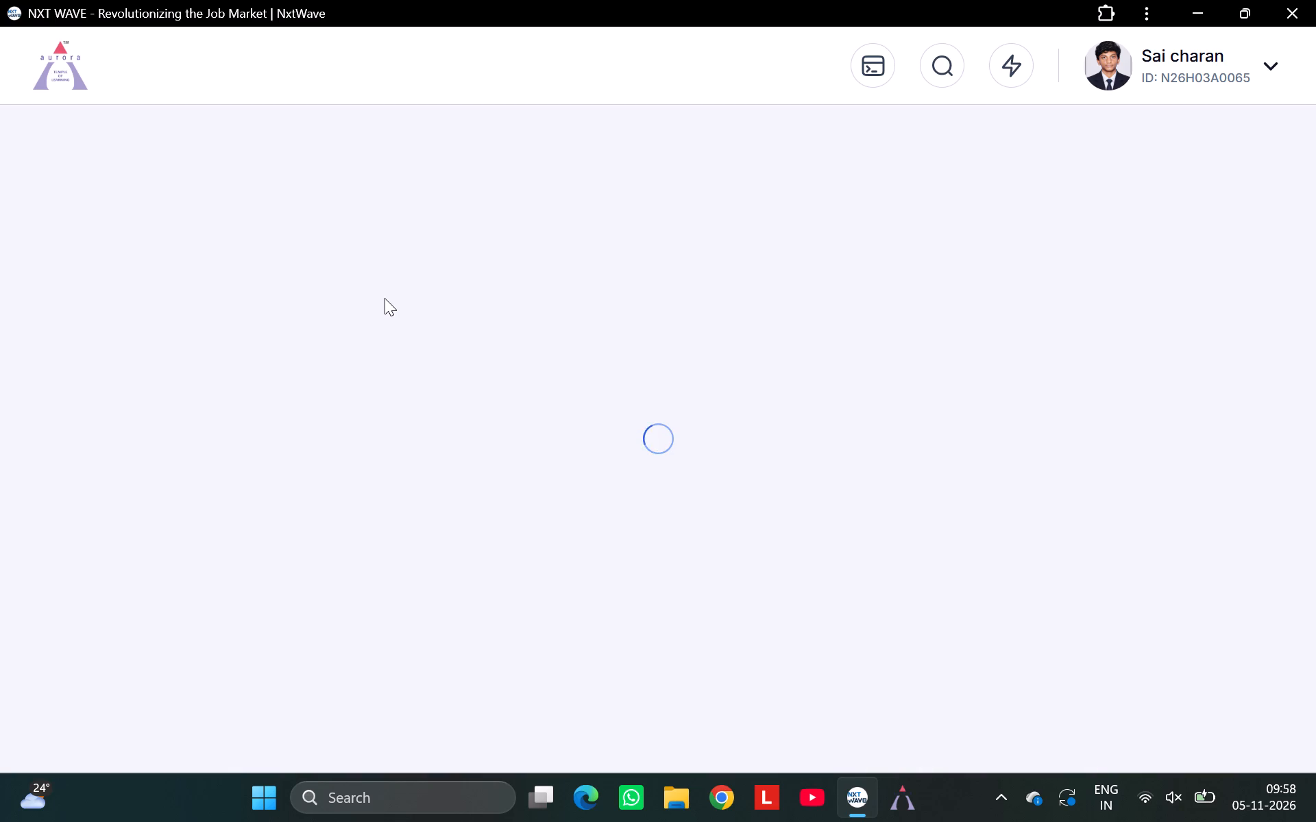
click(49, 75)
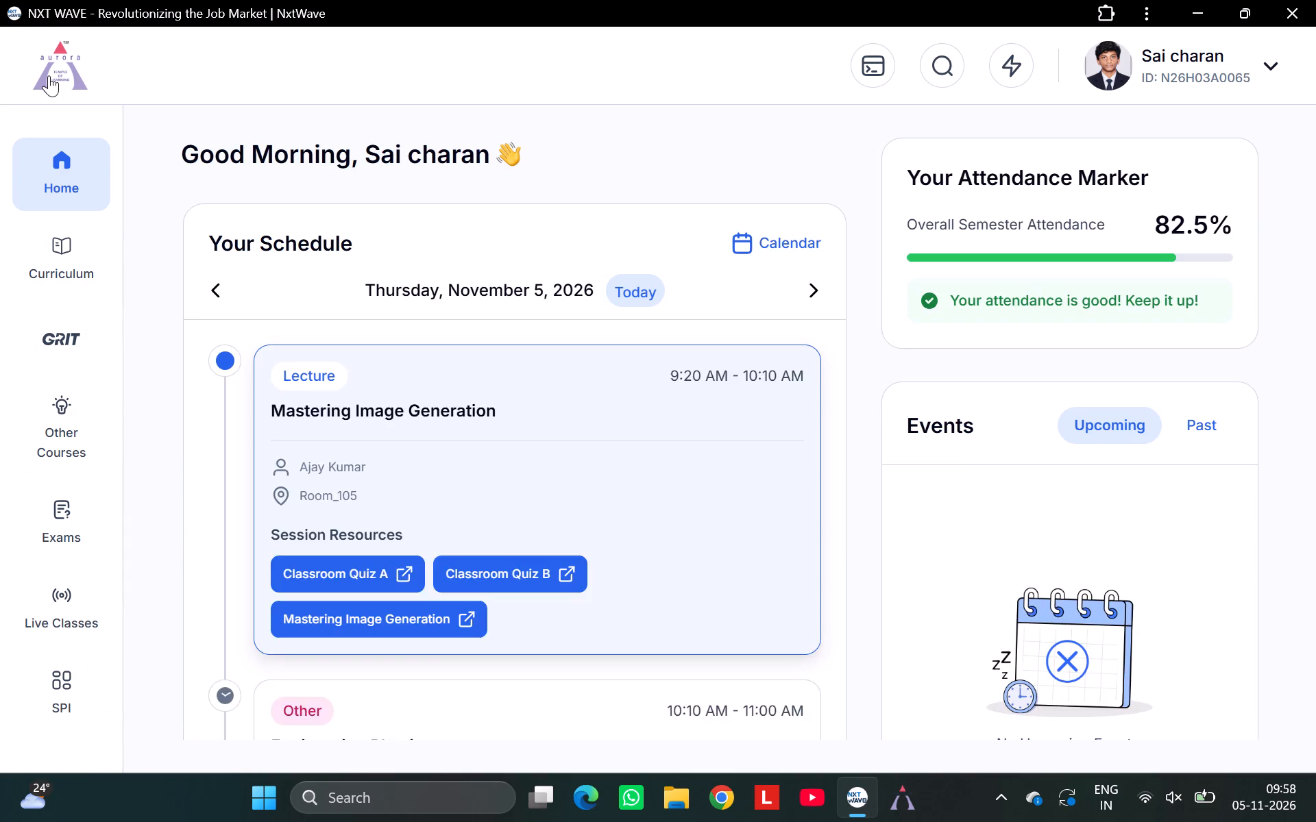
Examine the in-progress courses under Continue from Where You Left Off once more.
scroll(381, 274, up, 9)
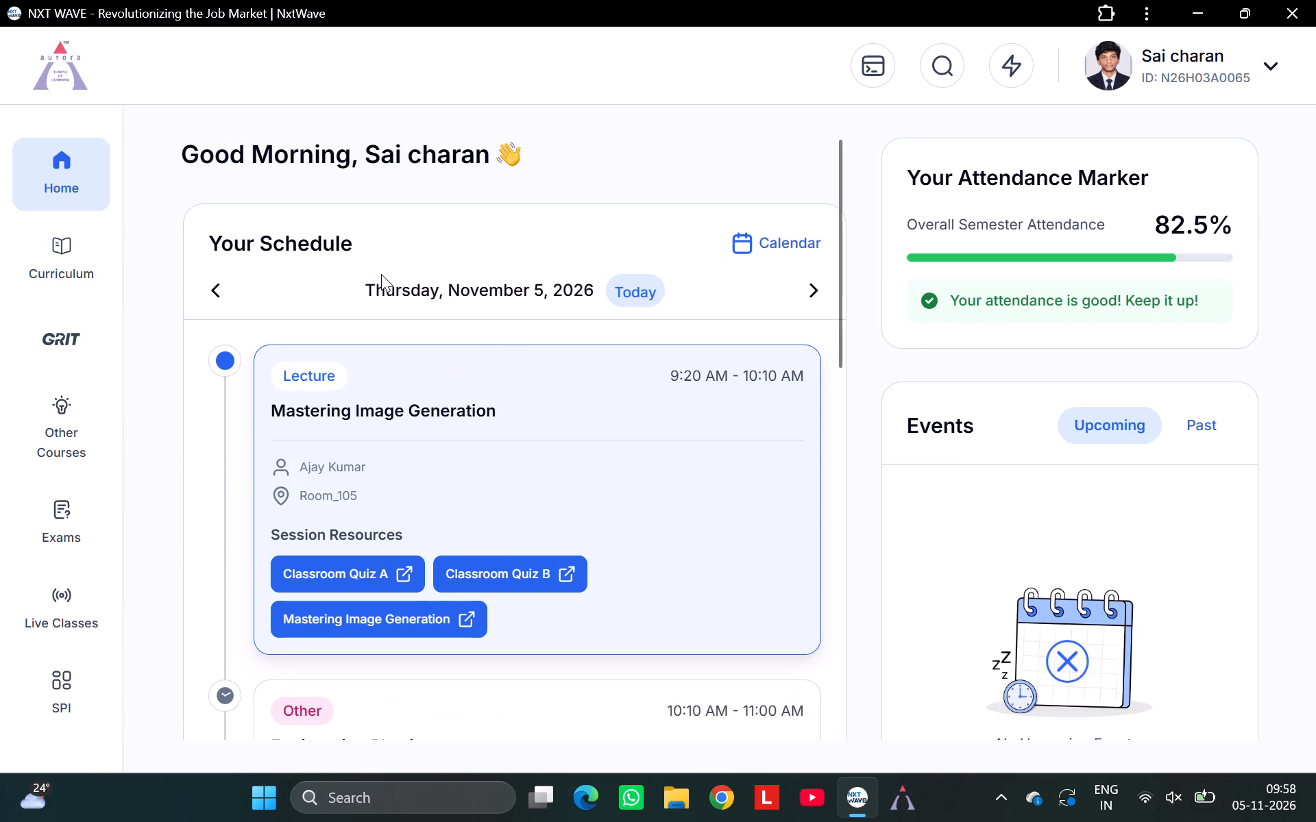
scroll(469, 276, up, 5)
scroll(580, 273, left, 2)
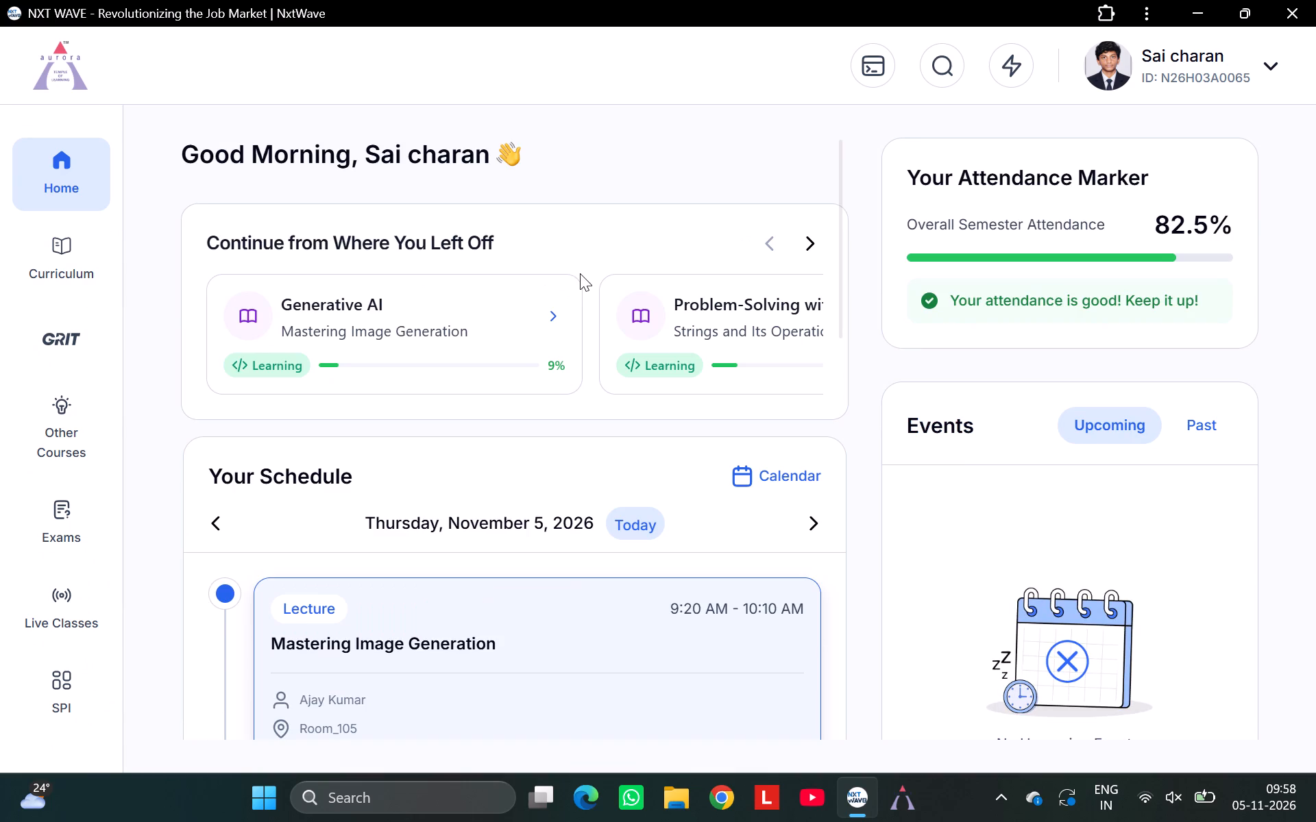
scroll(580, 273, left, 5)
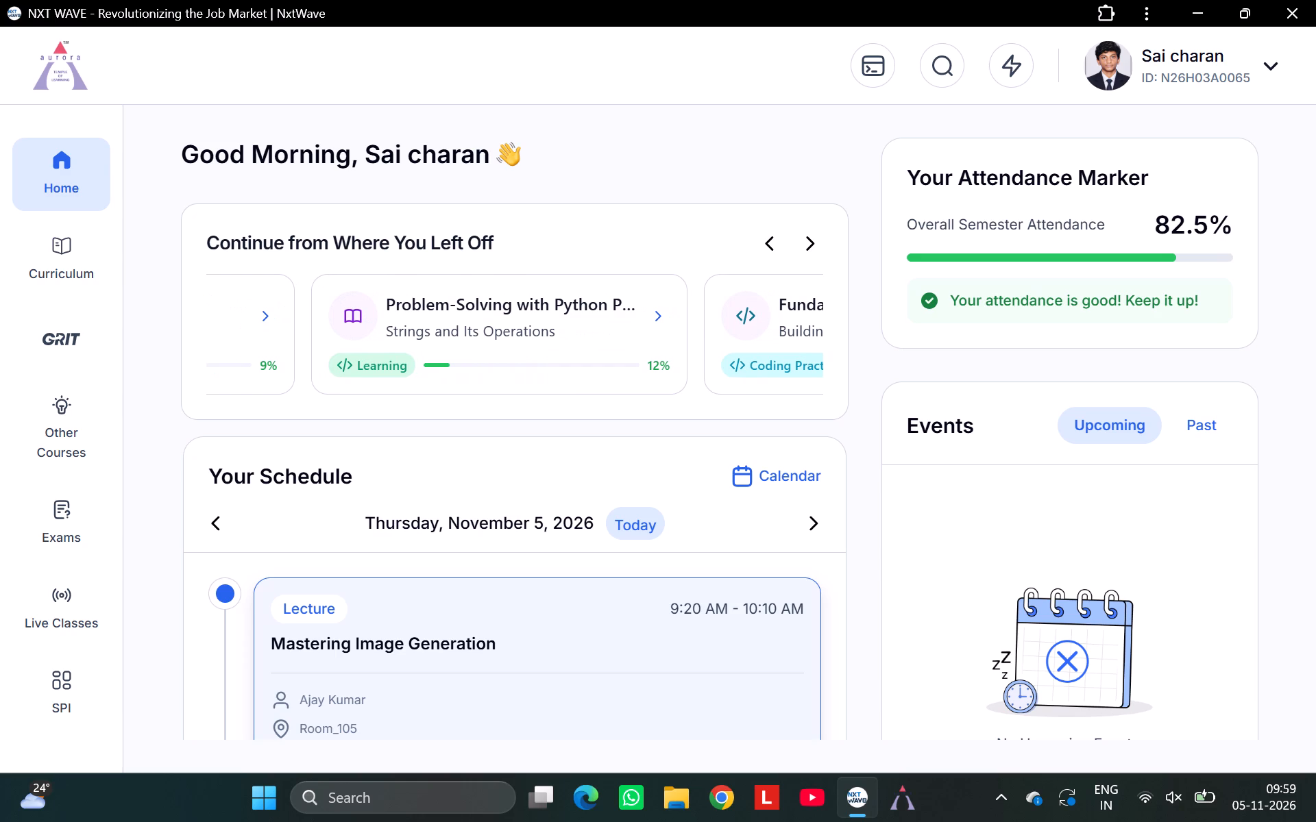
scroll(592, 315, left, 1)
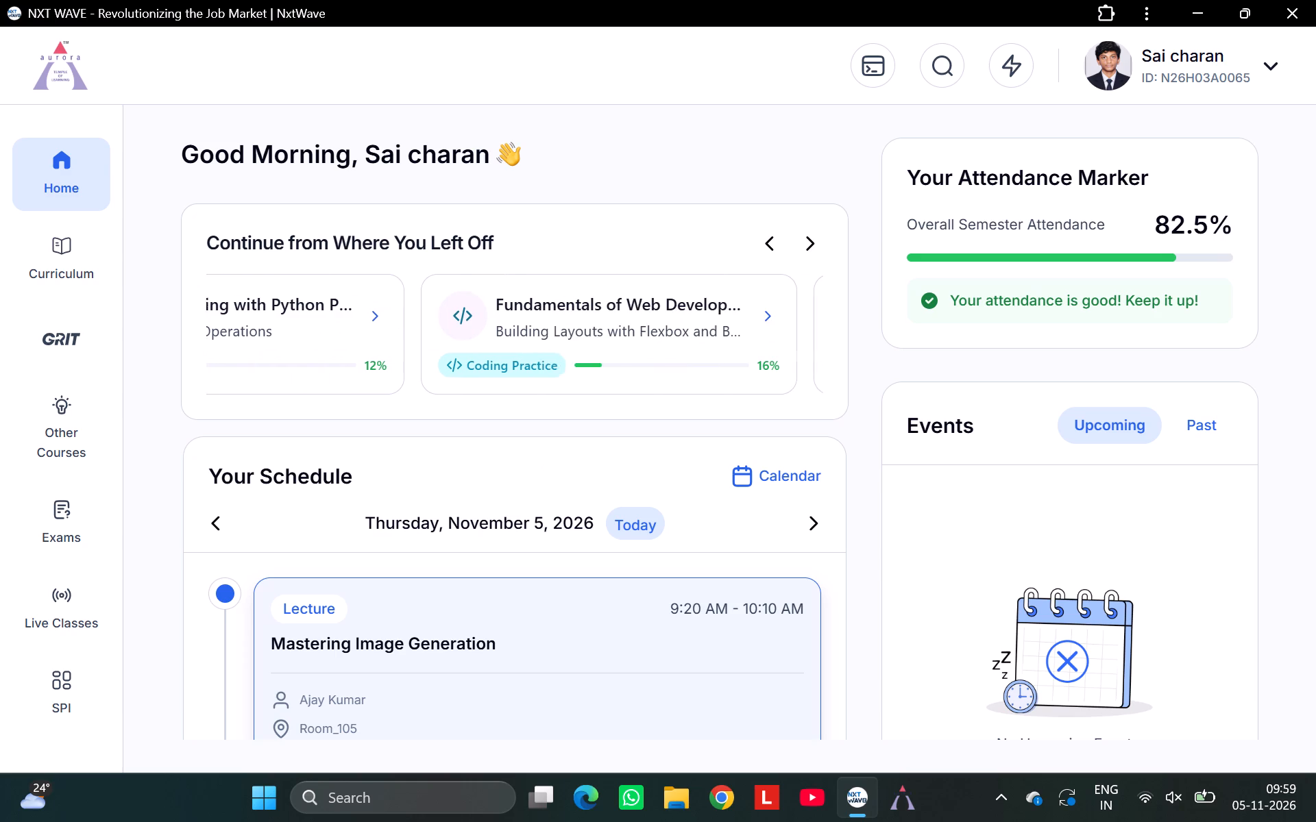
scroll(592, 315, left, 2)
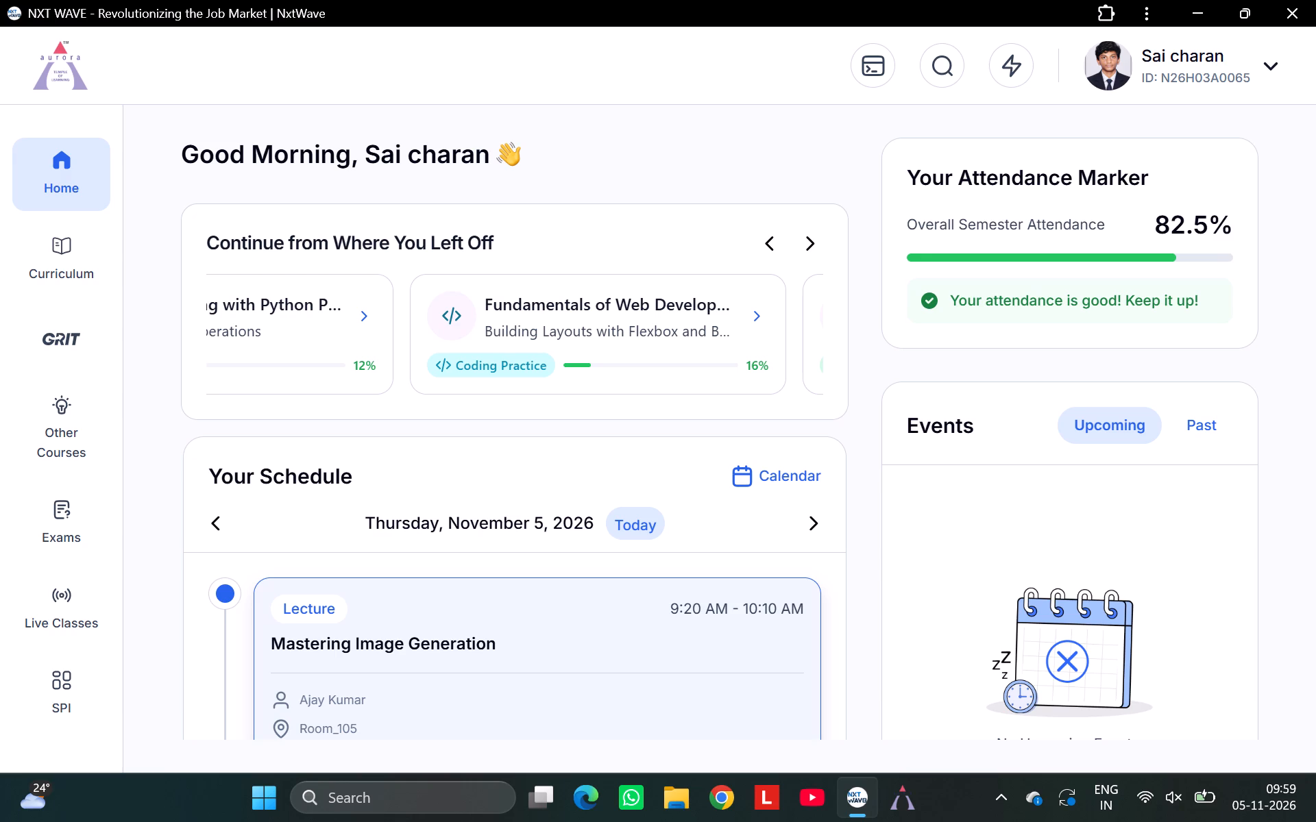
Close the NxtWave learning portal window.
click(1315, 0)
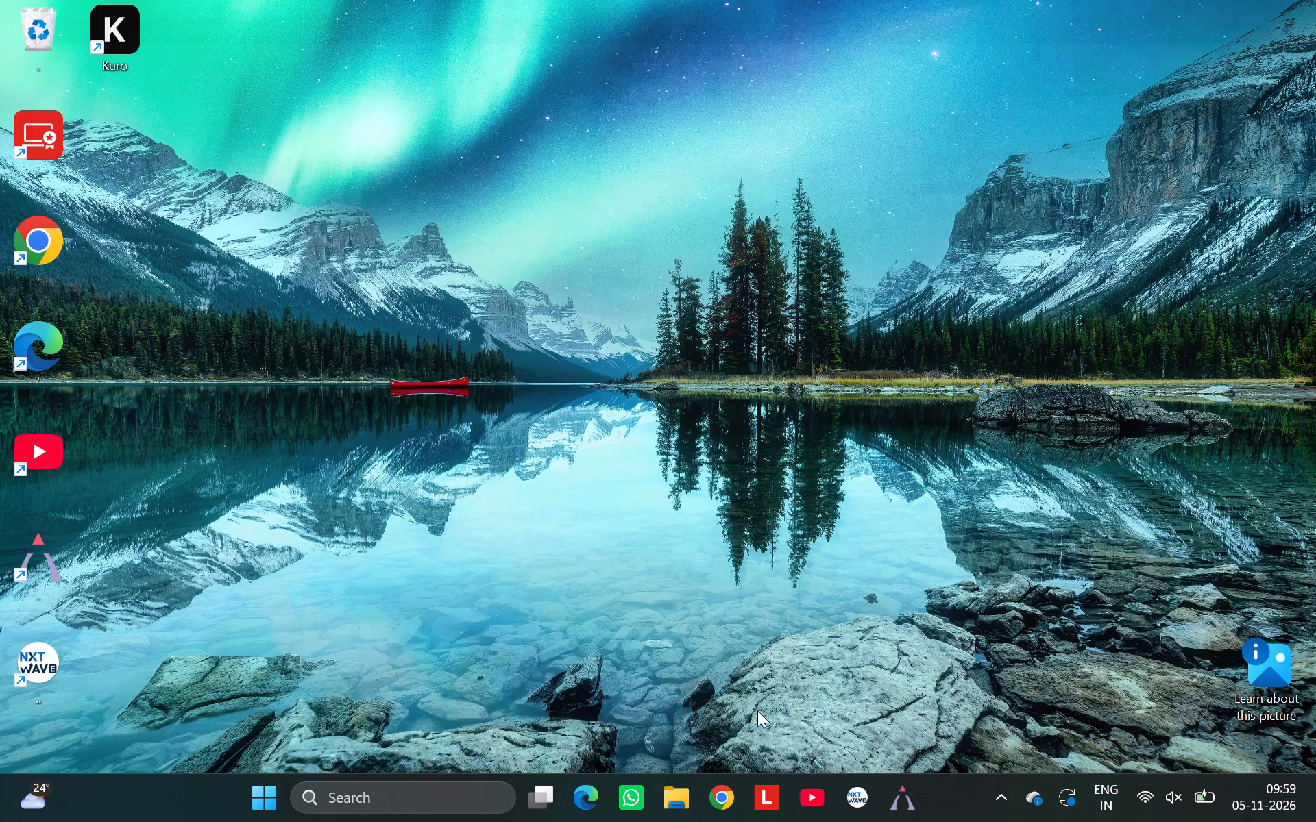
Switch to File Explorer and open the M7 Youngs Double Slit Lab document from the recent files.
click(659, 787)
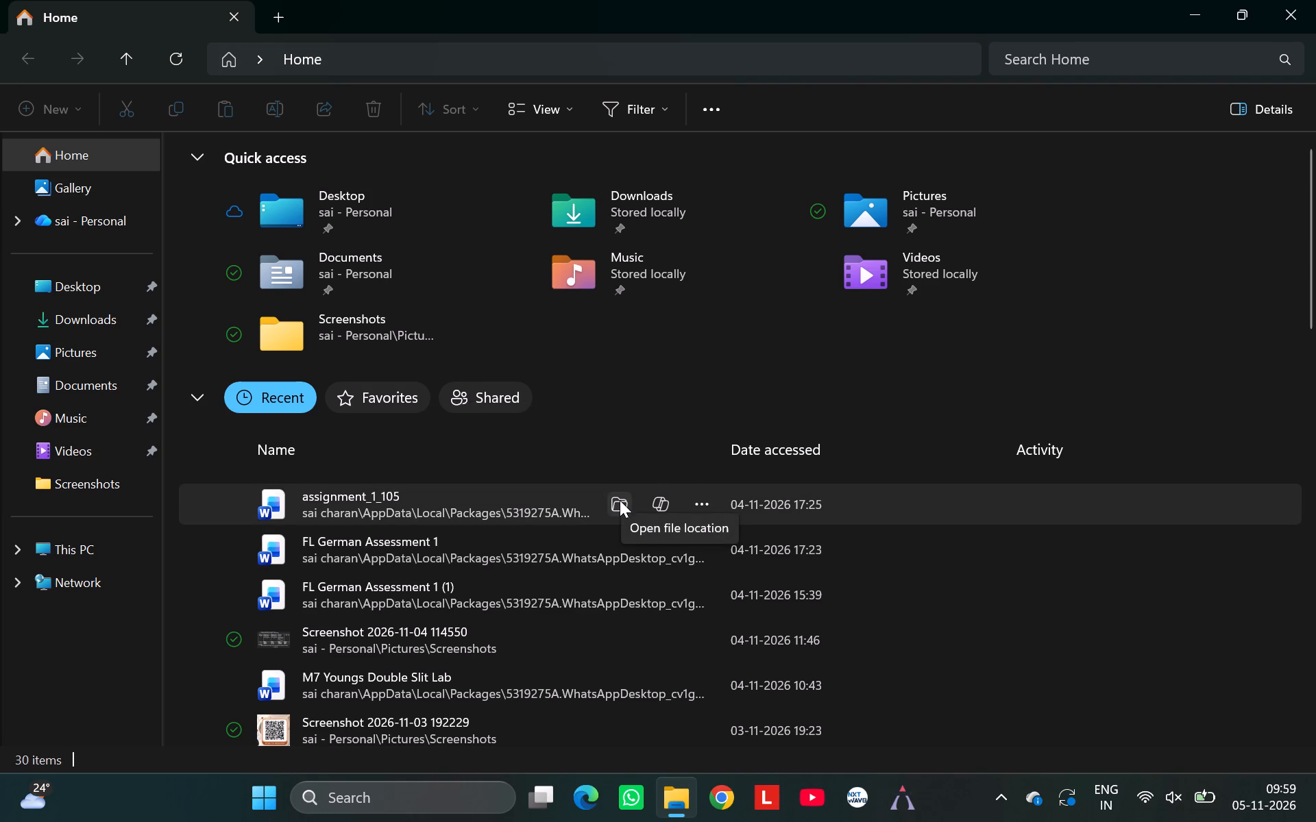
scroll(620, 500, down, 2)
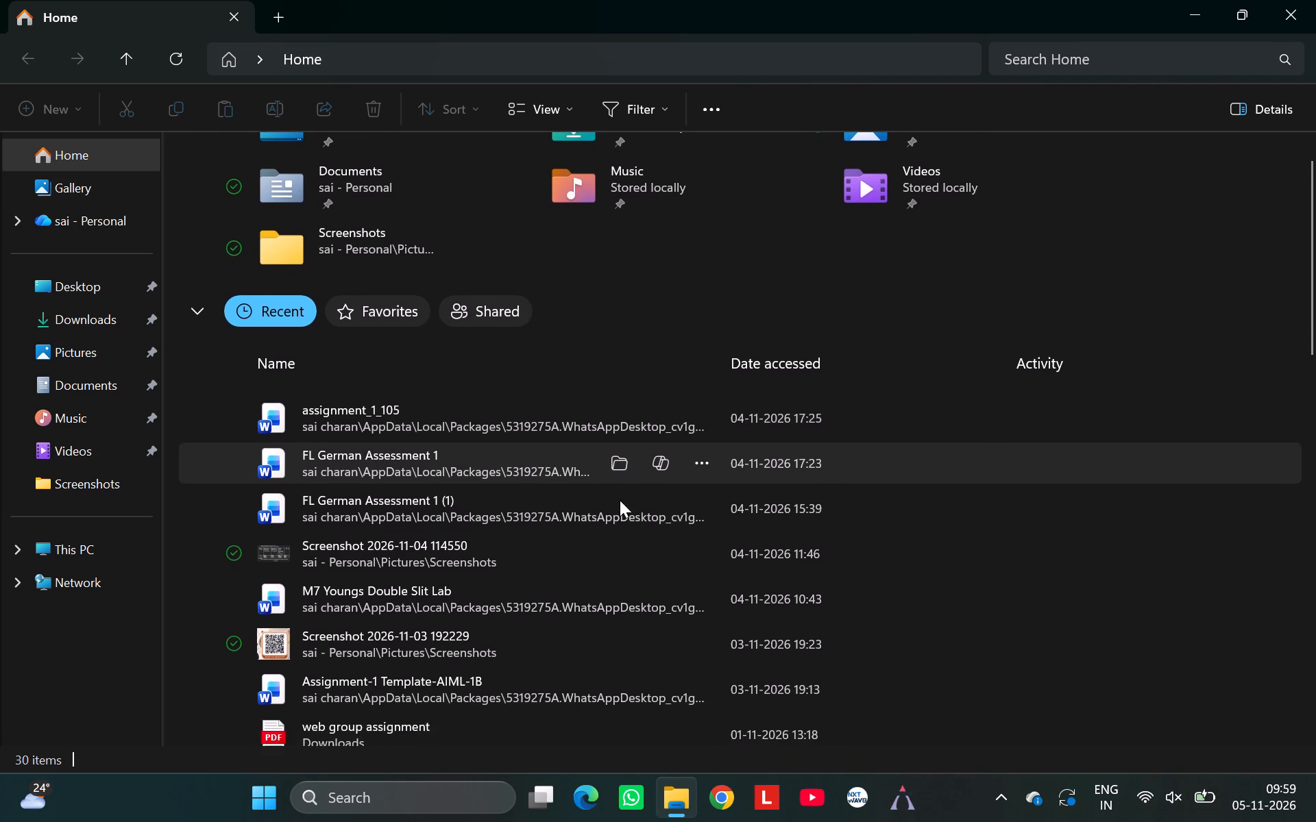
scroll(620, 500, down, 1)
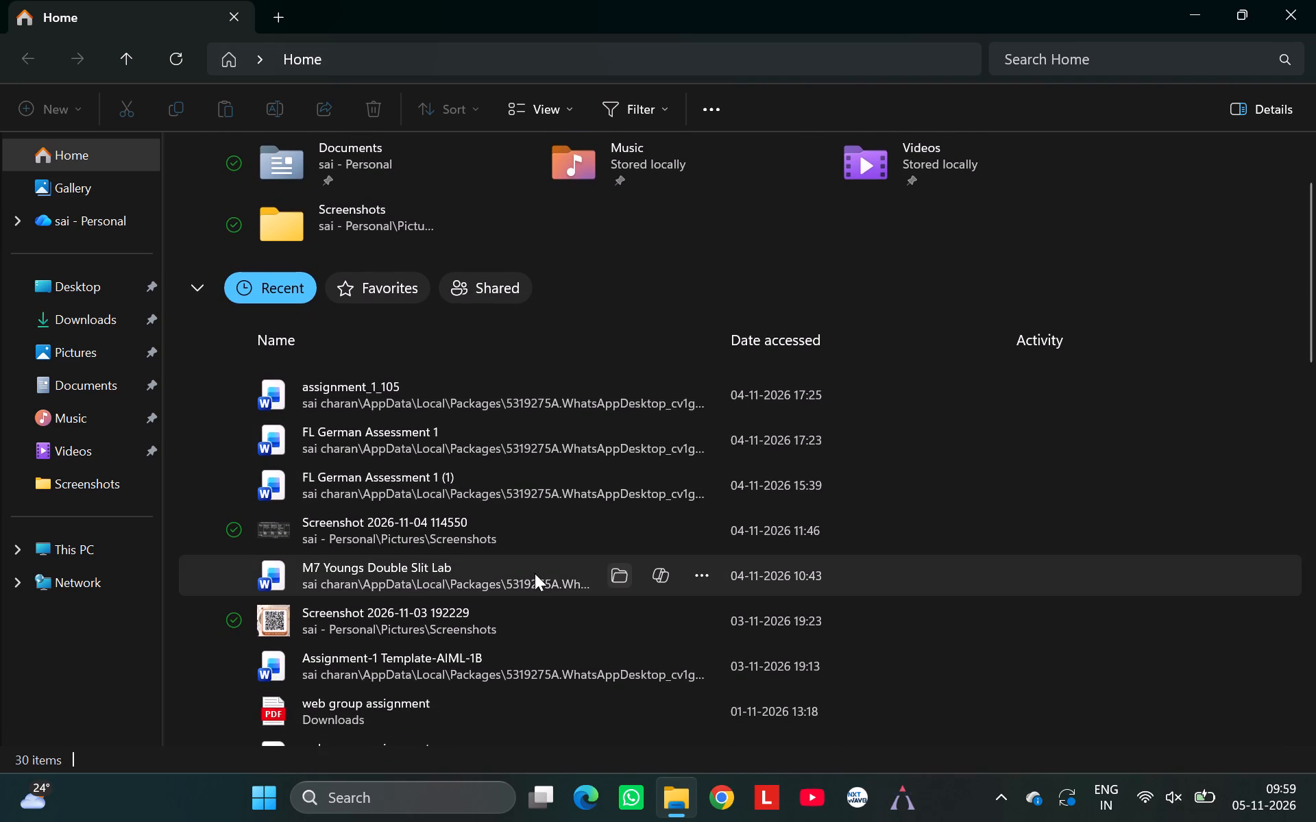
double_click(525, 575)
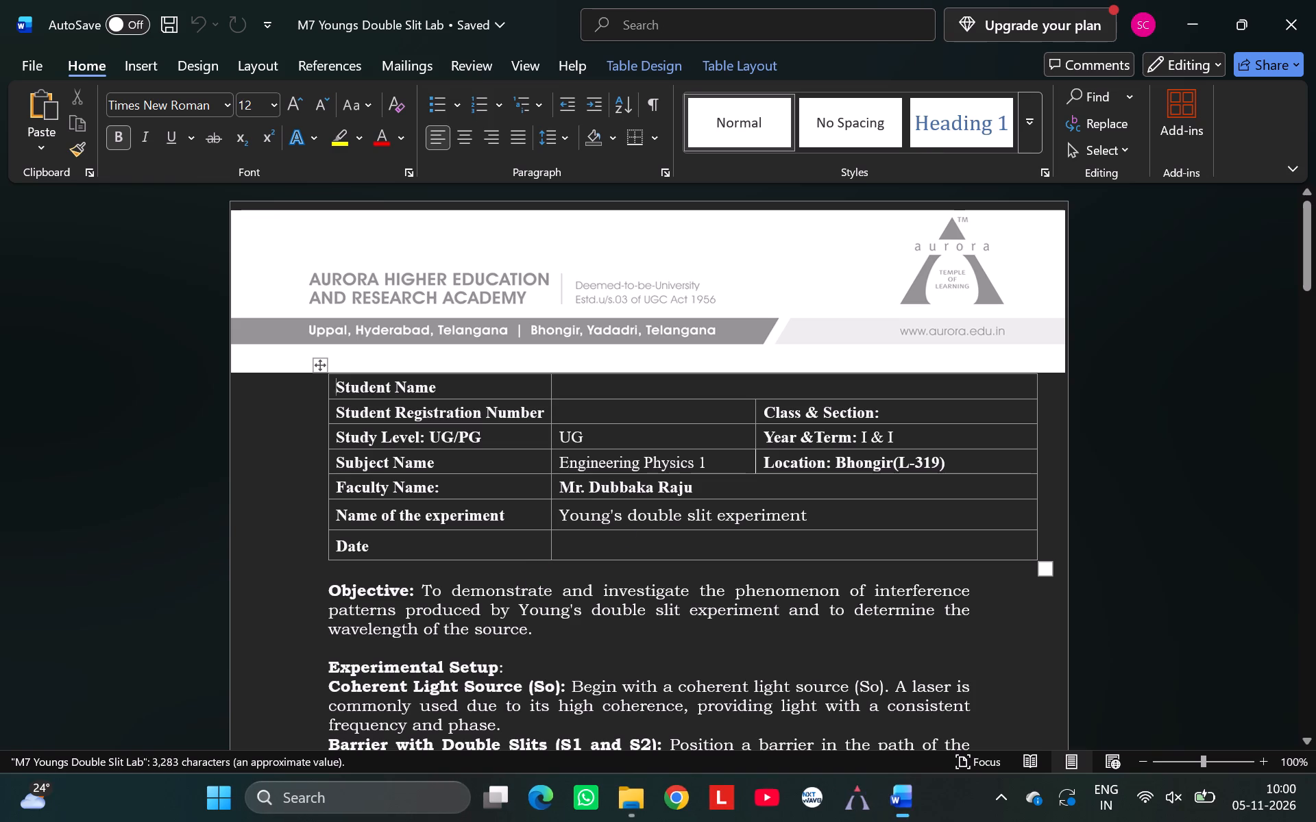
Read through the Young's double slit lab document, from the procedure to the data table, formula and result sections.
scroll(608, 541, down, 4)
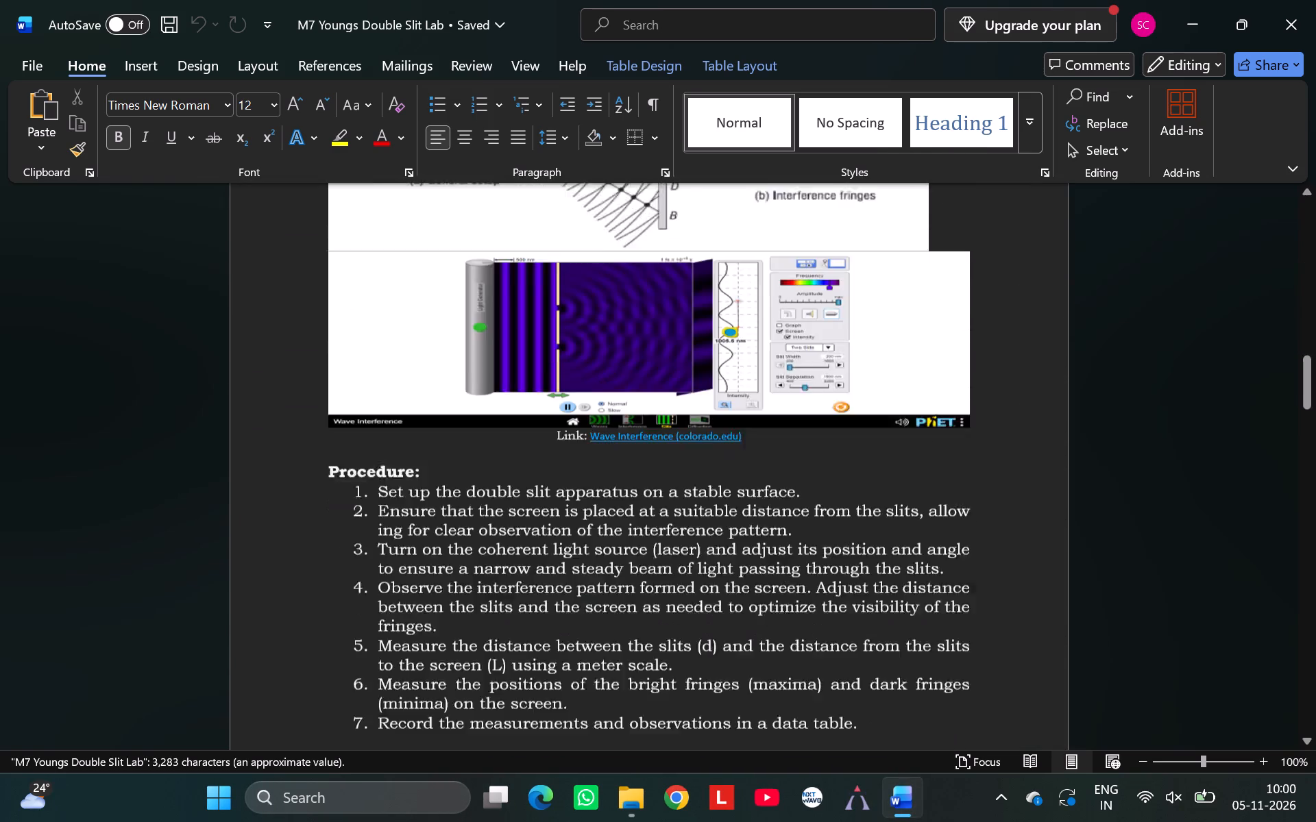
scroll(608, 541, down, 5)
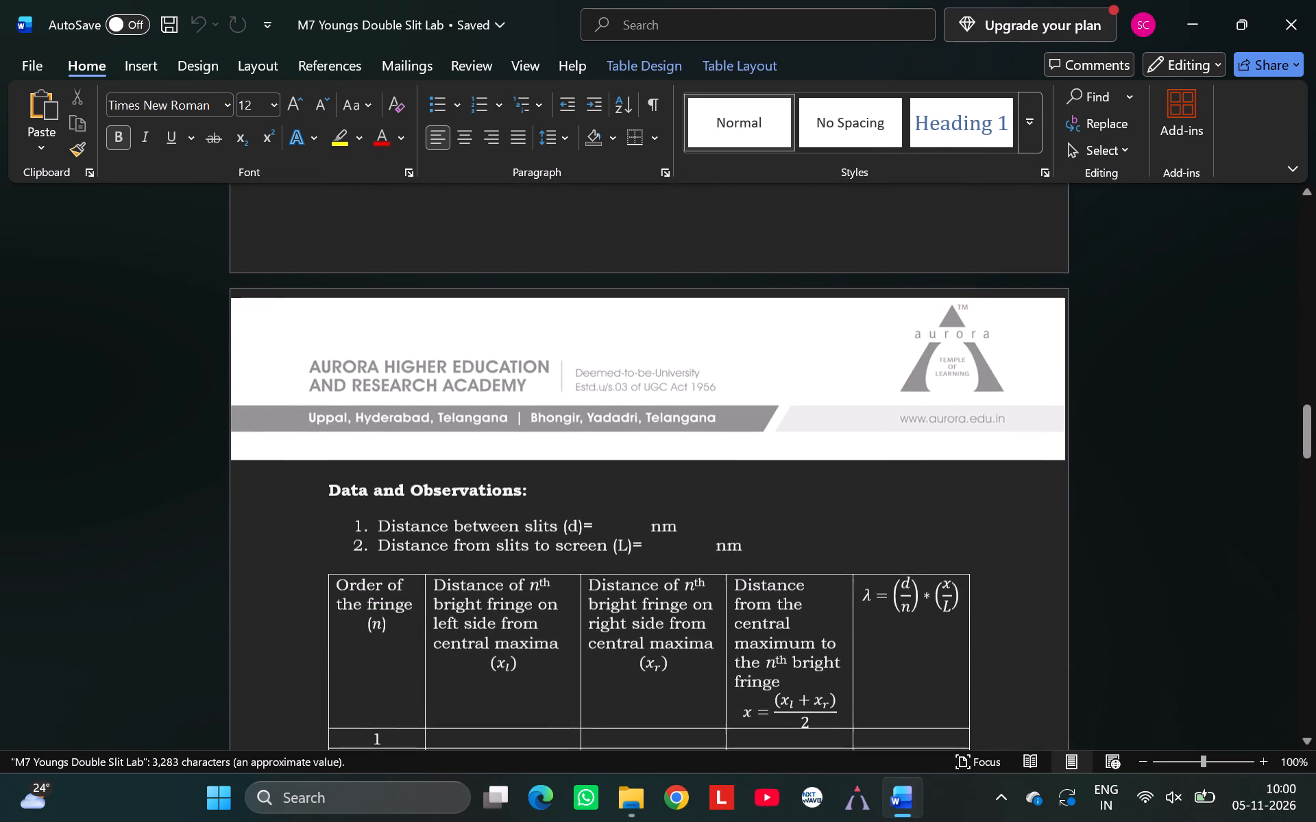
scroll(608, 541, down, 2)
scroll(608, 541, right, 1)
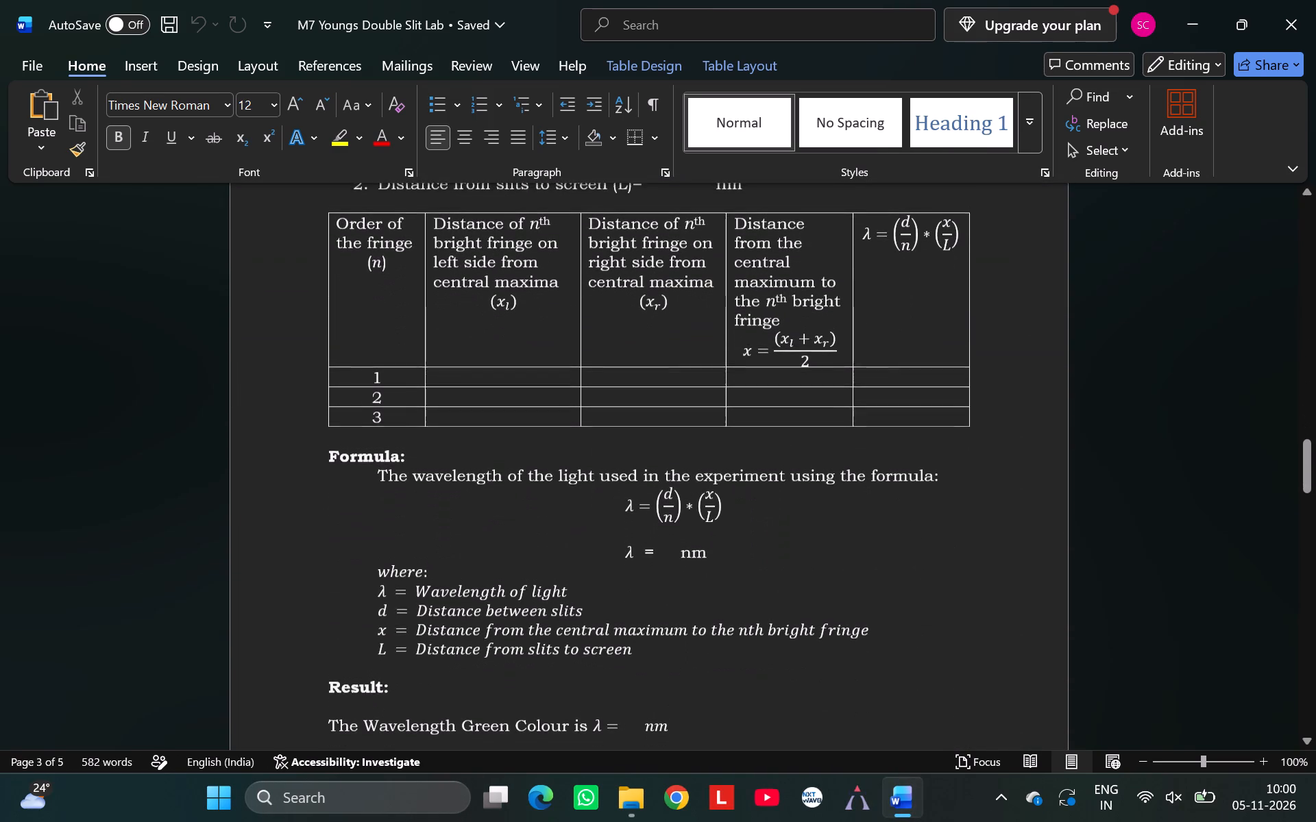
scroll(608, 541, right, 1)
Switch to File Explorer and look through the recent files for lab and assignment documents.
click(640, 789)
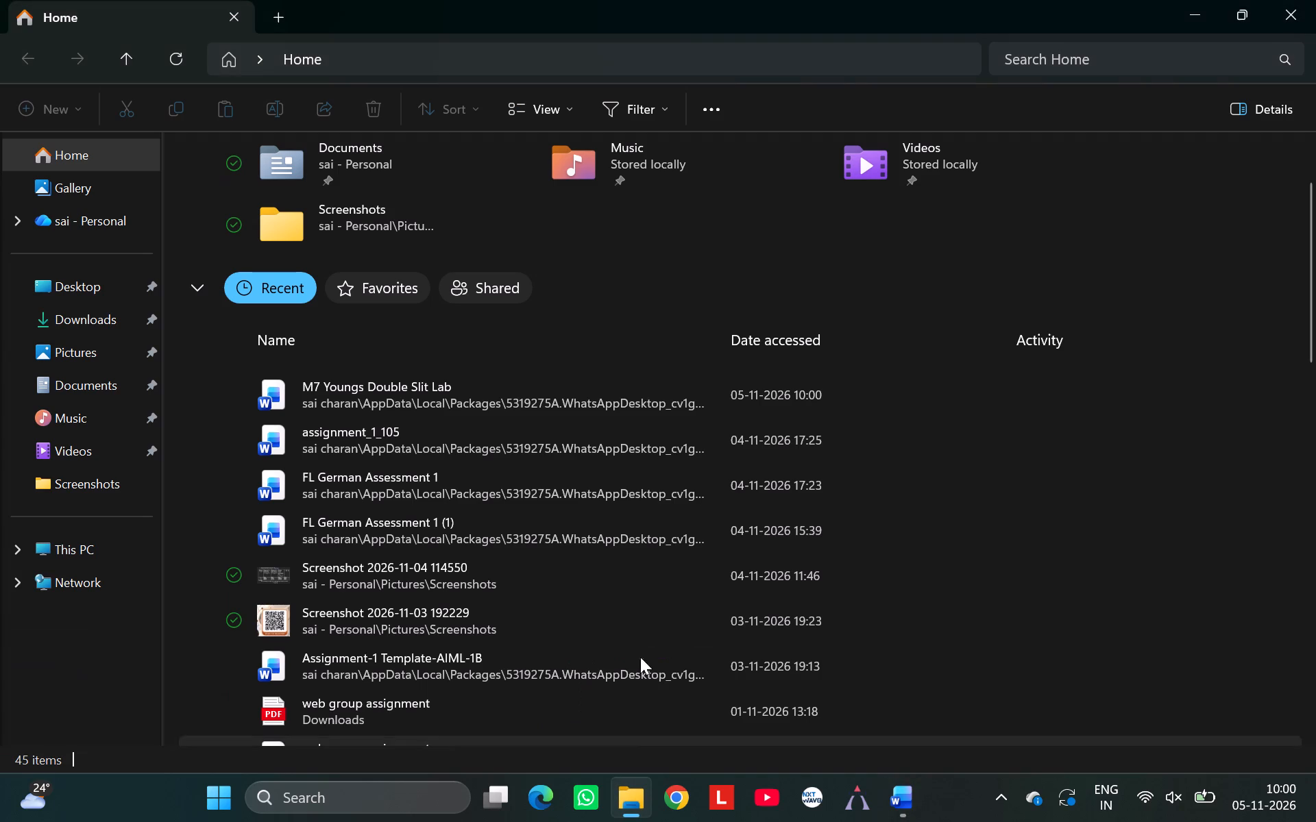
scroll(629, 625, down, 2)
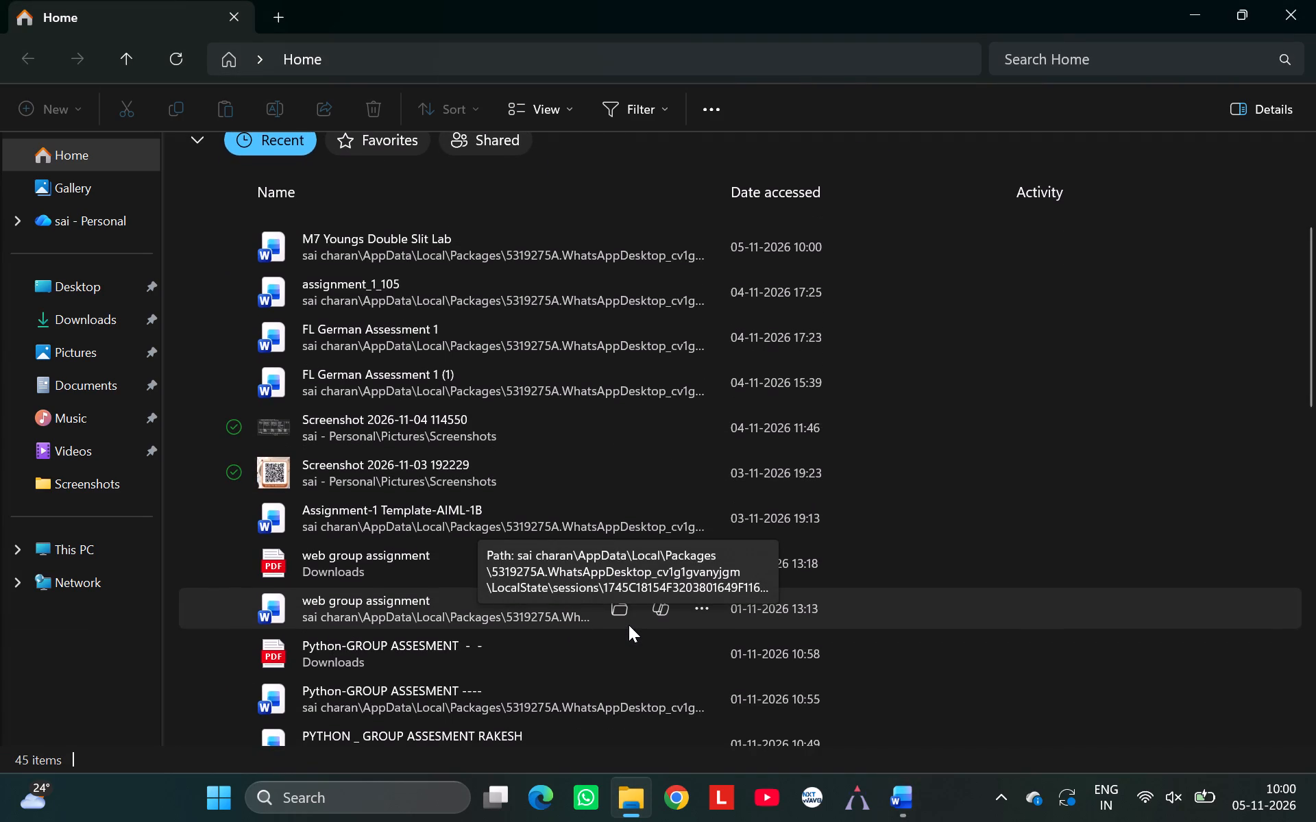
scroll(629, 625, down, 4)
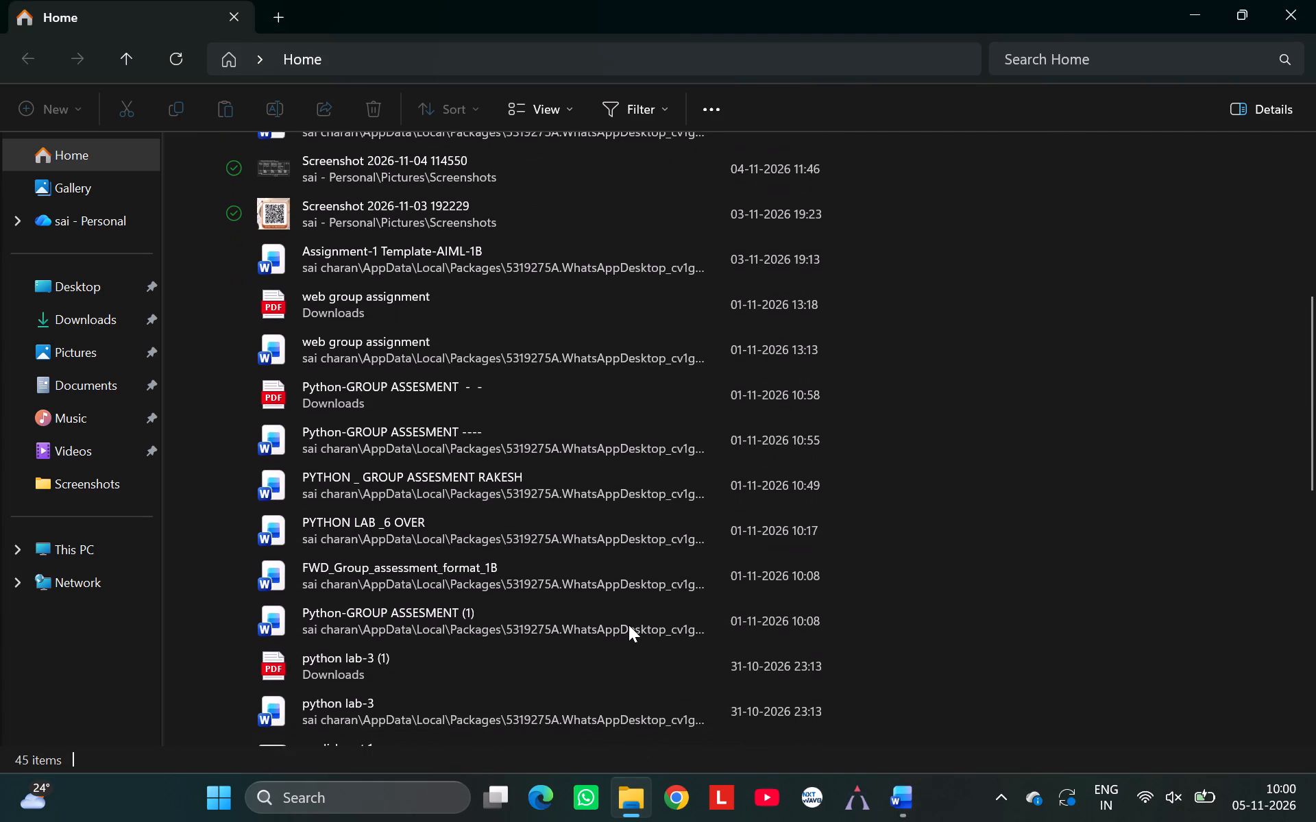
scroll(629, 625, down, 2)
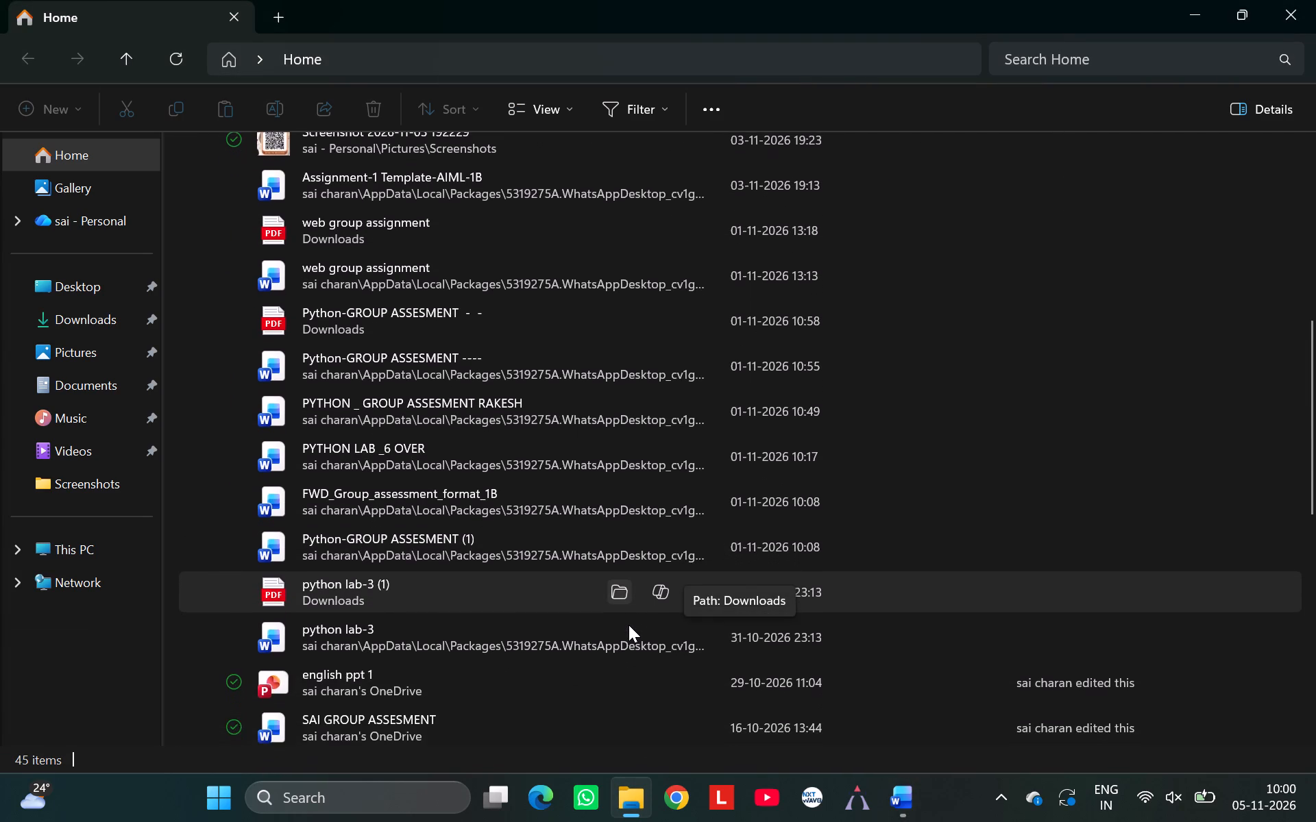
scroll(629, 625, down, 2)
scroll(629, 625, up, 4)
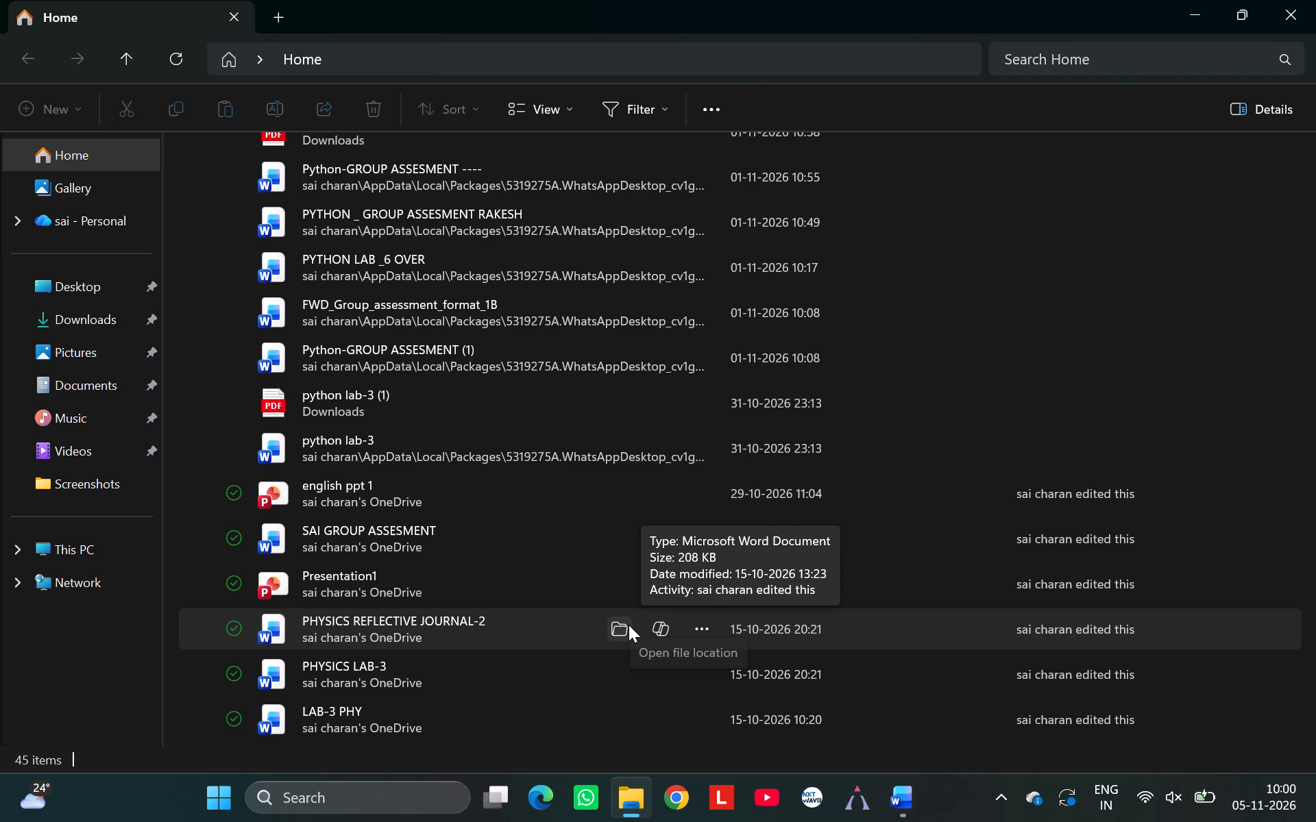
scroll(629, 625, up, 4)
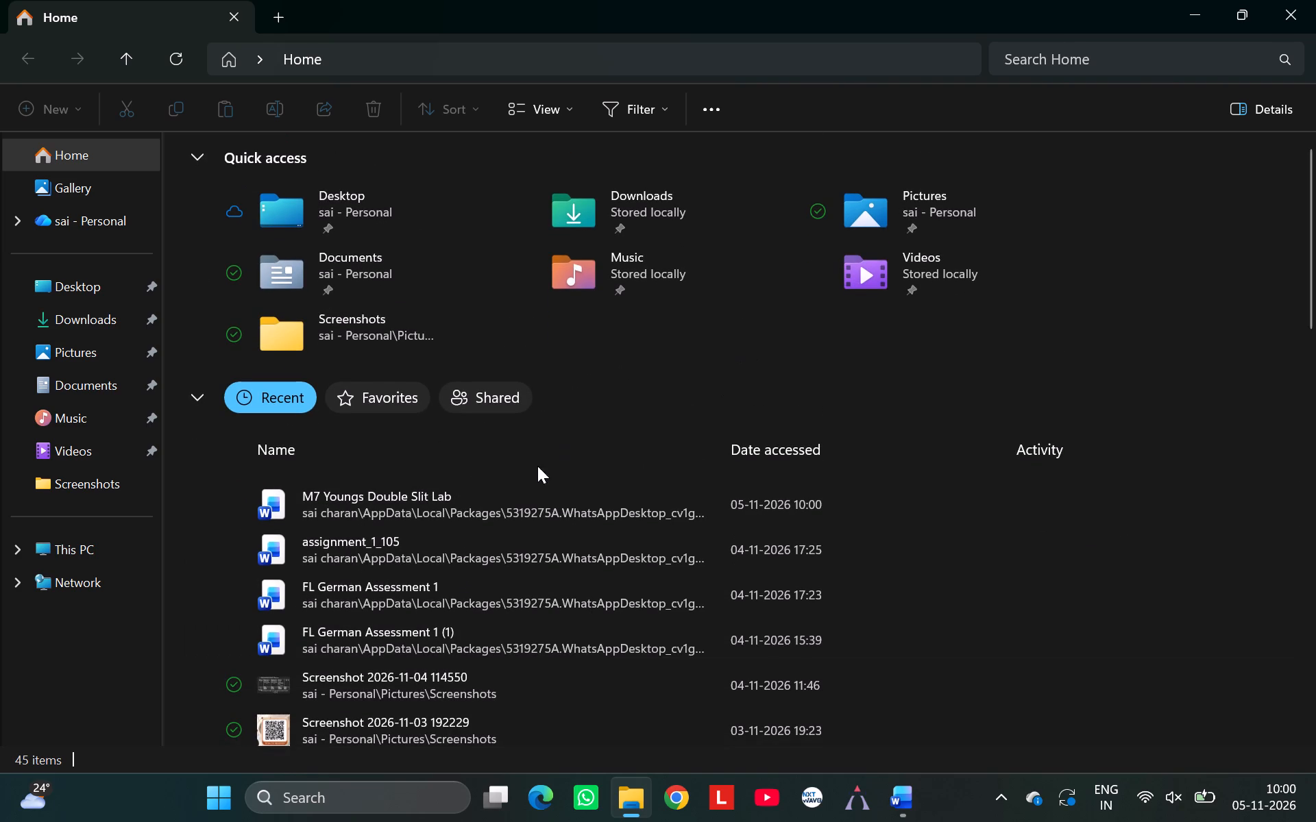
scroll(476, 630, right, 1)
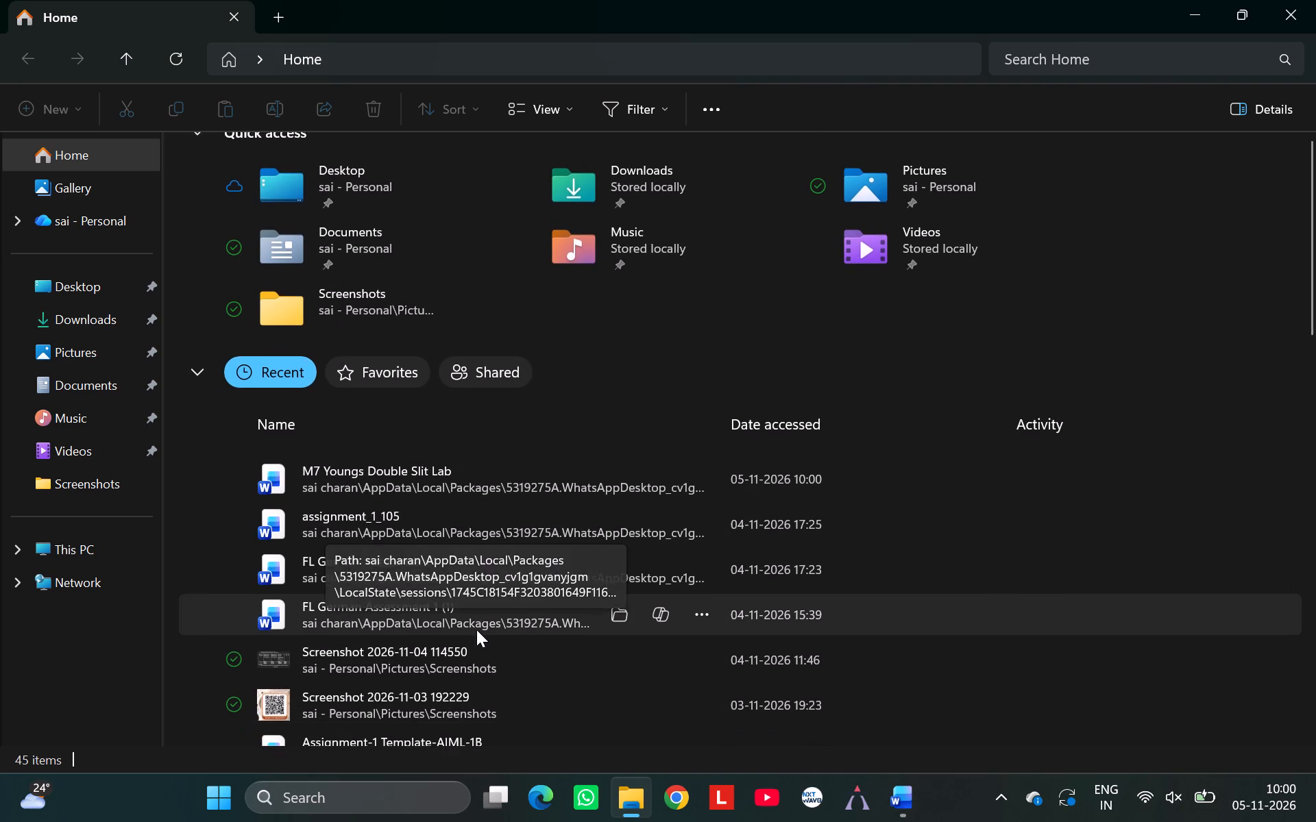
scroll(476, 630, right, 1)
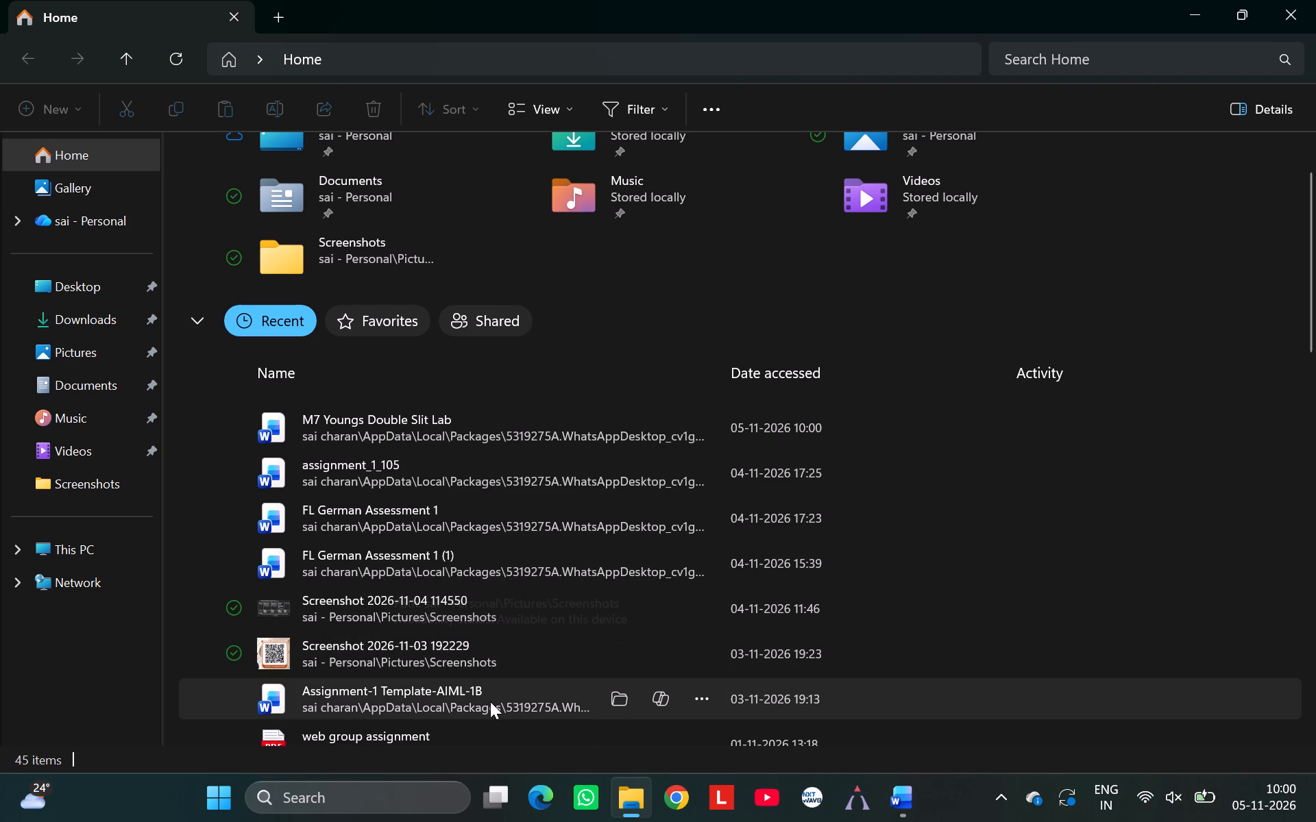
Open the Assignment-1 Template-AIML-1B document from the recent files and skim through its questions and remaining pages.
double_click(490, 701)
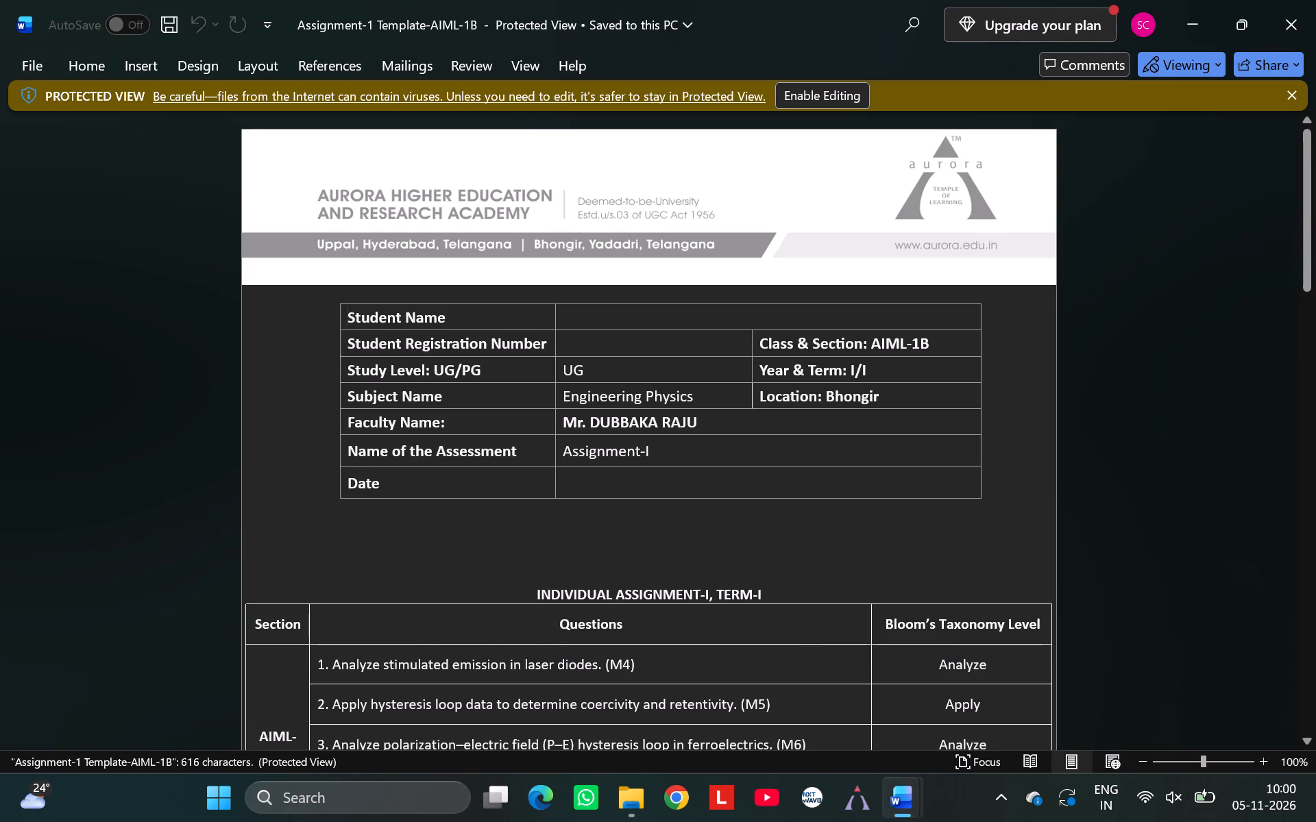
scroll(681, 580, down, 1)
click(681, 580)
scroll(681, 580, down, 2)
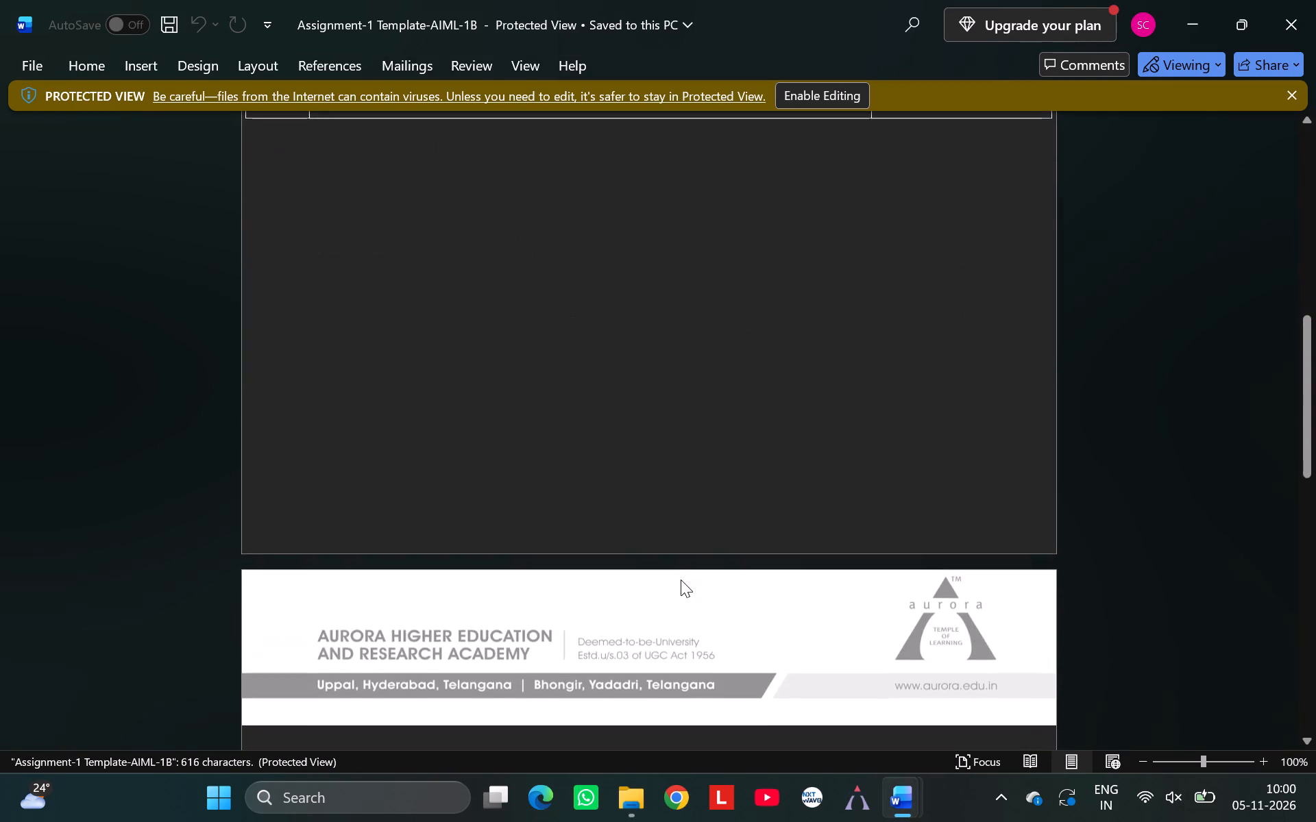
scroll(681, 580, down, 4)
Close the assignment template and the Young's double slit lab document.
click(1278, 170)
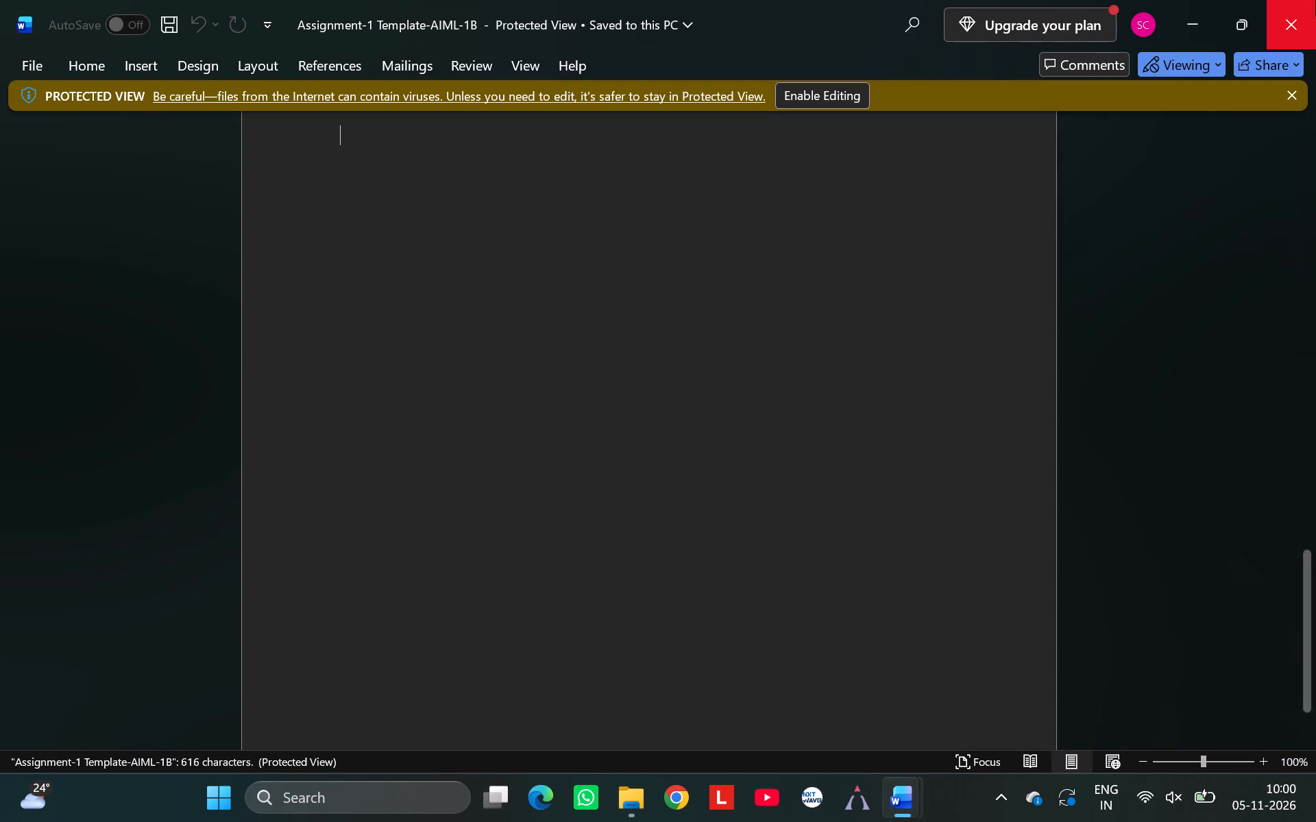
click(1315, 0)
click(1315, 0)
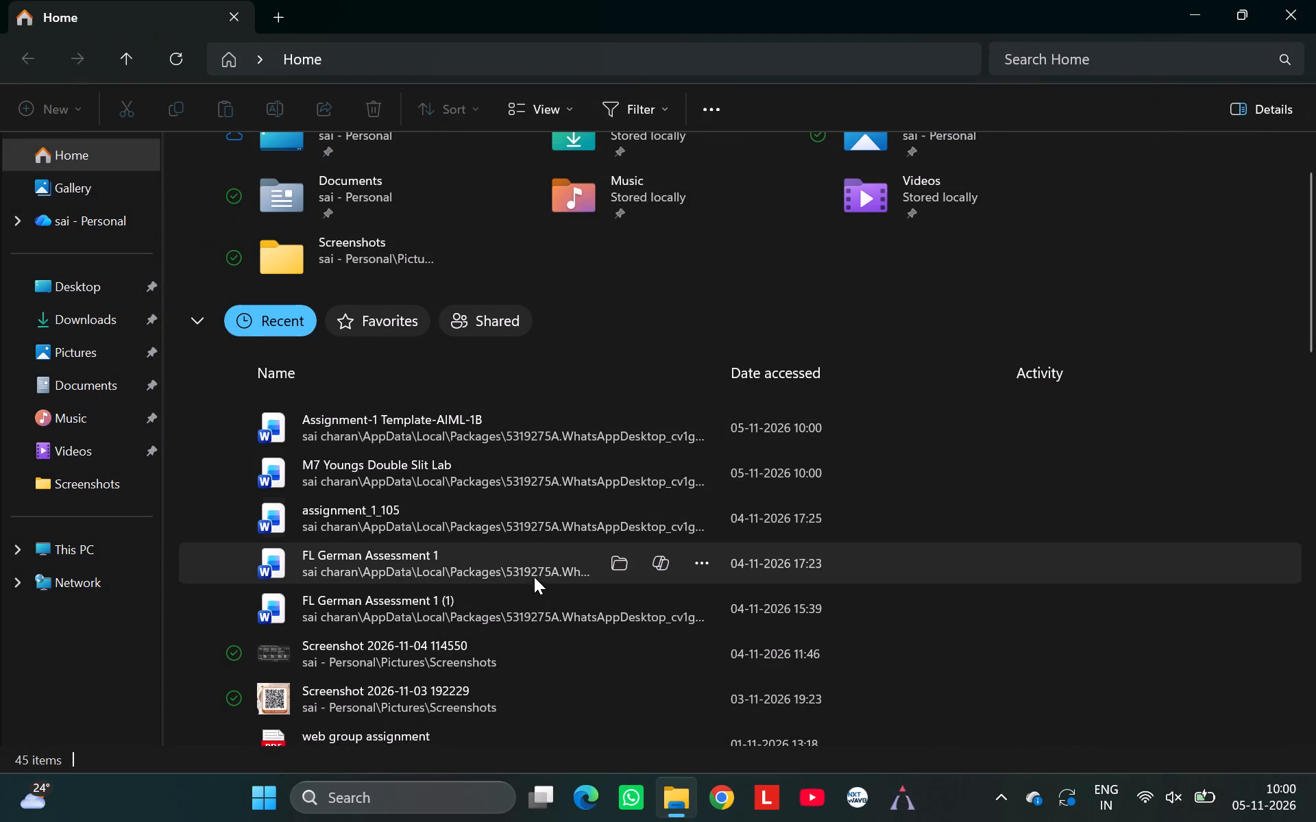
Look through the recent files again, from the newest lab and assignment documents to the older physics files.
scroll(531, 580, down, 5)
scroll(531, 580, right, 1)
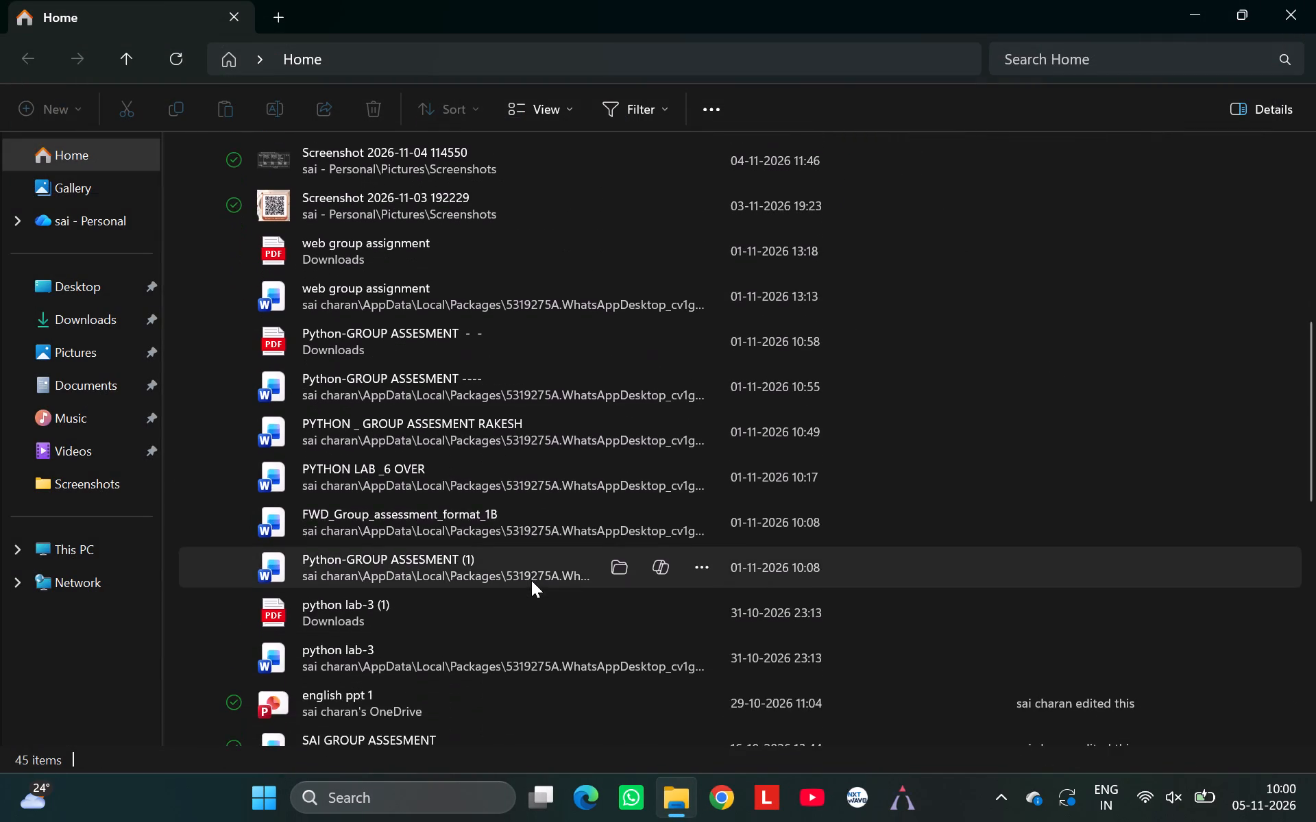
scroll(531, 580, right, 4)
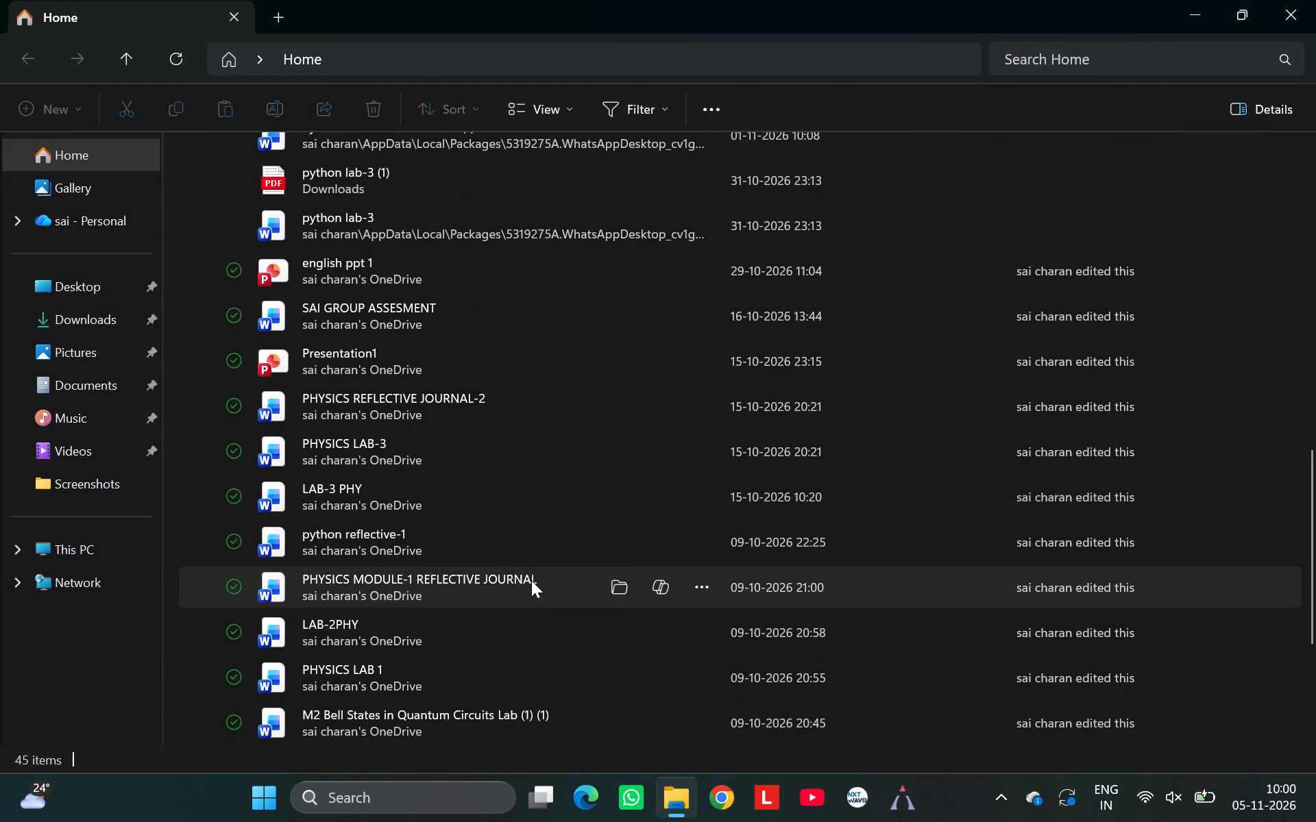
scroll(531, 580, right, 1)
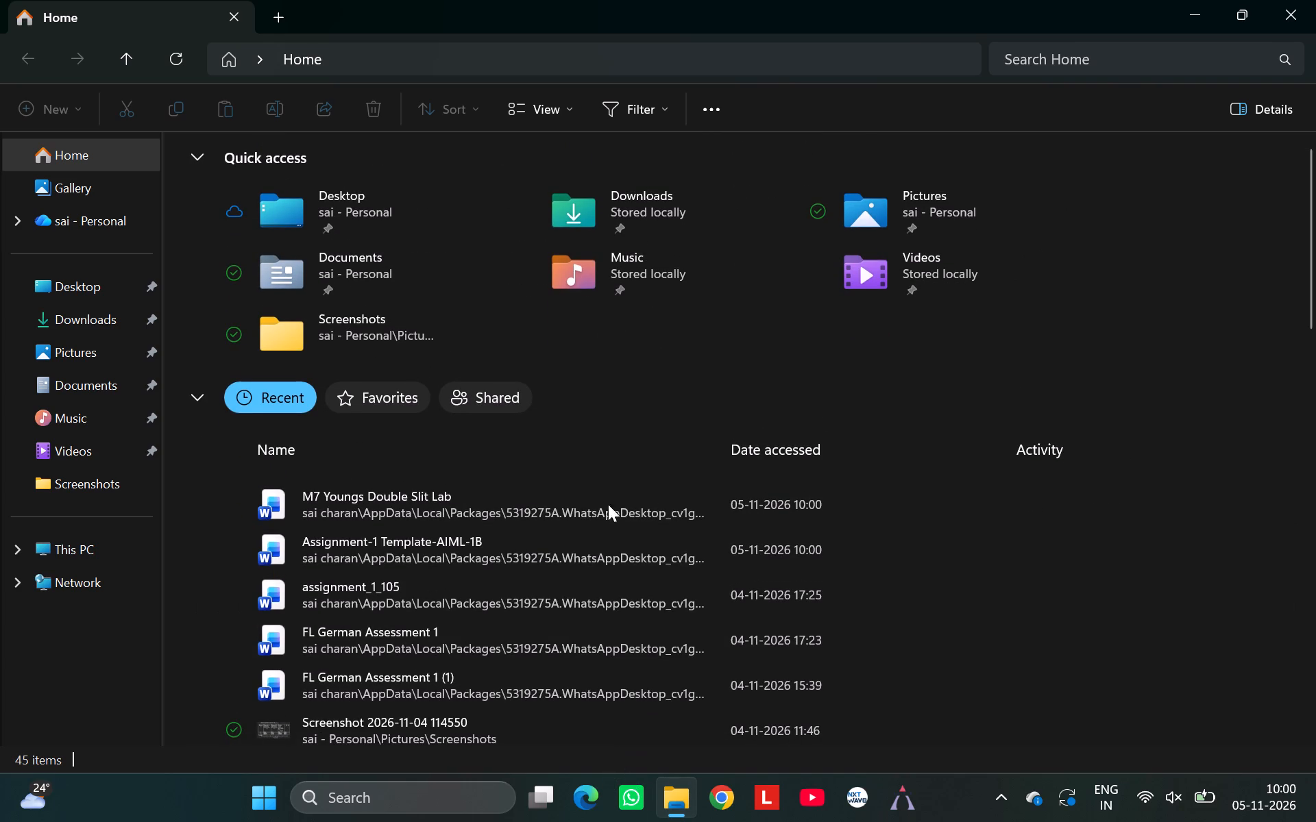
scroll(537, 547, up, 1)
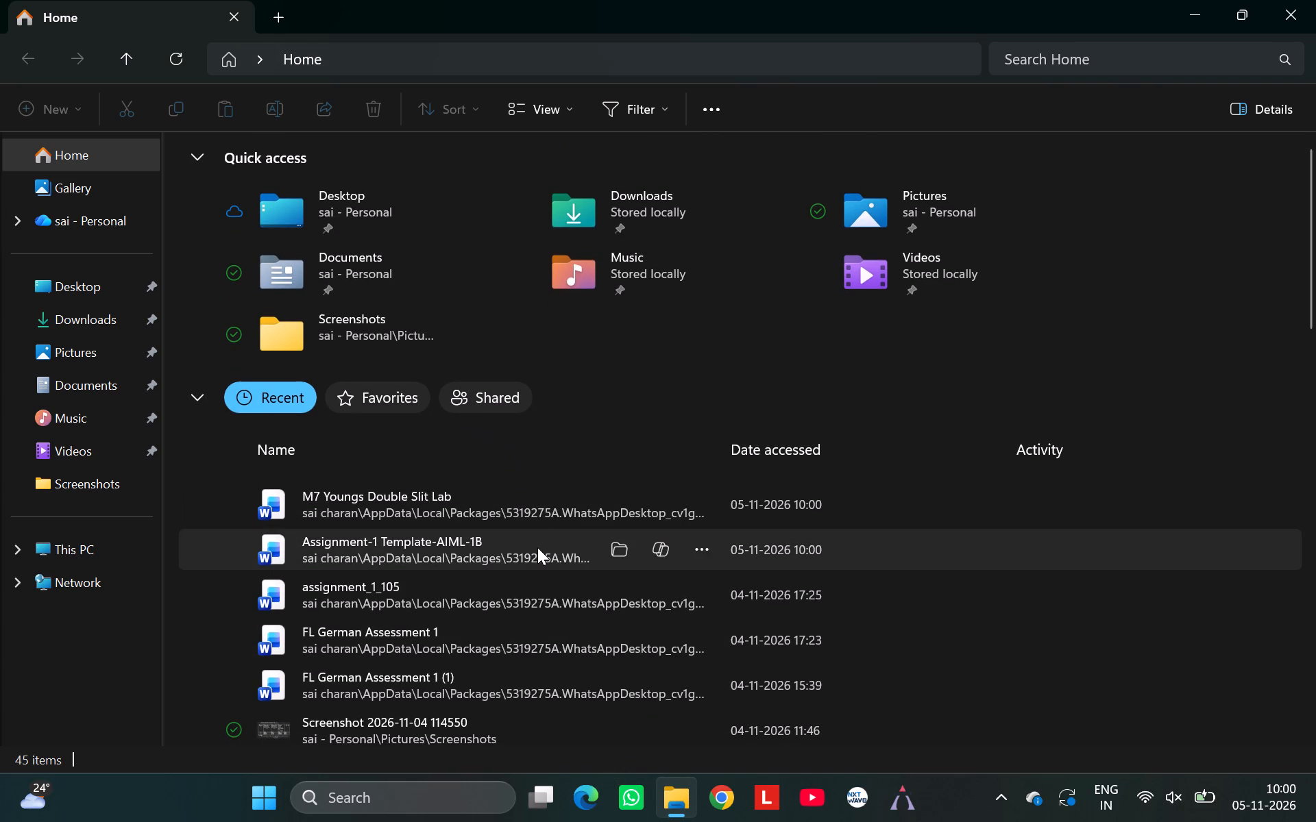
scroll(537, 547, up, 2)
scroll(537, 547, down, 1)
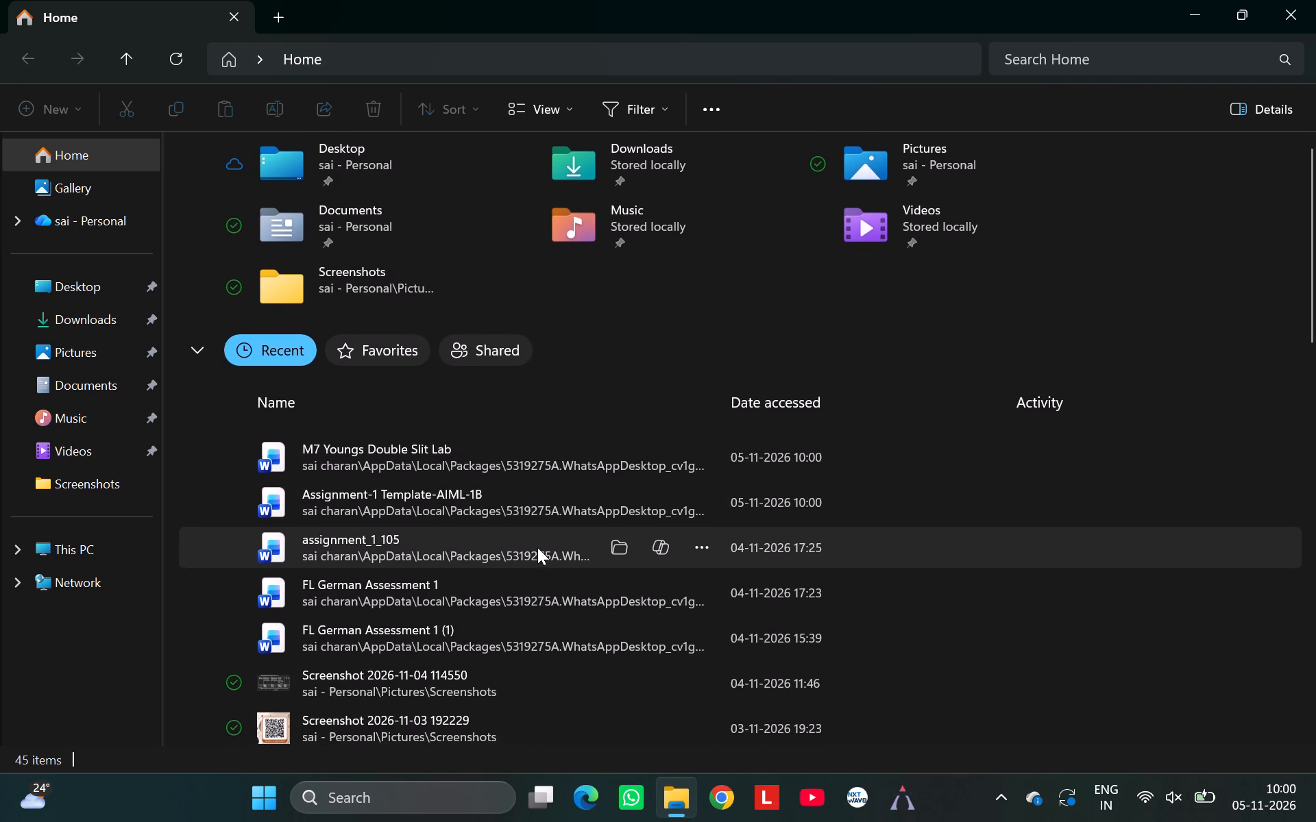
scroll(537, 547, down, 1)
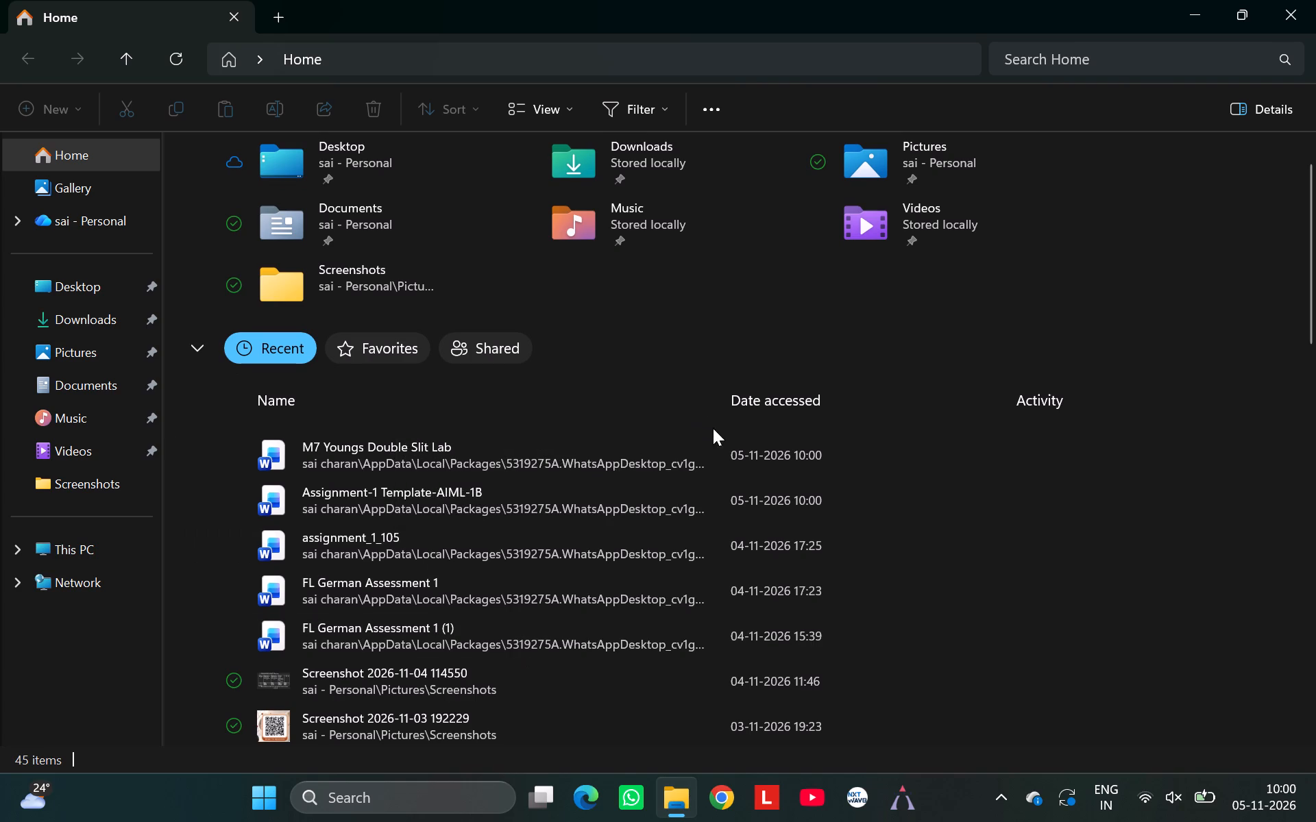
Show the M7 Youngs Double Slit Lab file in its 2026-44 folder and open the document from there.
click(693, 452)
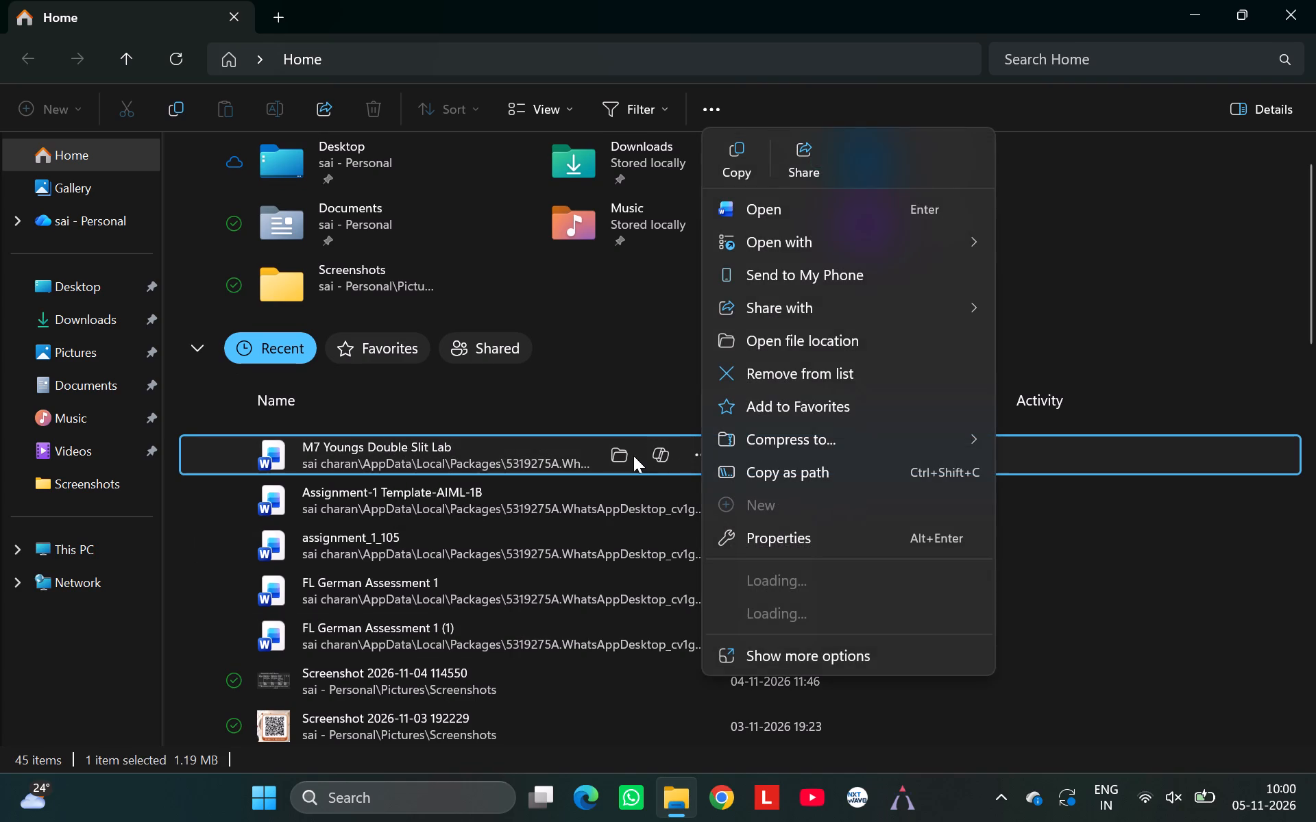
click(620, 456)
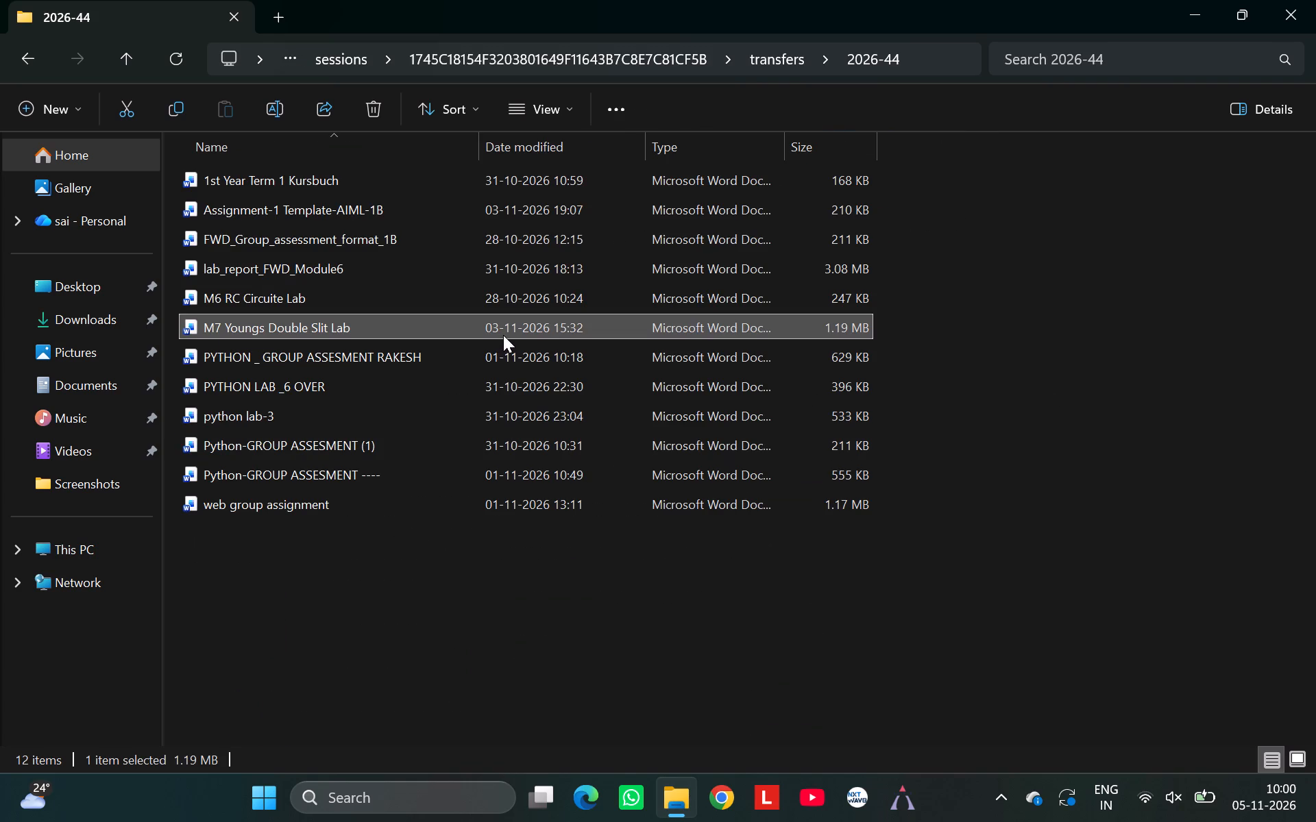
scroll(503, 335, down, 1)
scroll(503, 335, up, 2)
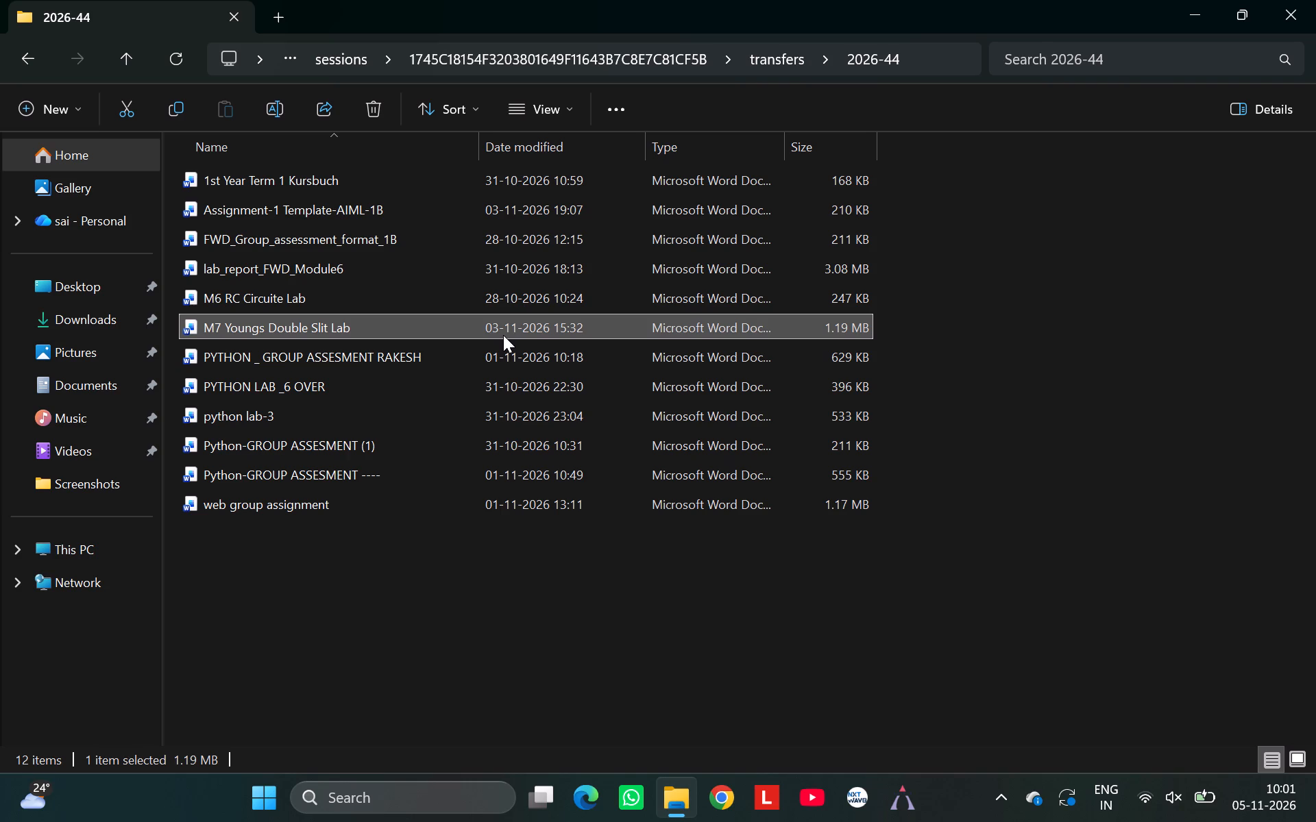
double_click(517, 325)
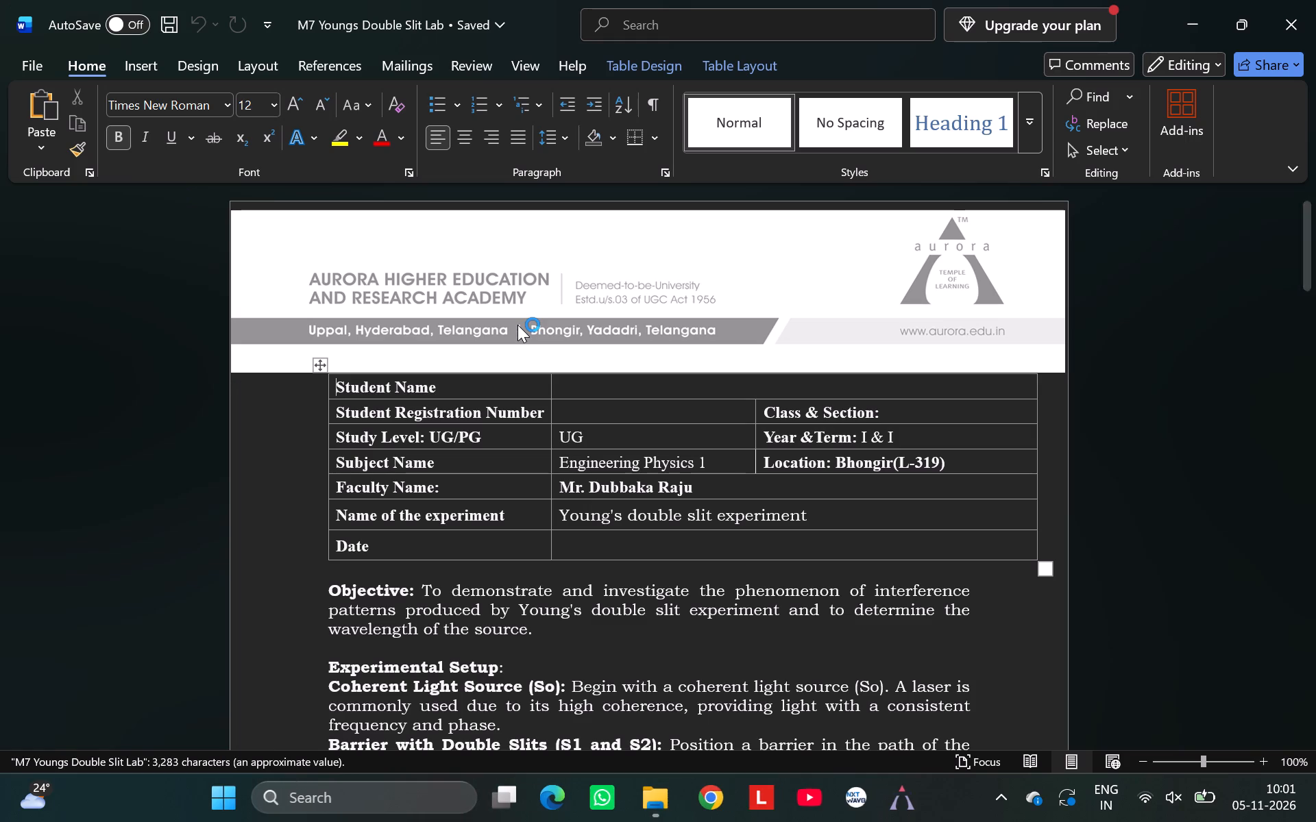
Review the double slit lab document's diagram, data table, formula, result, discussion and conclusion sections, and return to the first page.
scroll(778, 693, down, 4)
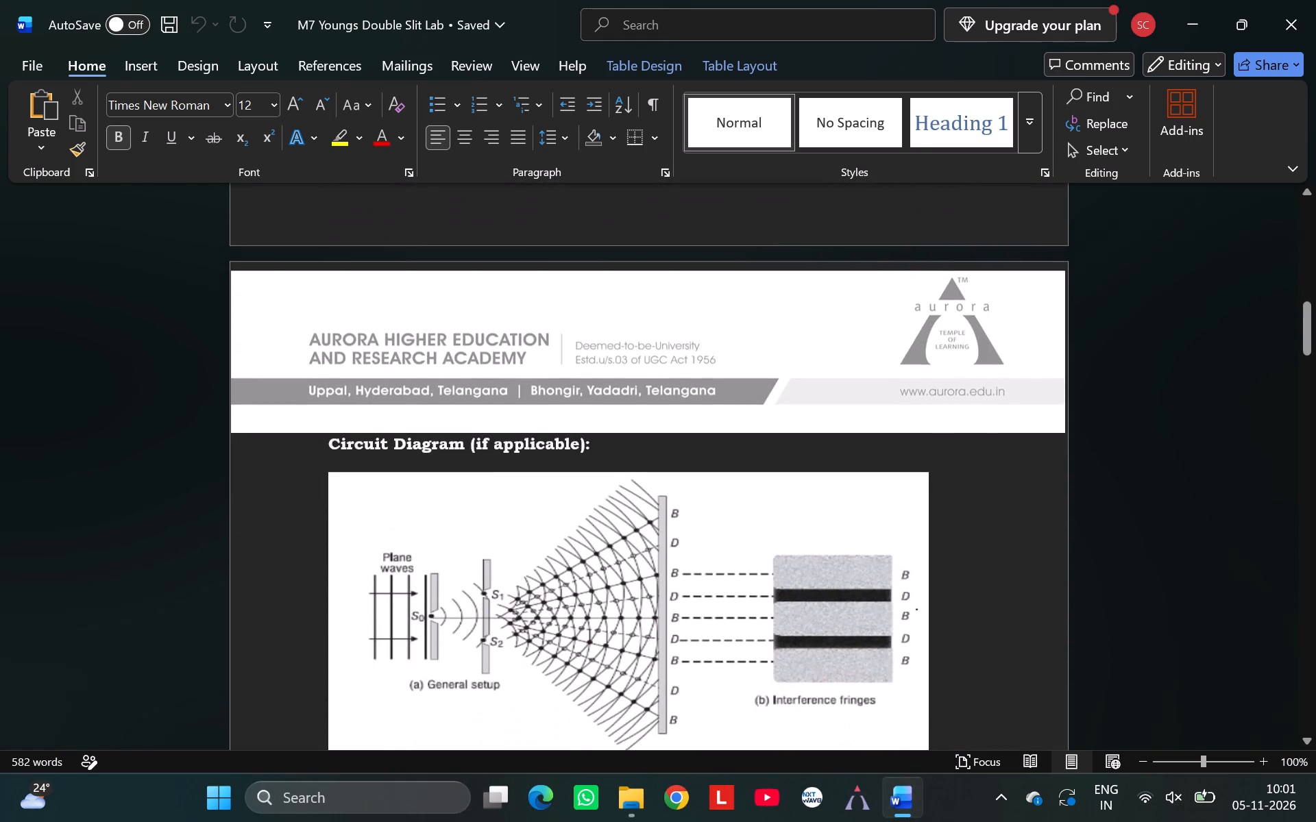
scroll(778, 693, down, 4)
scroll(778, 693, right, 1)
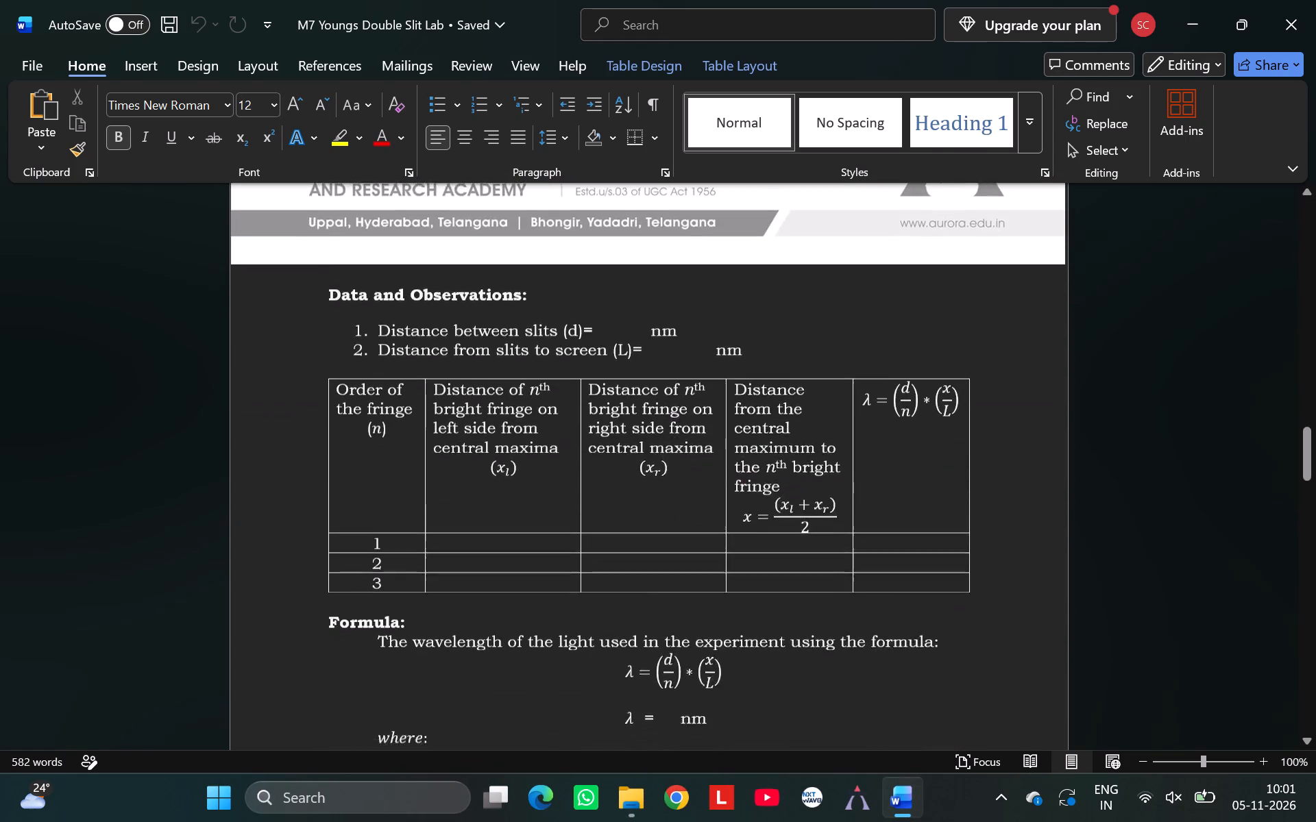
scroll(778, 693, right, 3)
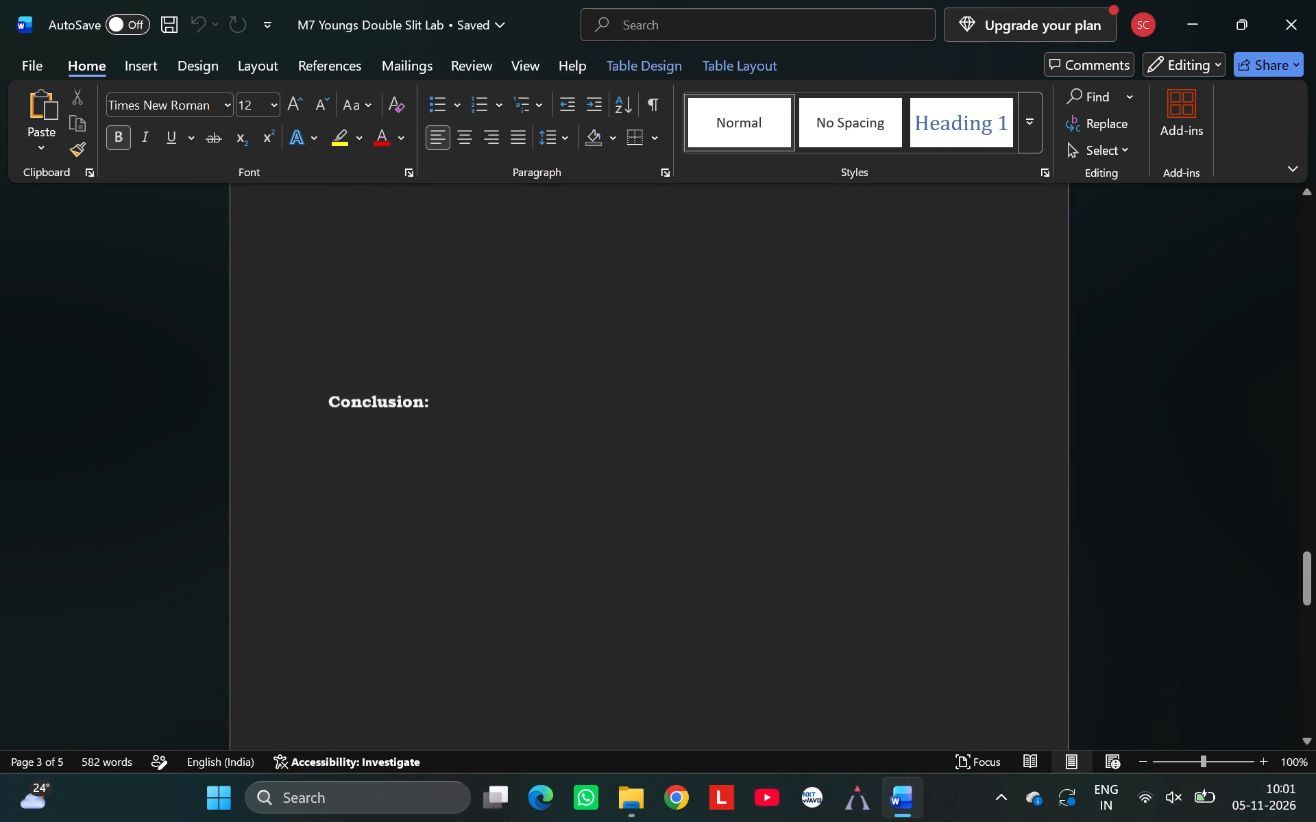
scroll(778, 693, left, 1)
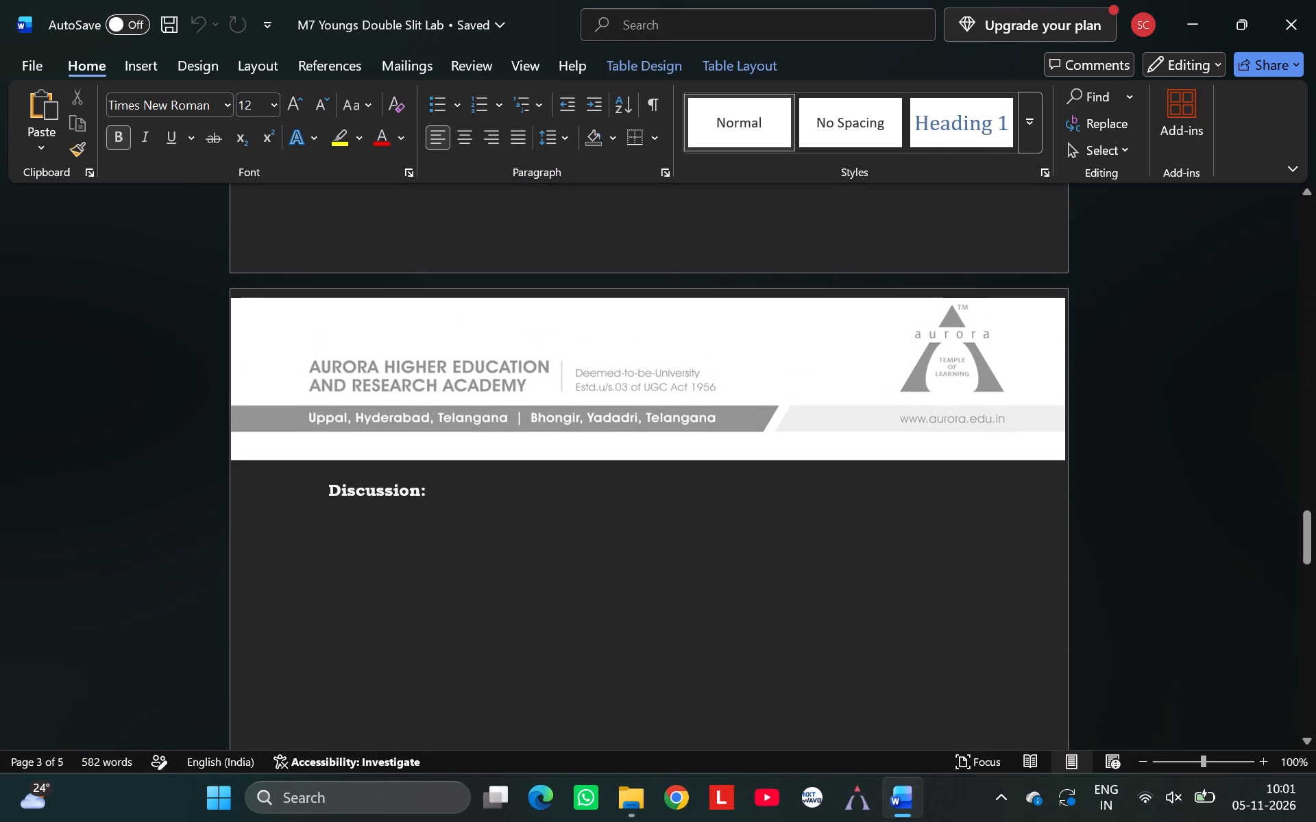
scroll(778, 693, up, 4)
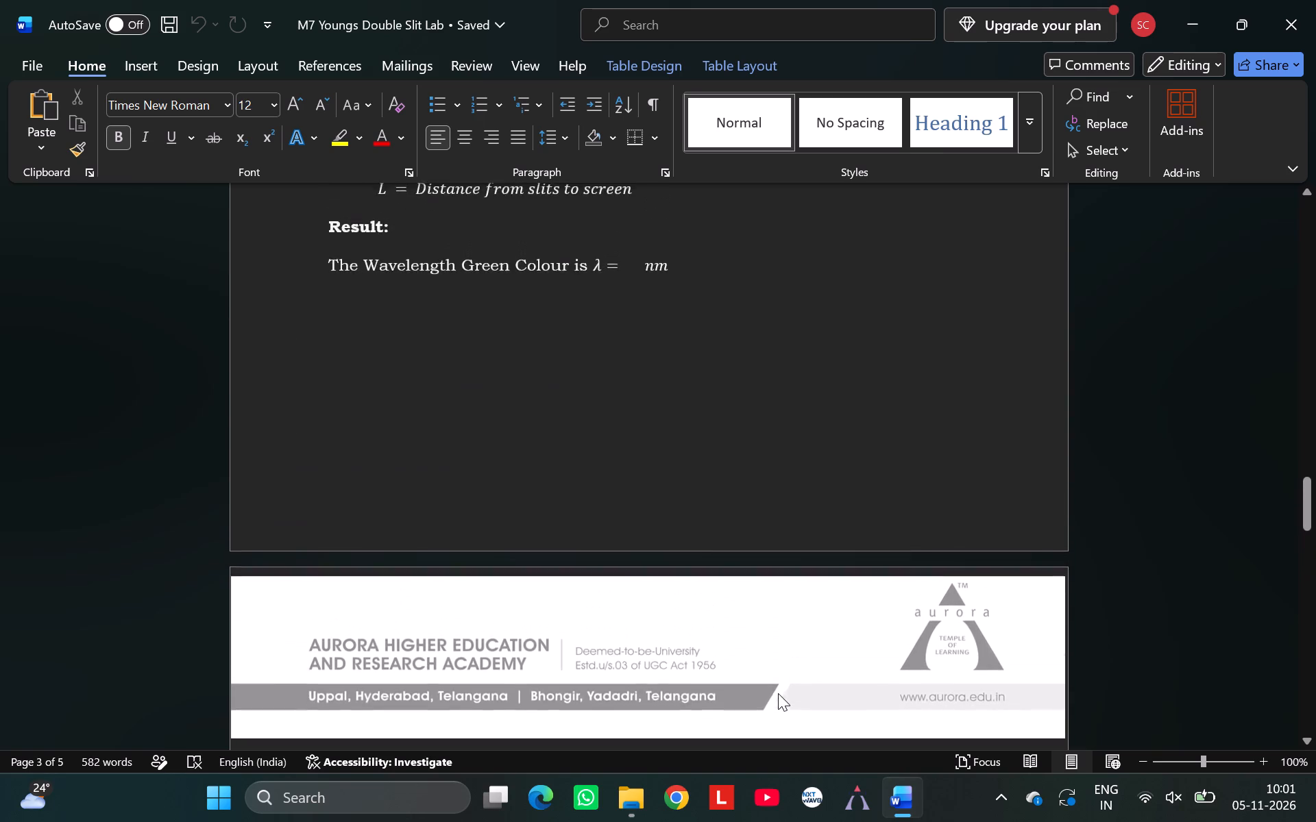
scroll(778, 693, up, 3)
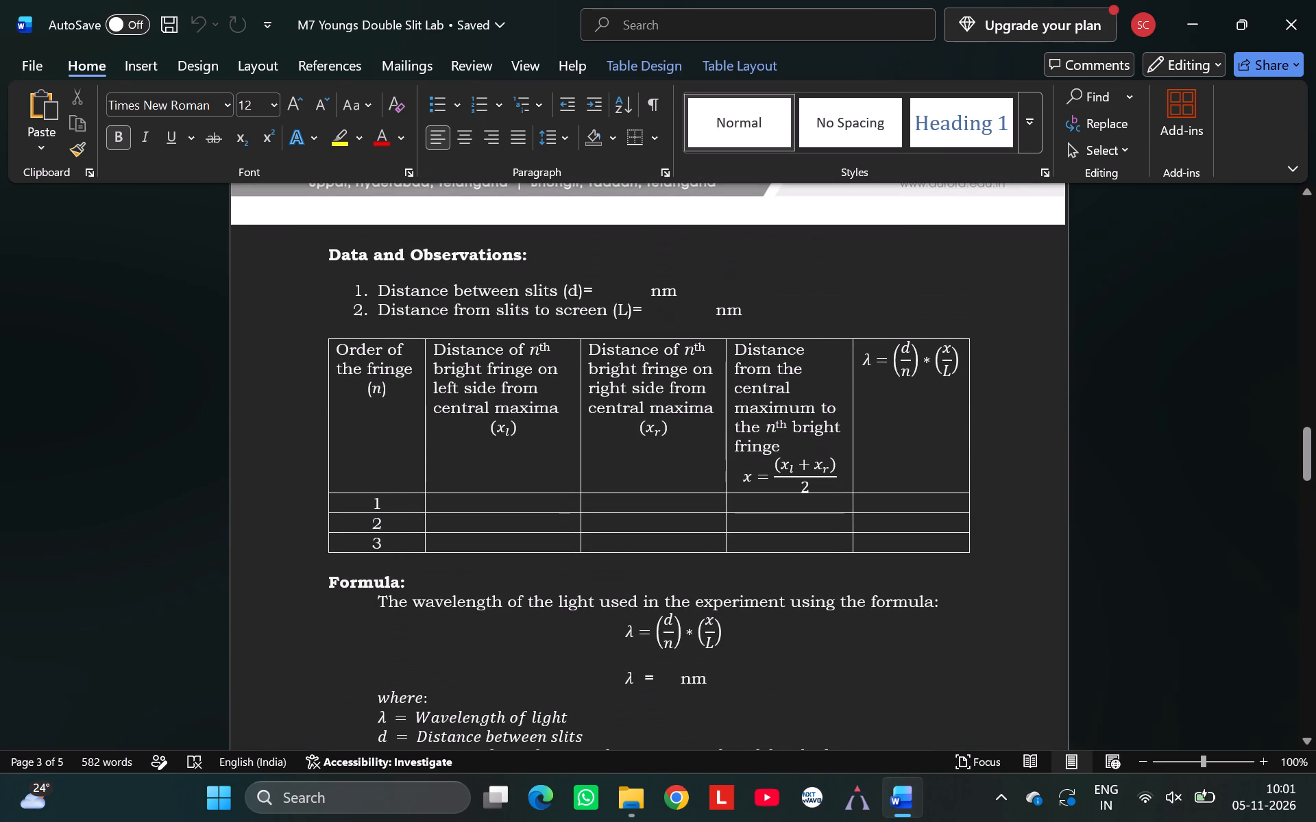
scroll(778, 693, up, 5)
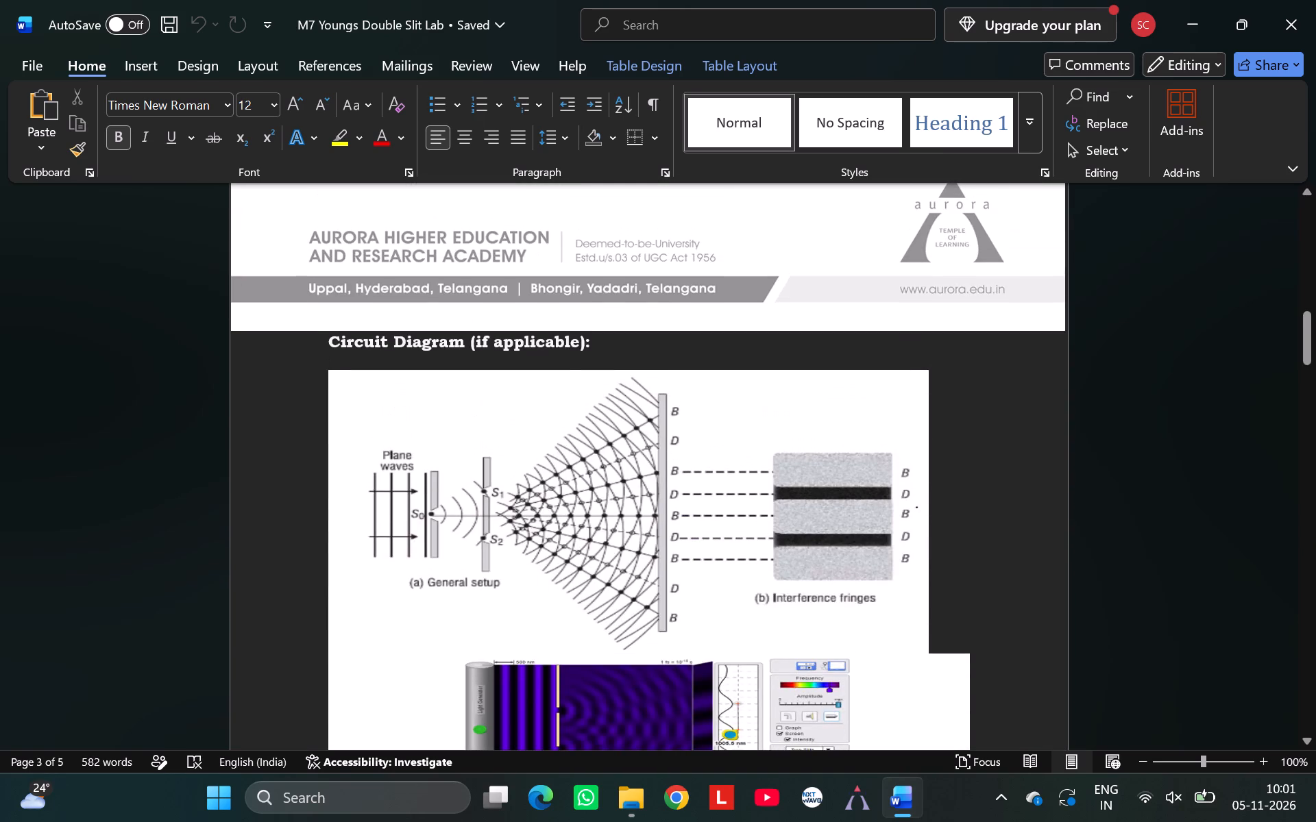
scroll(716, 532, up, 7)
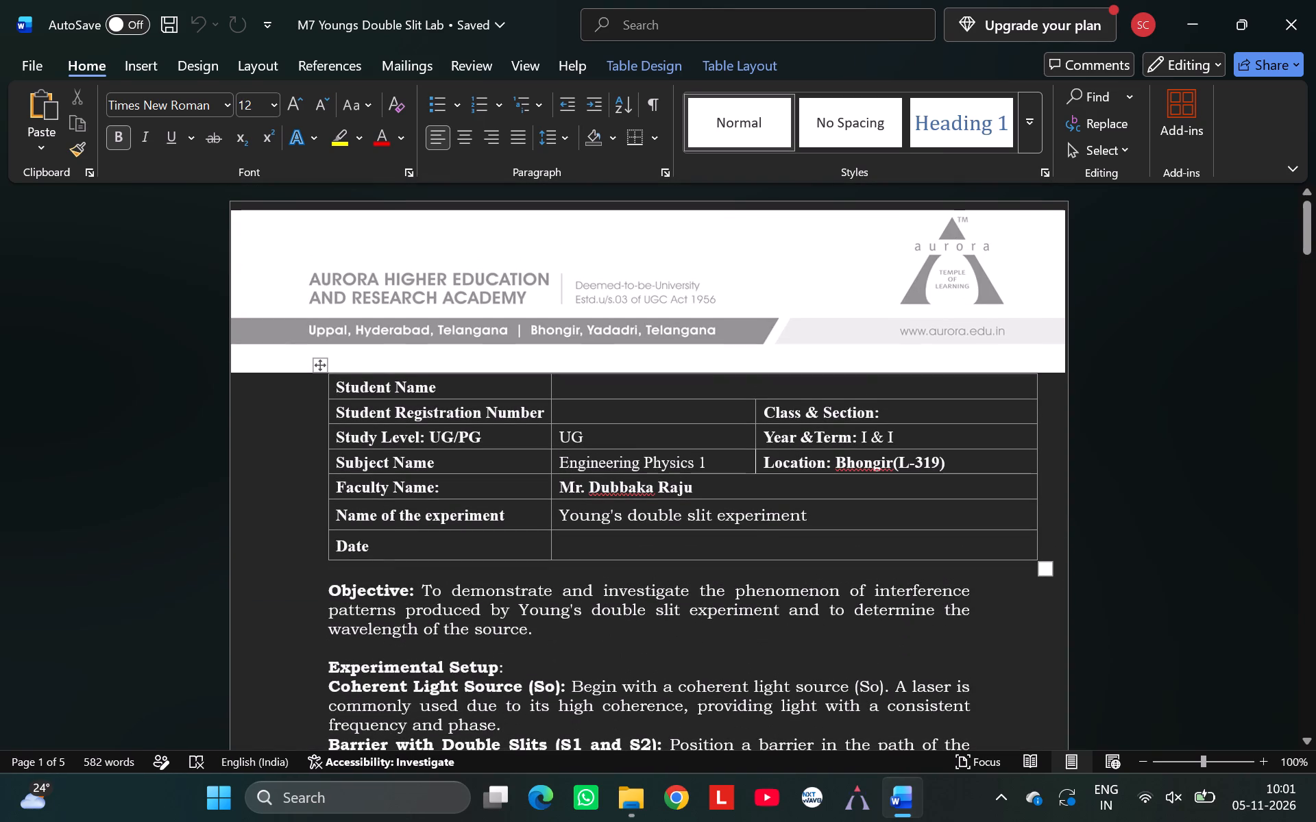
Fill in the student name and student registration number in the details table on the first page.
click(608, 393)
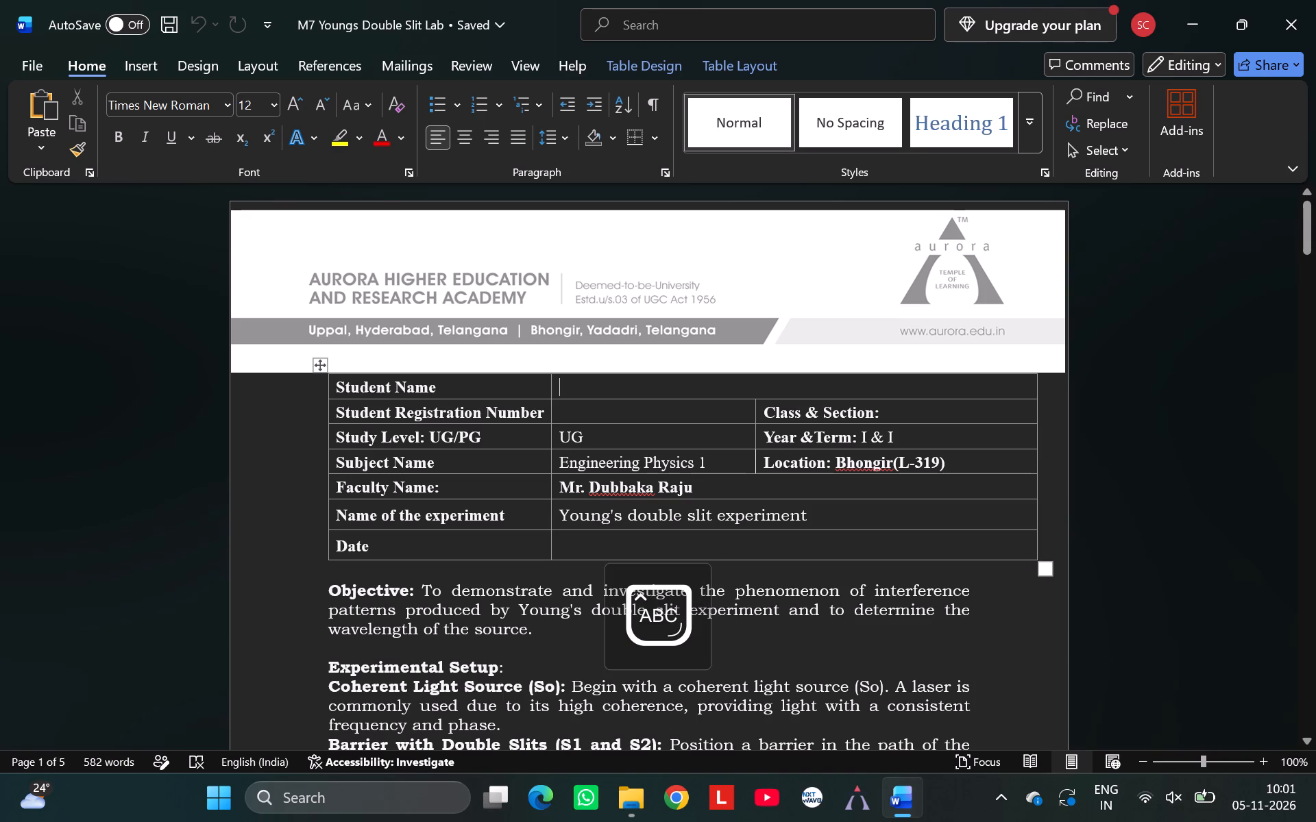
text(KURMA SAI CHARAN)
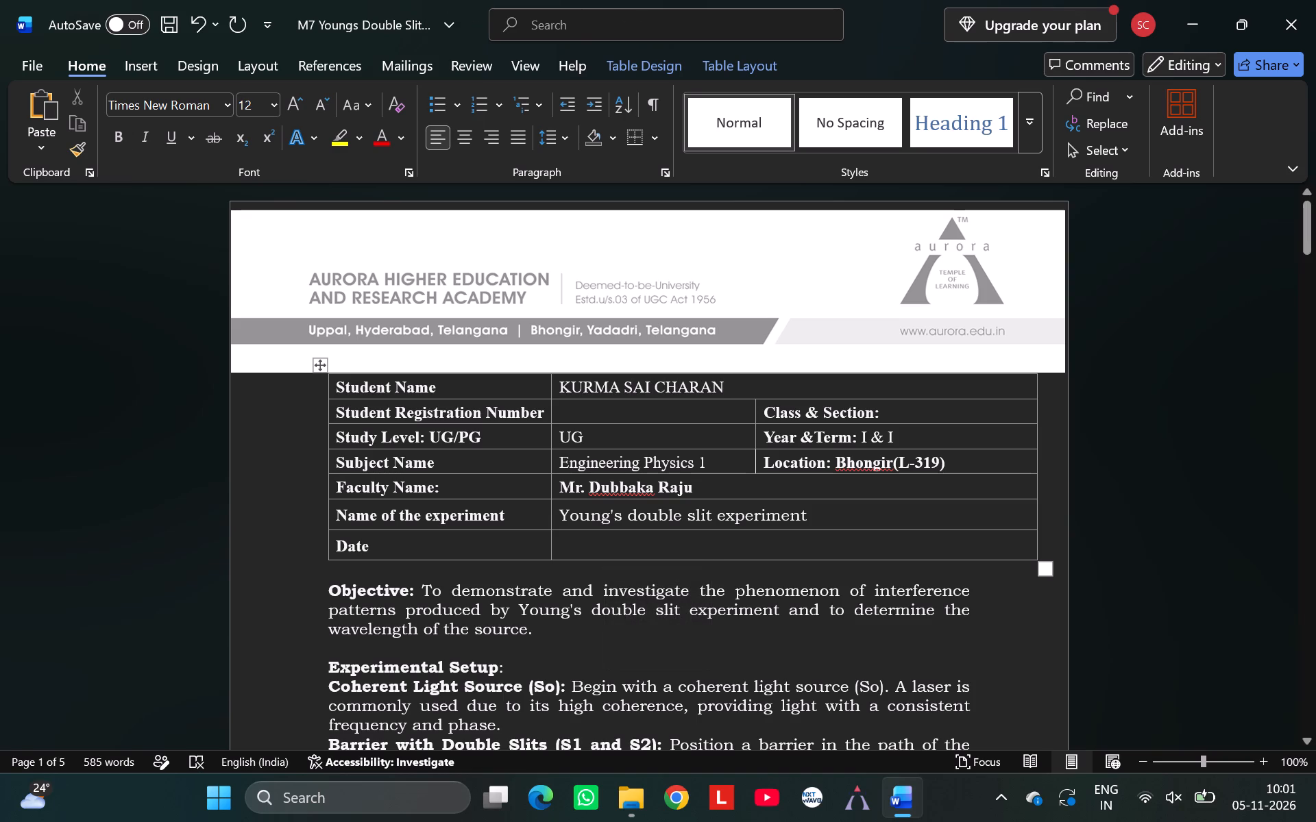
click(590, 412)
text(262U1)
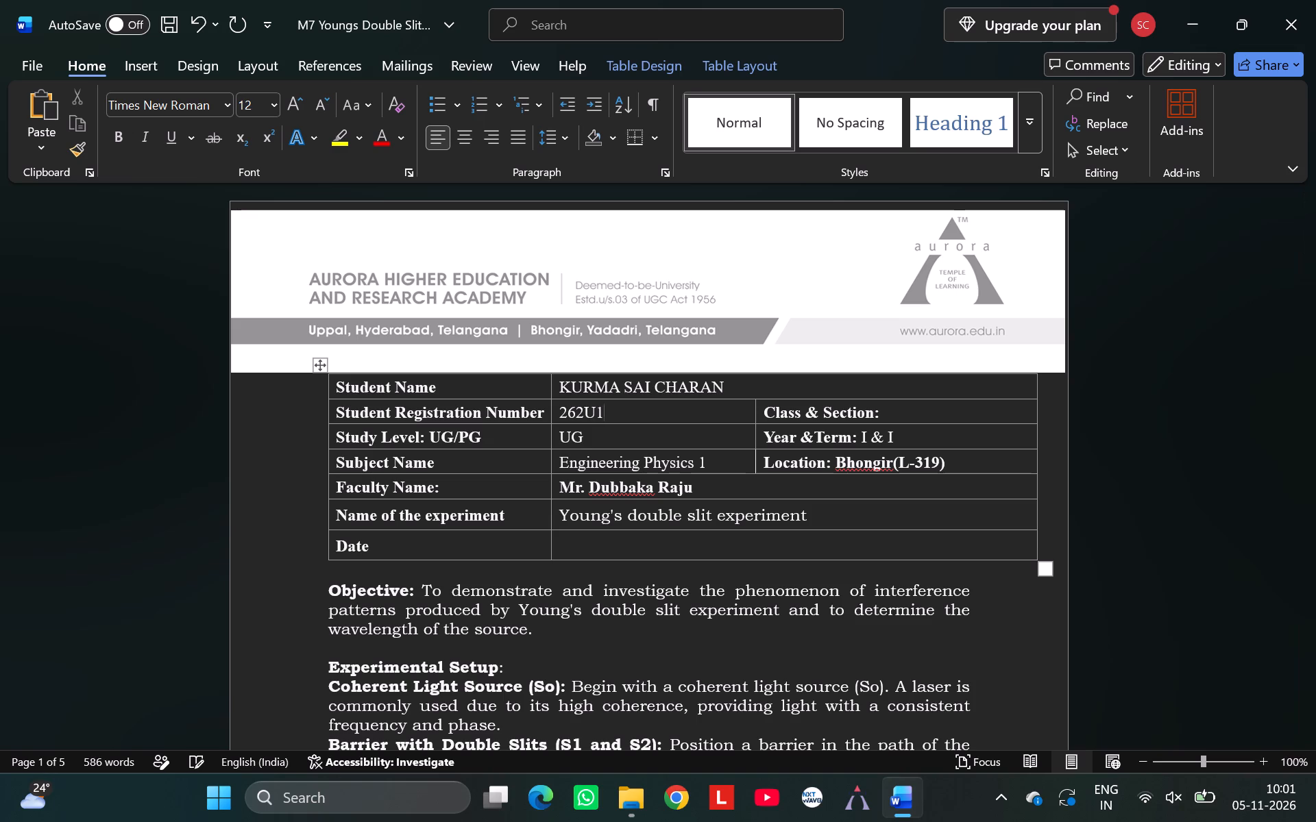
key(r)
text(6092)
Enter AIML-1B as the class and section in the details table on the first page.
click(928, 404)
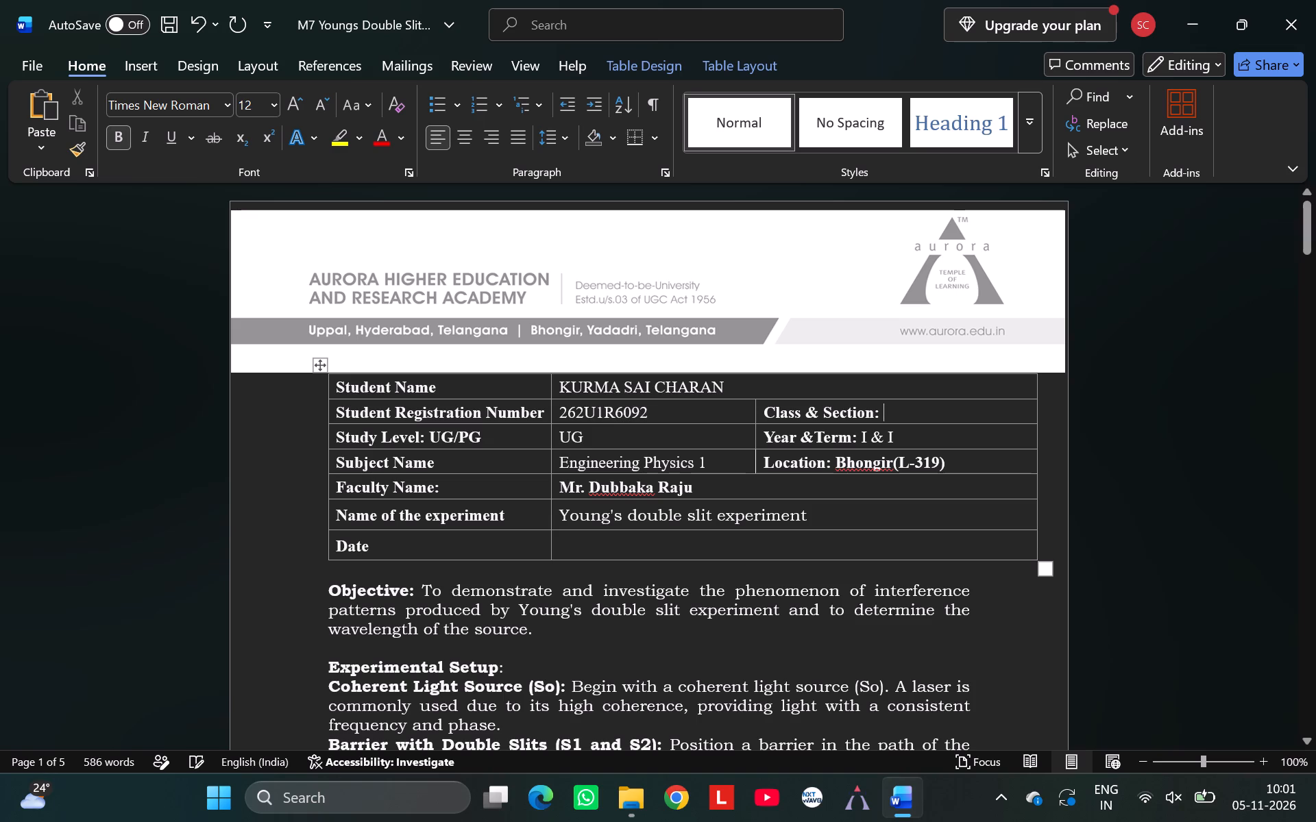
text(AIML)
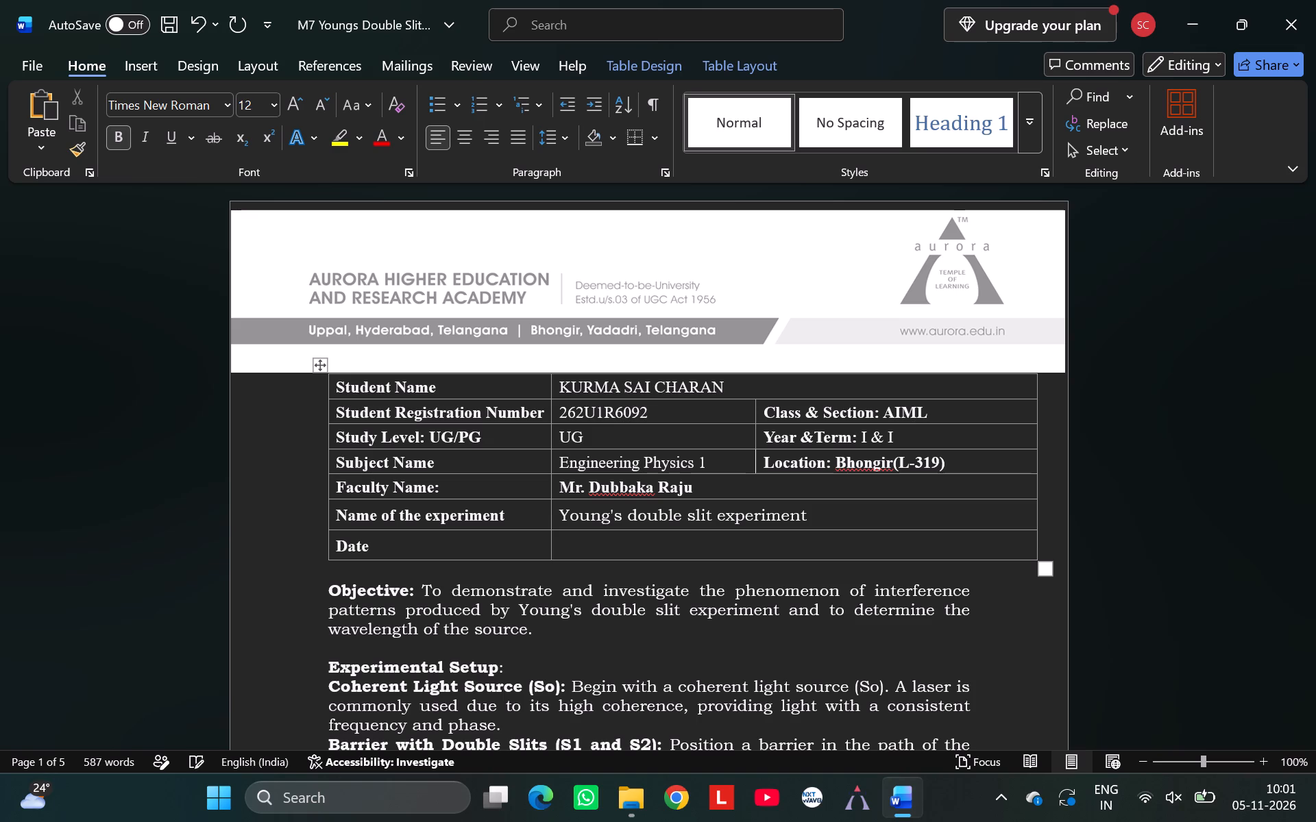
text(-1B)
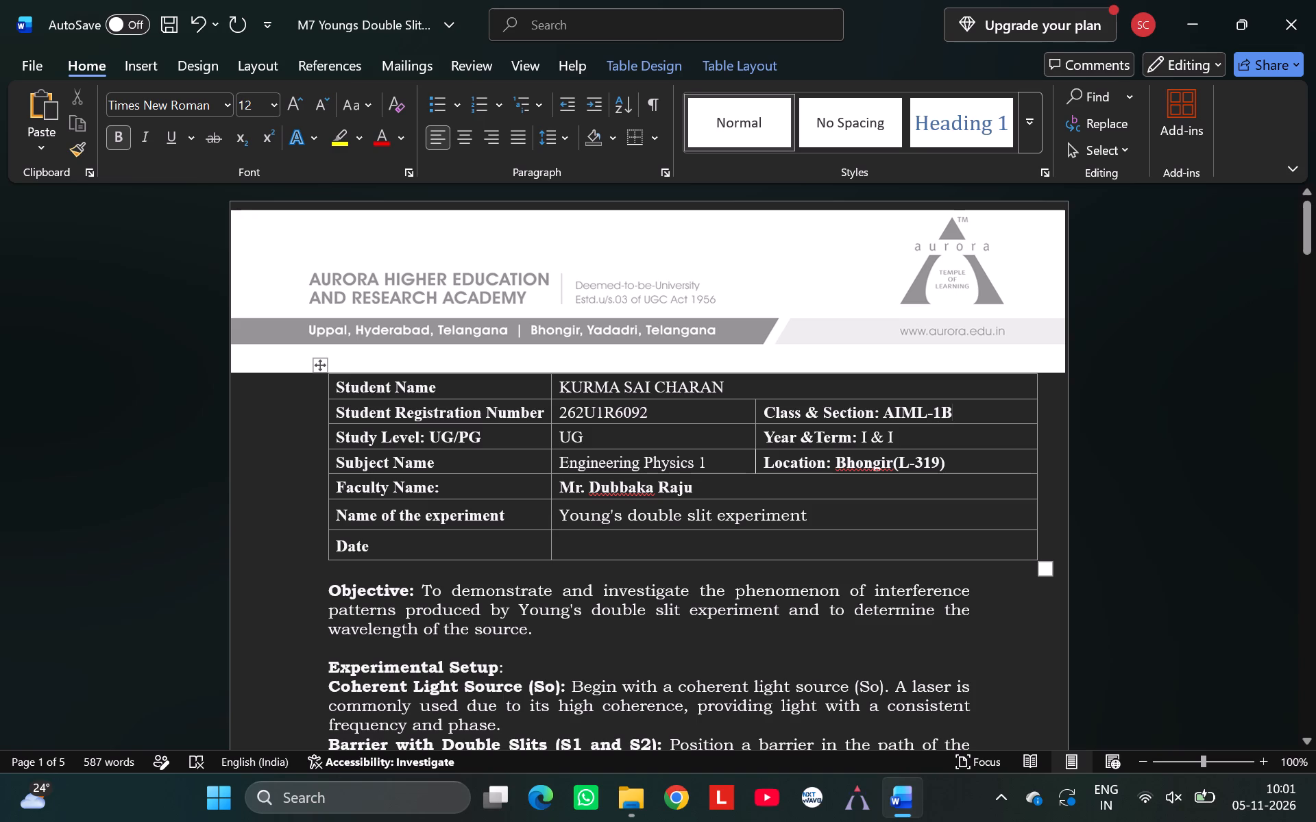
Look through the document from the empty Date cell to Data and Observations, ending with the cursor at the blank distance between slits (d).
click(767, 538)
scroll(748, 577, down, 2)
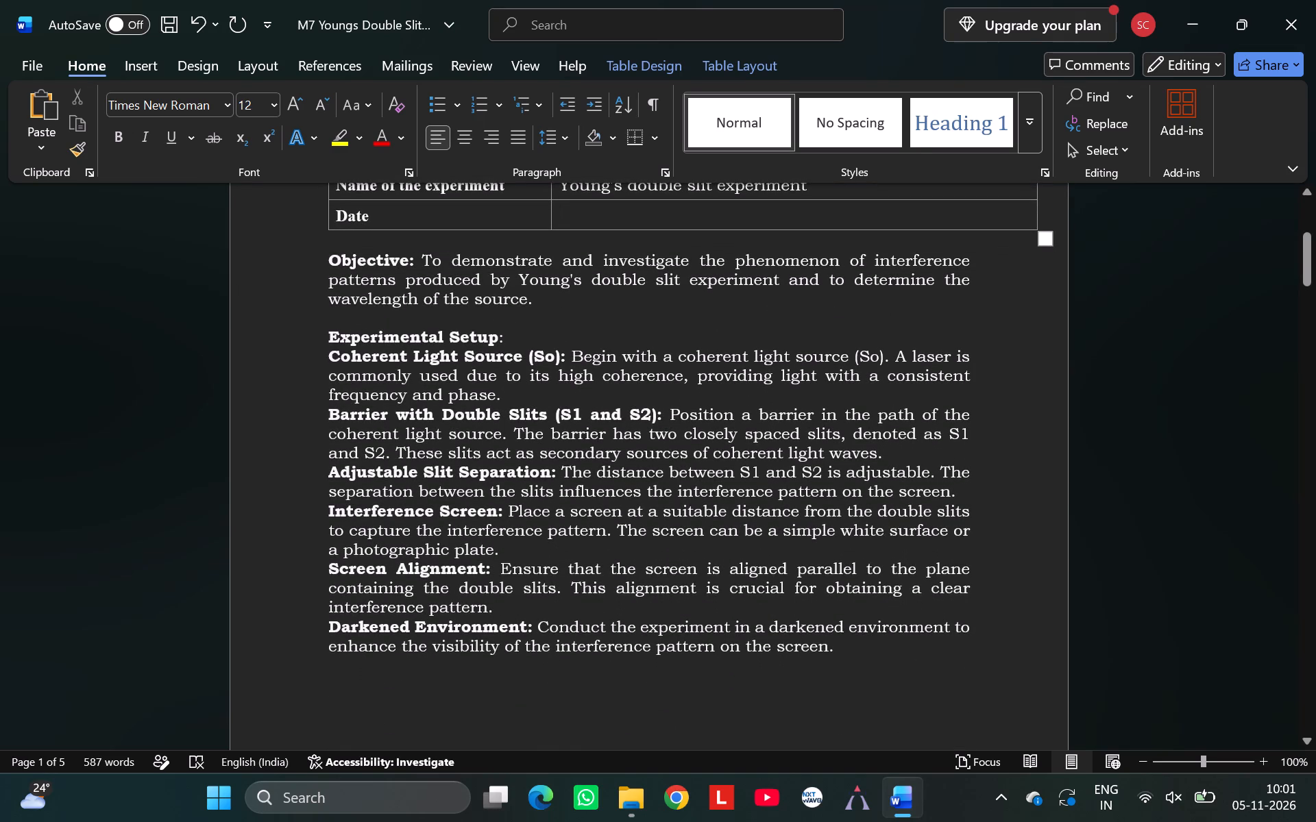
scroll(600, 808, down, 3)
scroll(682, 621, down, 1)
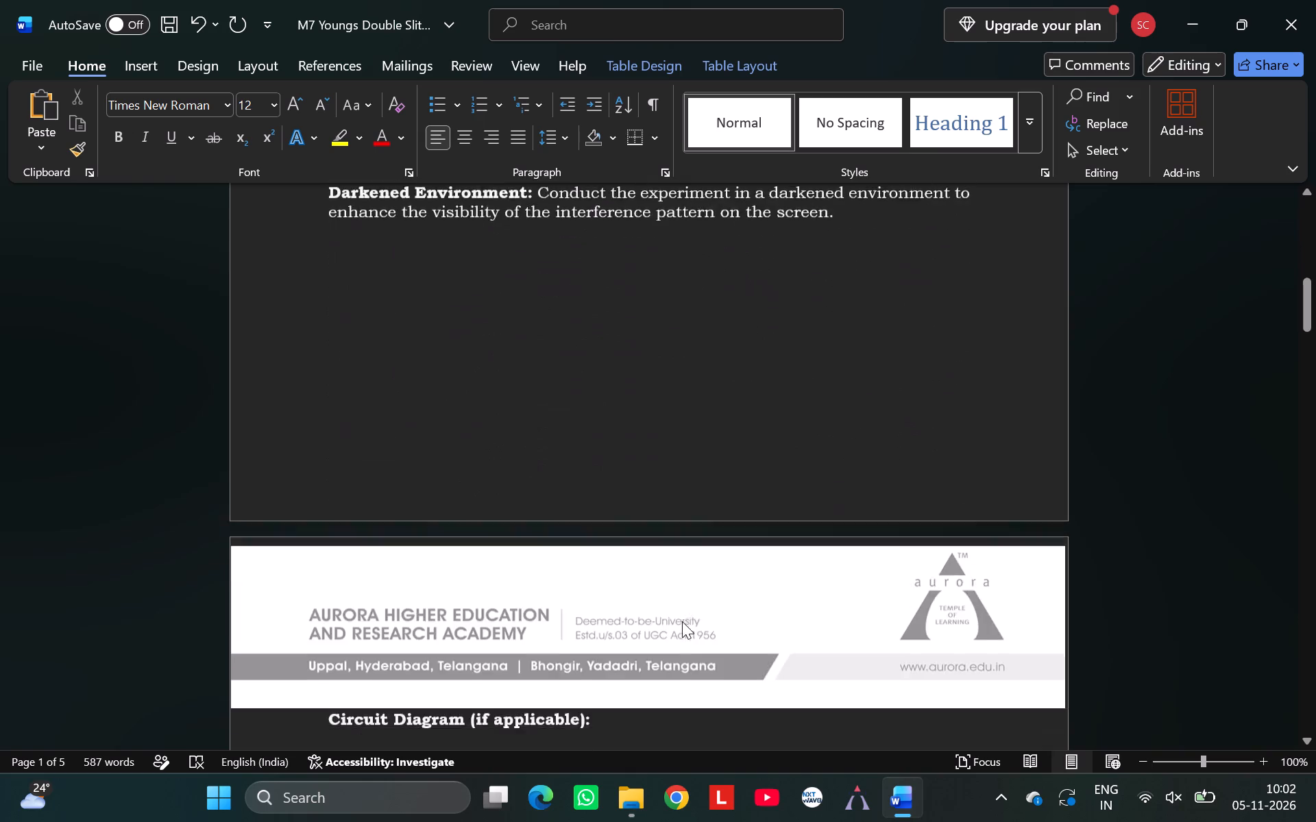
scroll(682, 621, down, 2)
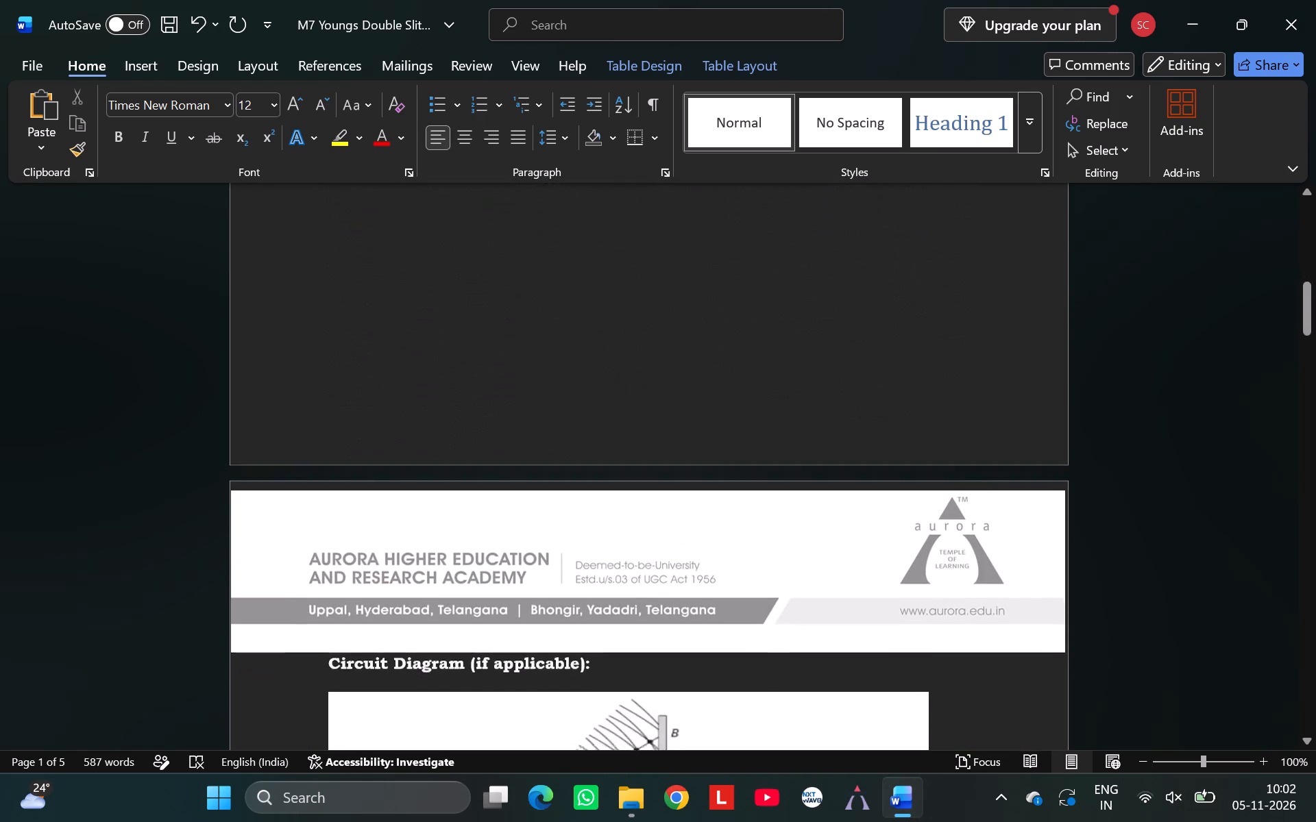
scroll(682, 621, down, 5)
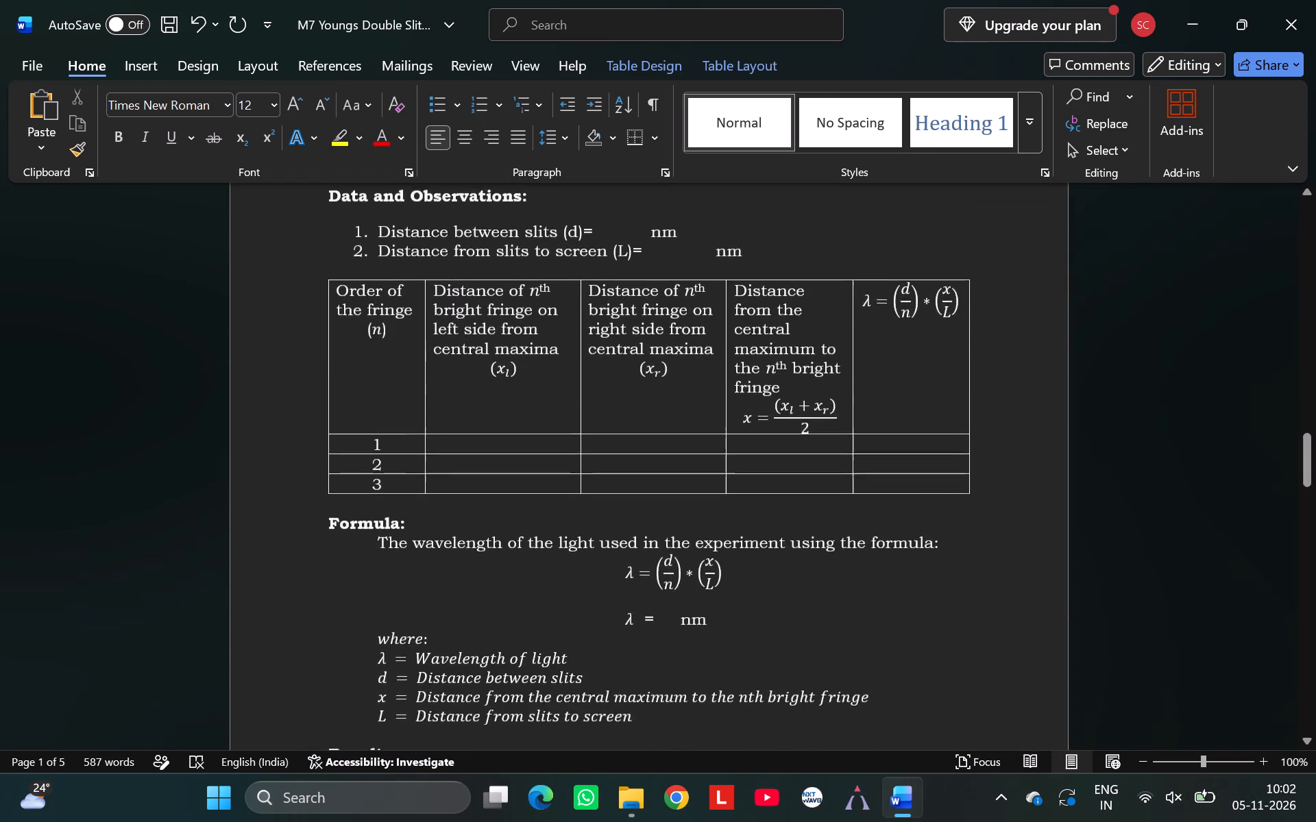
scroll(682, 621, down, 1)
click(616, 253)
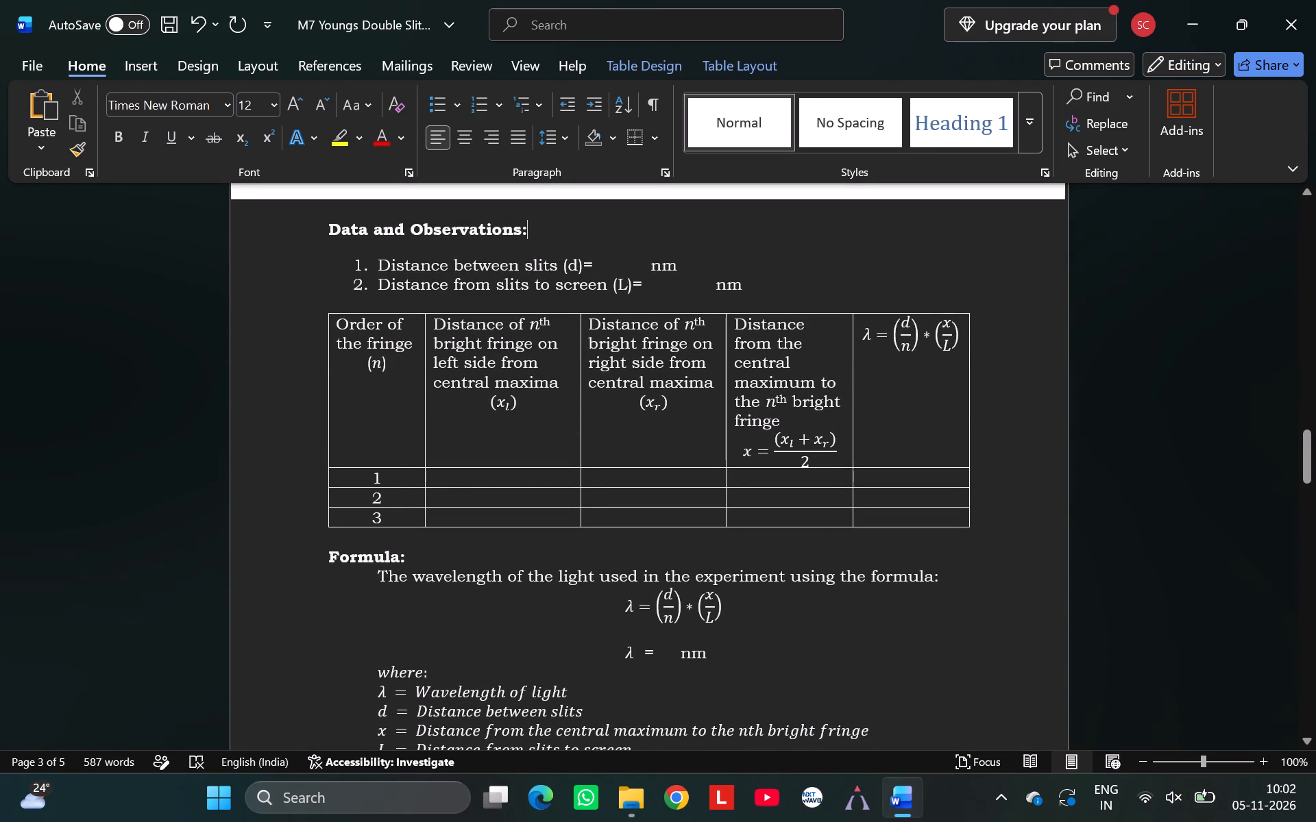
click(618, 266)
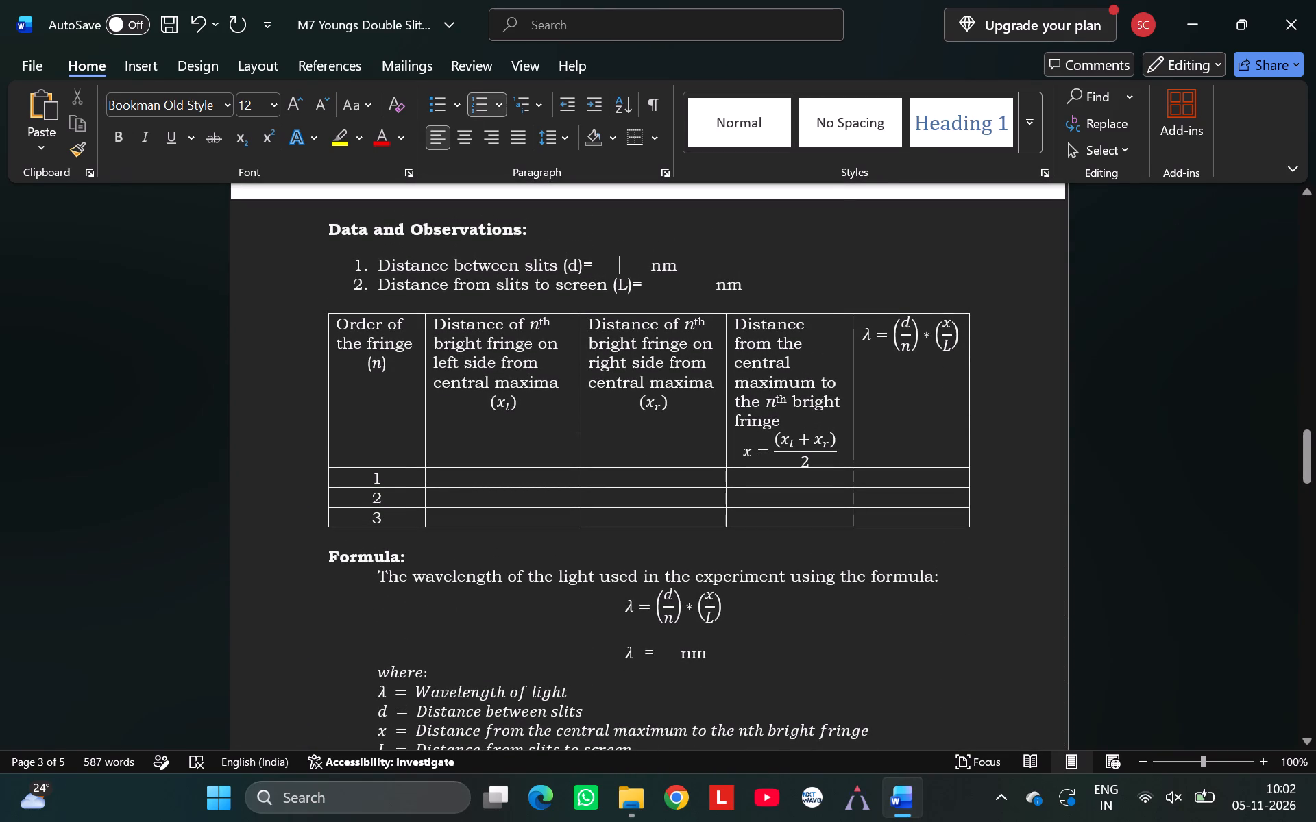
Switch to the 2026-44 folder in File Explorer and look over its lab and assignment documents.
click(1200, 13)
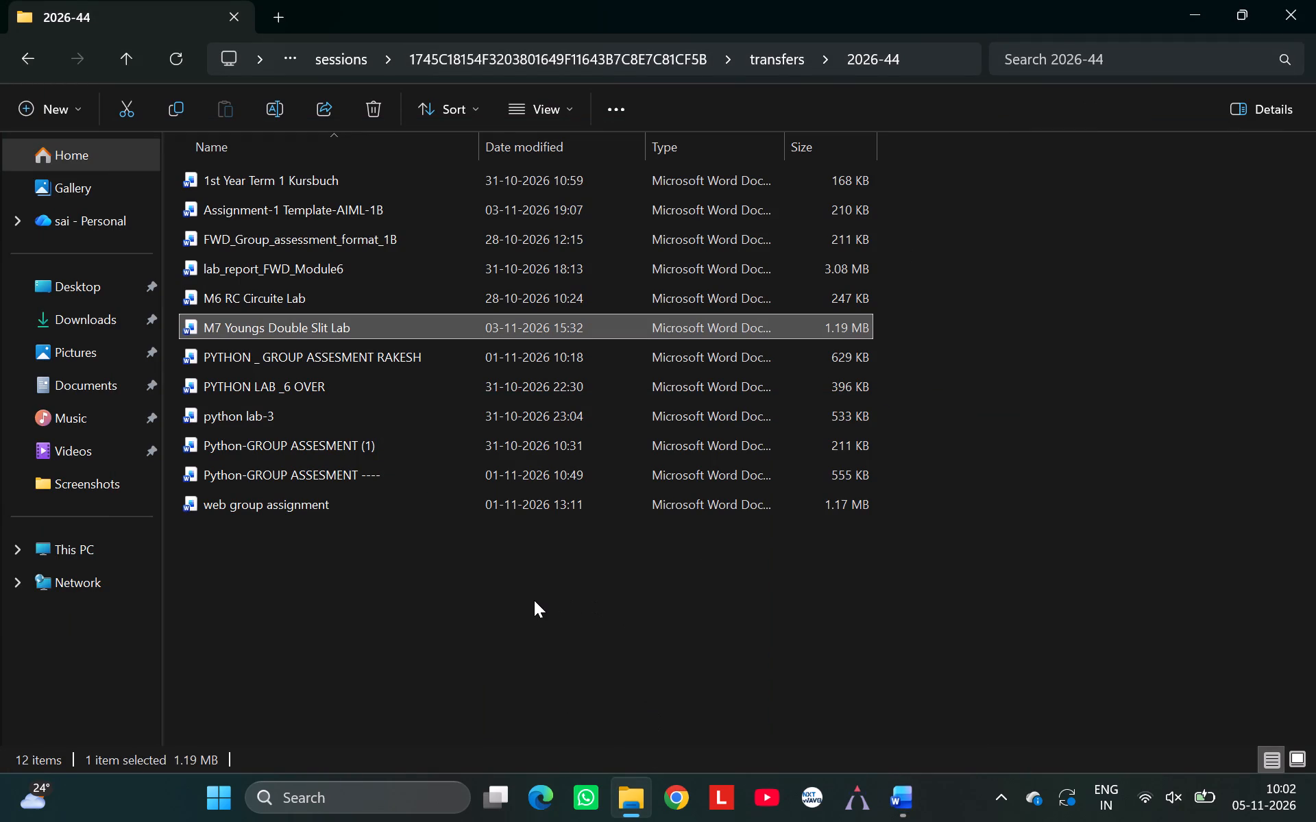
scroll(534, 600, up, 1)
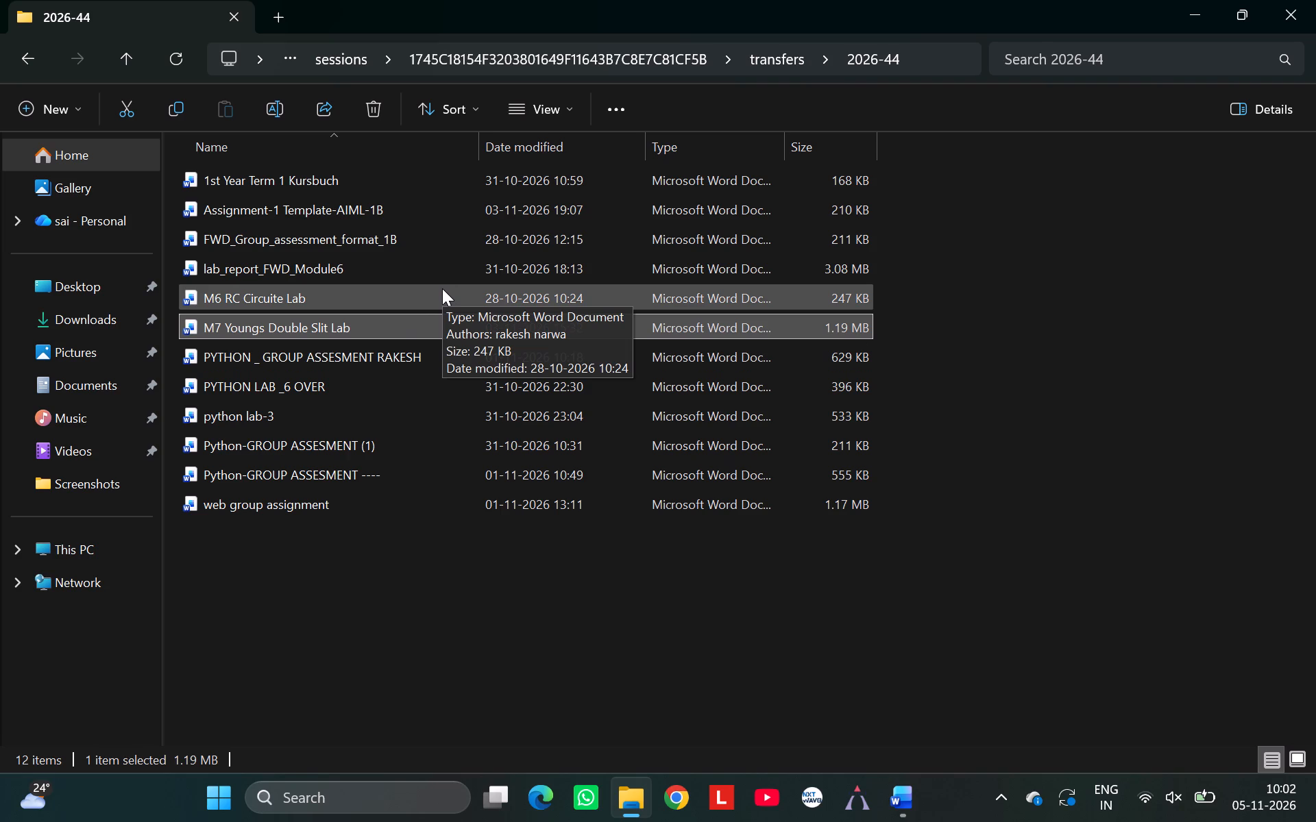
scroll(442, 288, up, 1)
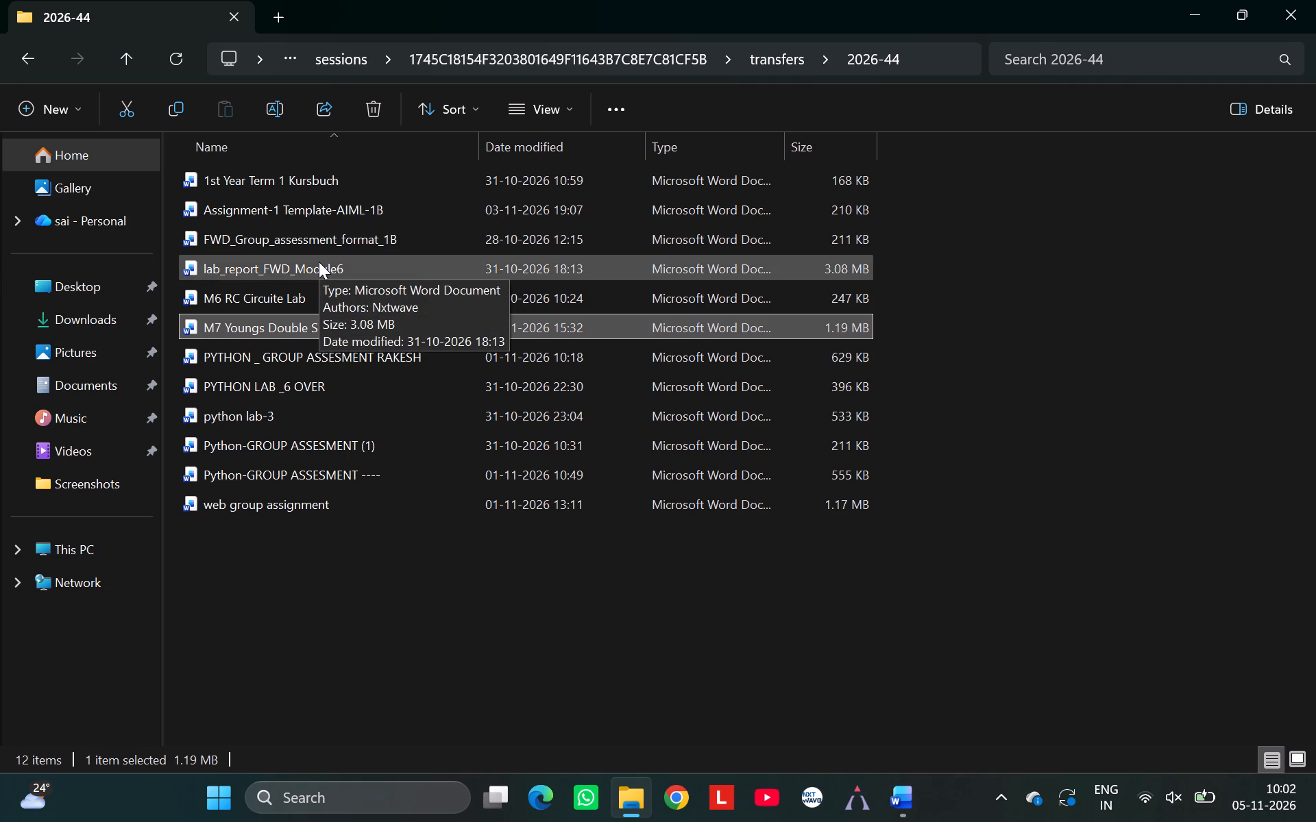
scroll(319, 262, up, 2)
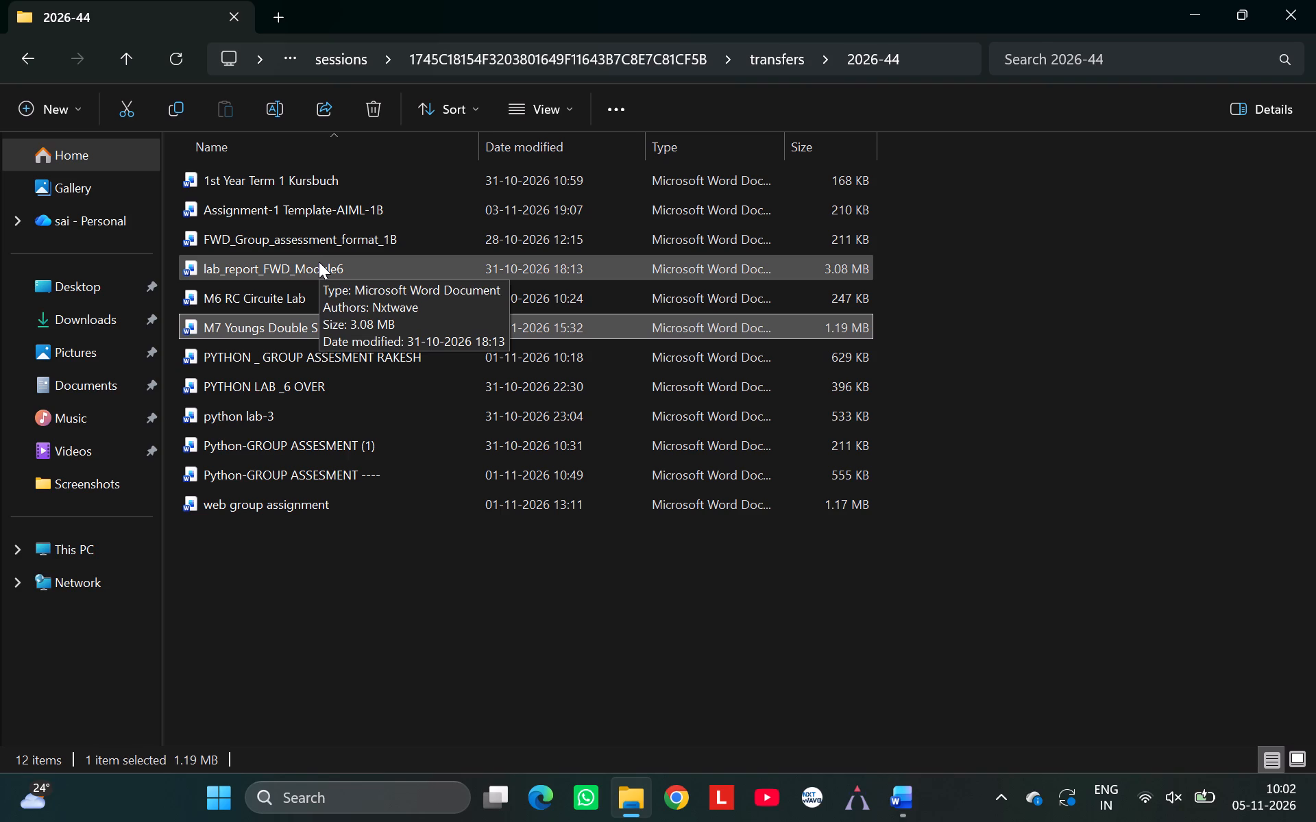
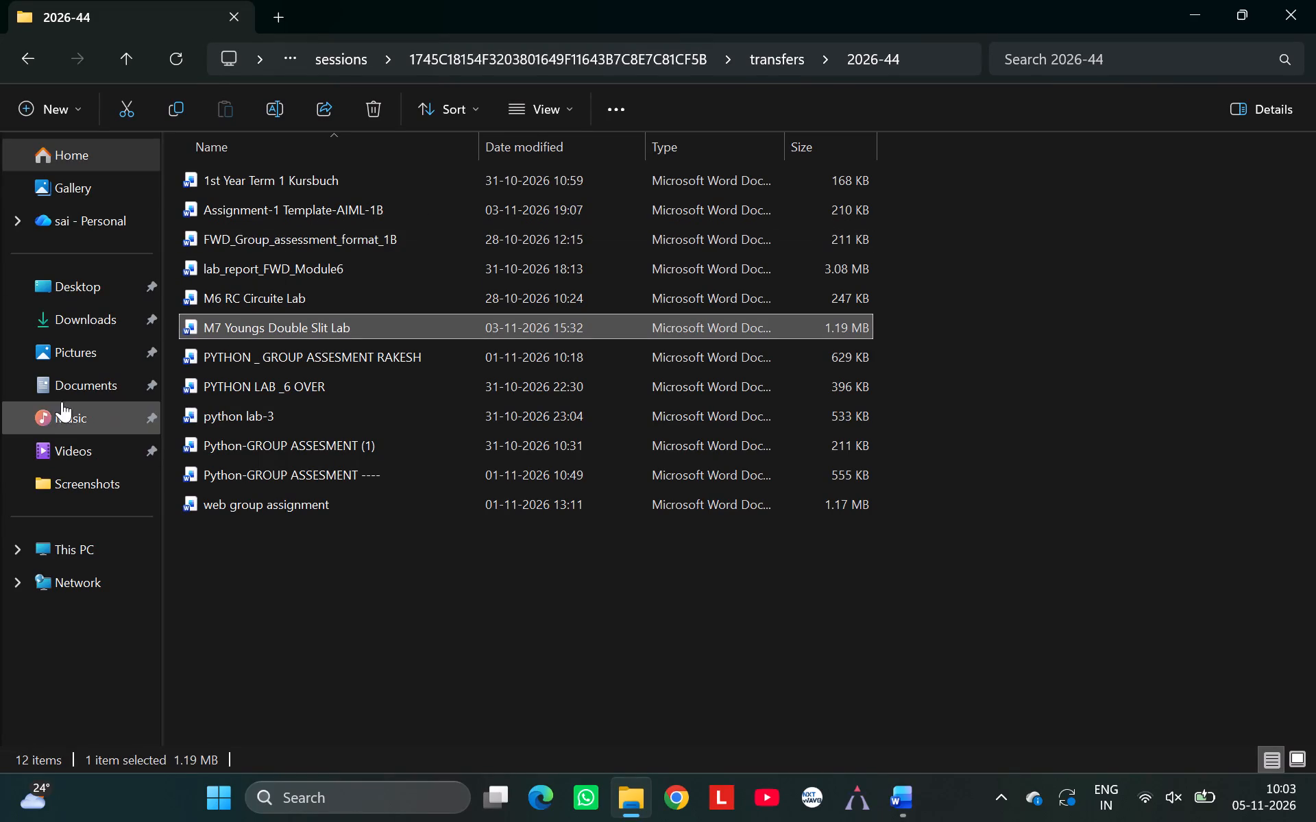
Look through the Documents folder, the personal OneDrive folder, the Gallery and the recent files on Home for lab documents.
click(88, 384)
scroll(523, 299, down, 2)
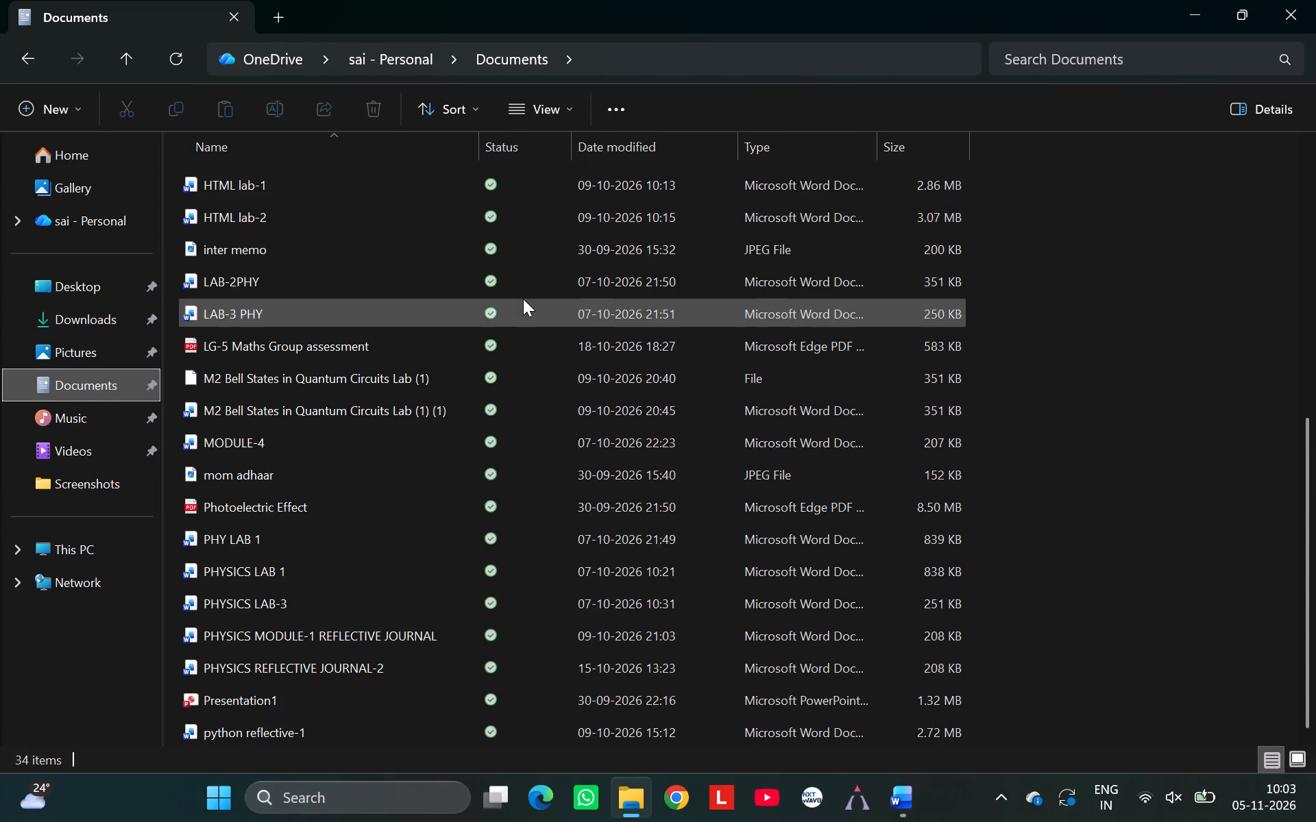
scroll(523, 299, down, 3)
scroll(367, 634, down, 2)
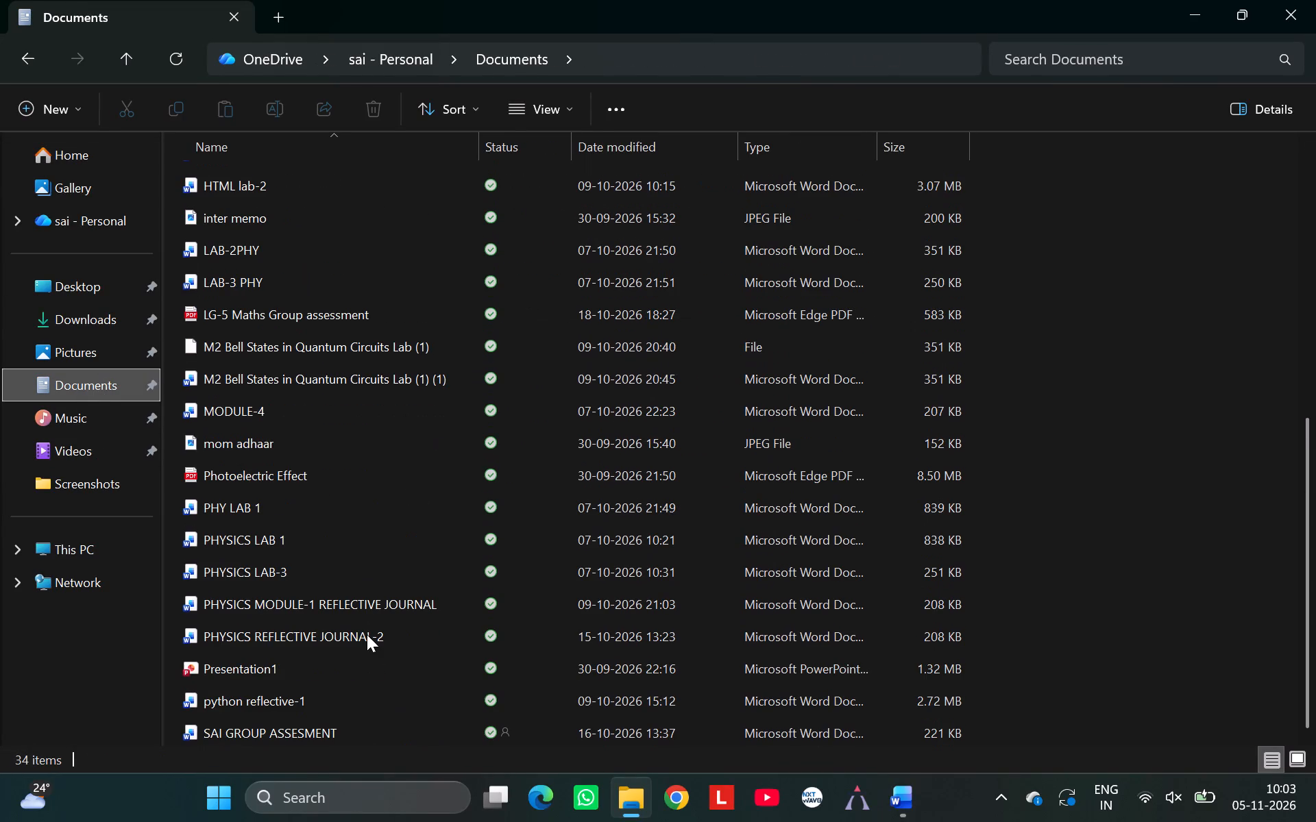
scroll(367, 634, down, 1)
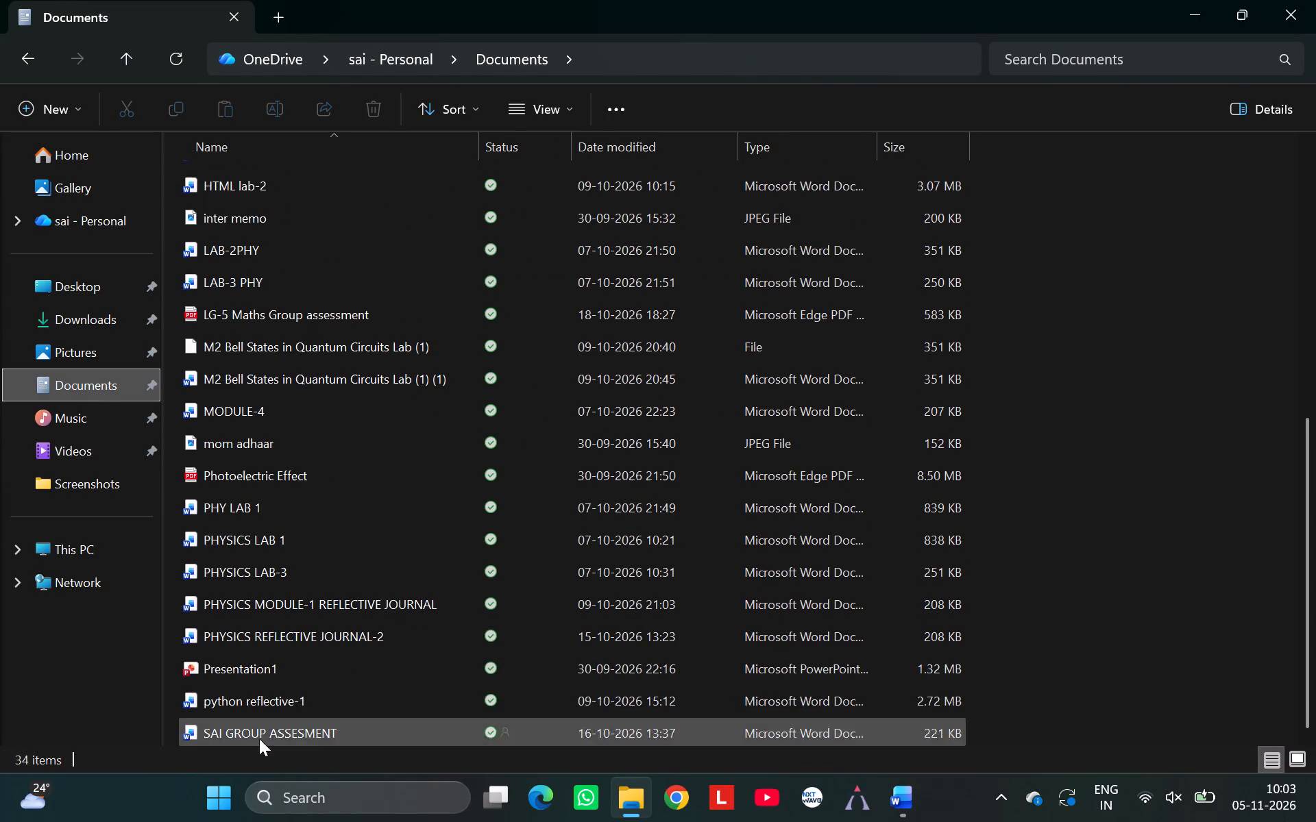
click(117, 277)
click(116, 227)
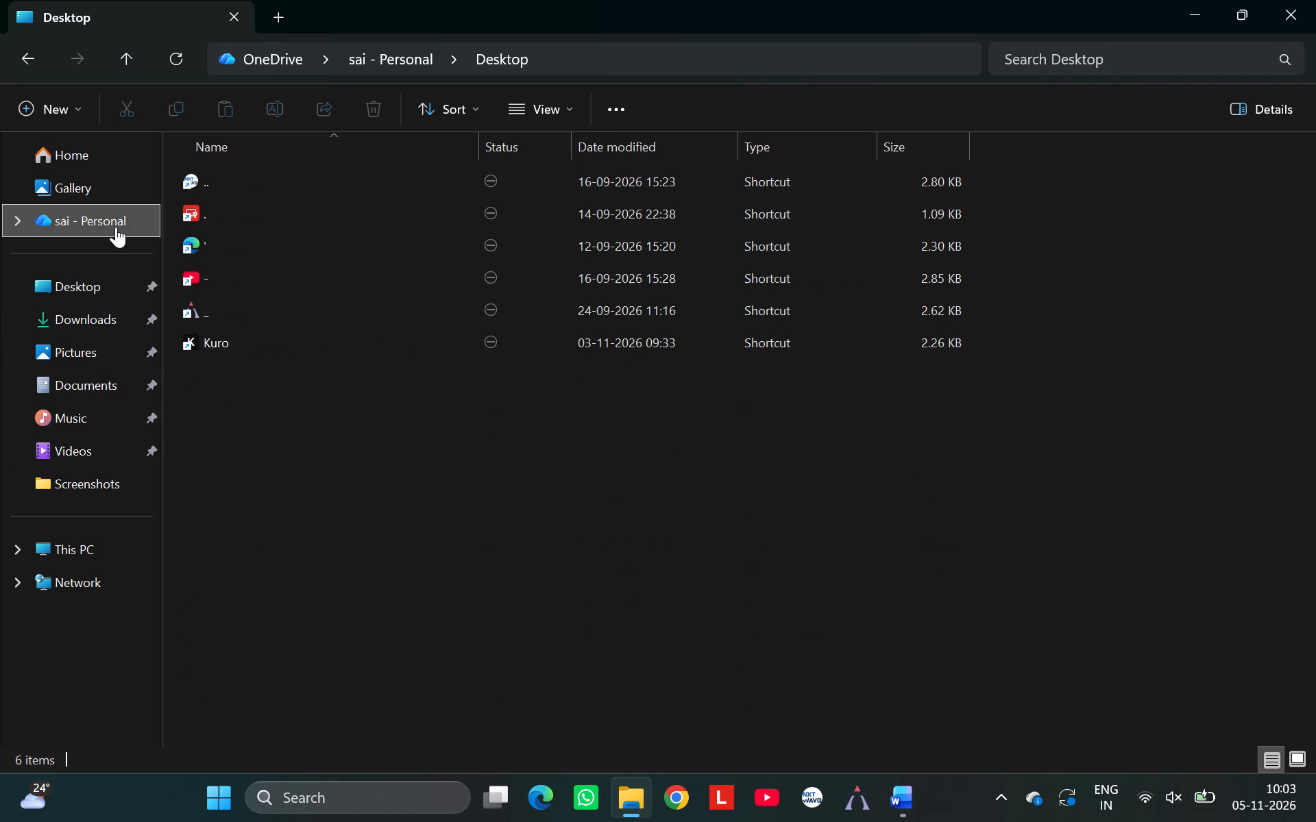
click(112, 182)
click(108, 156)
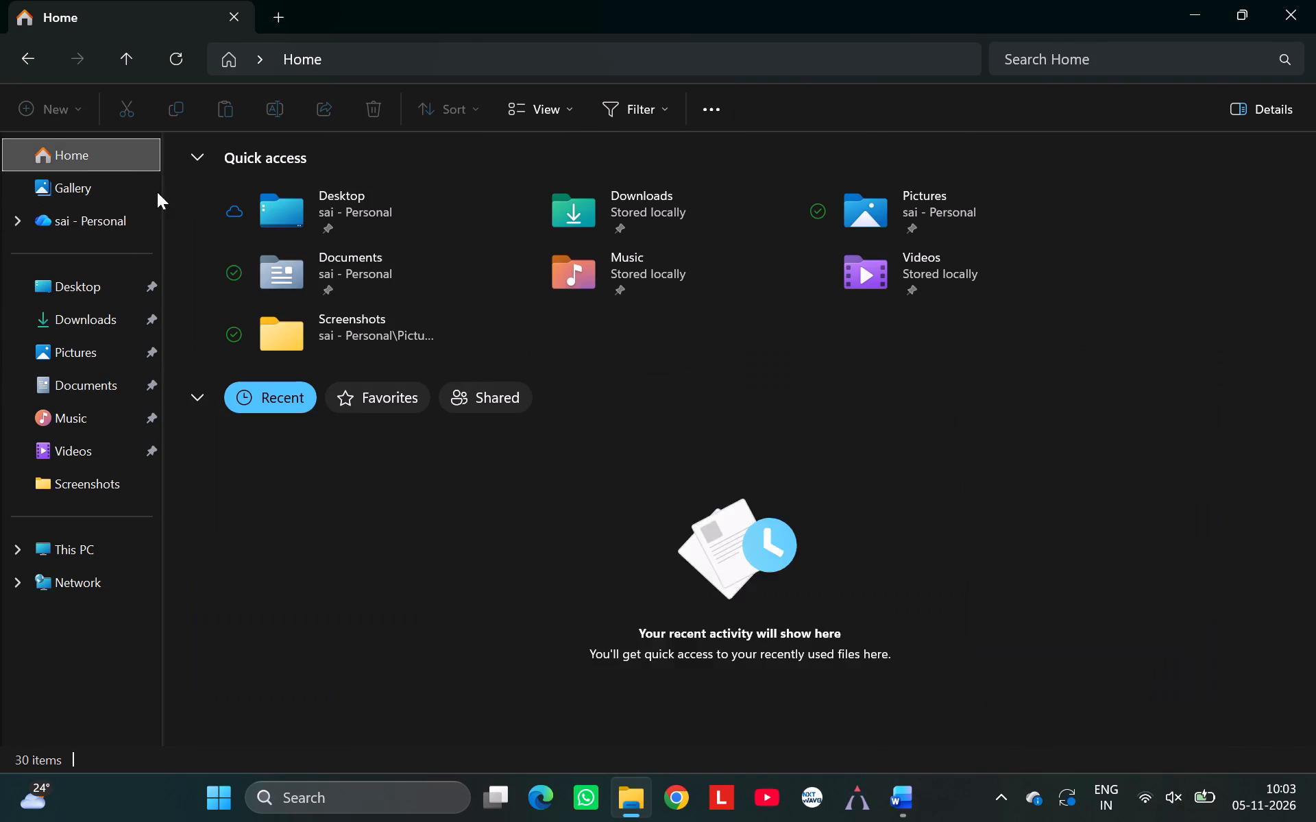
scroll(480, 548, down, 1)
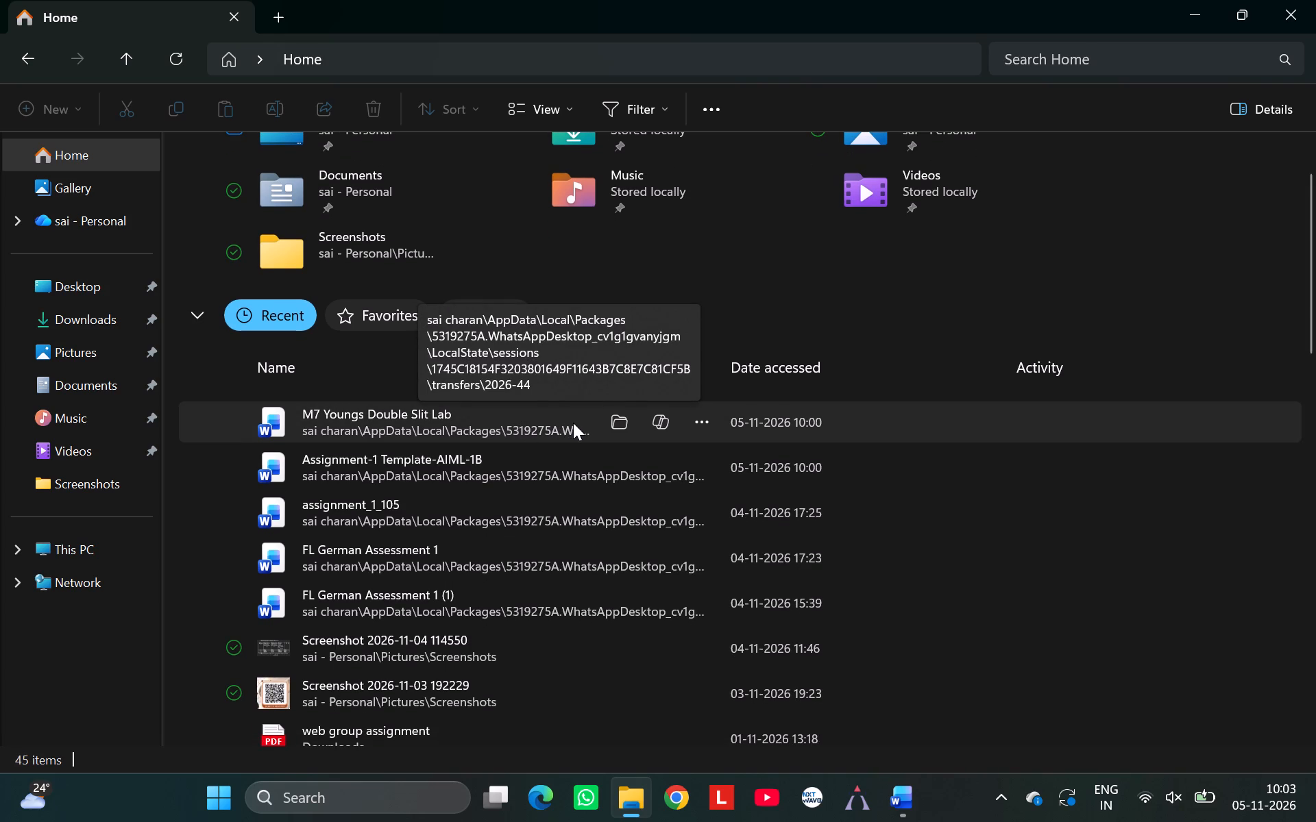
click(705, 415)
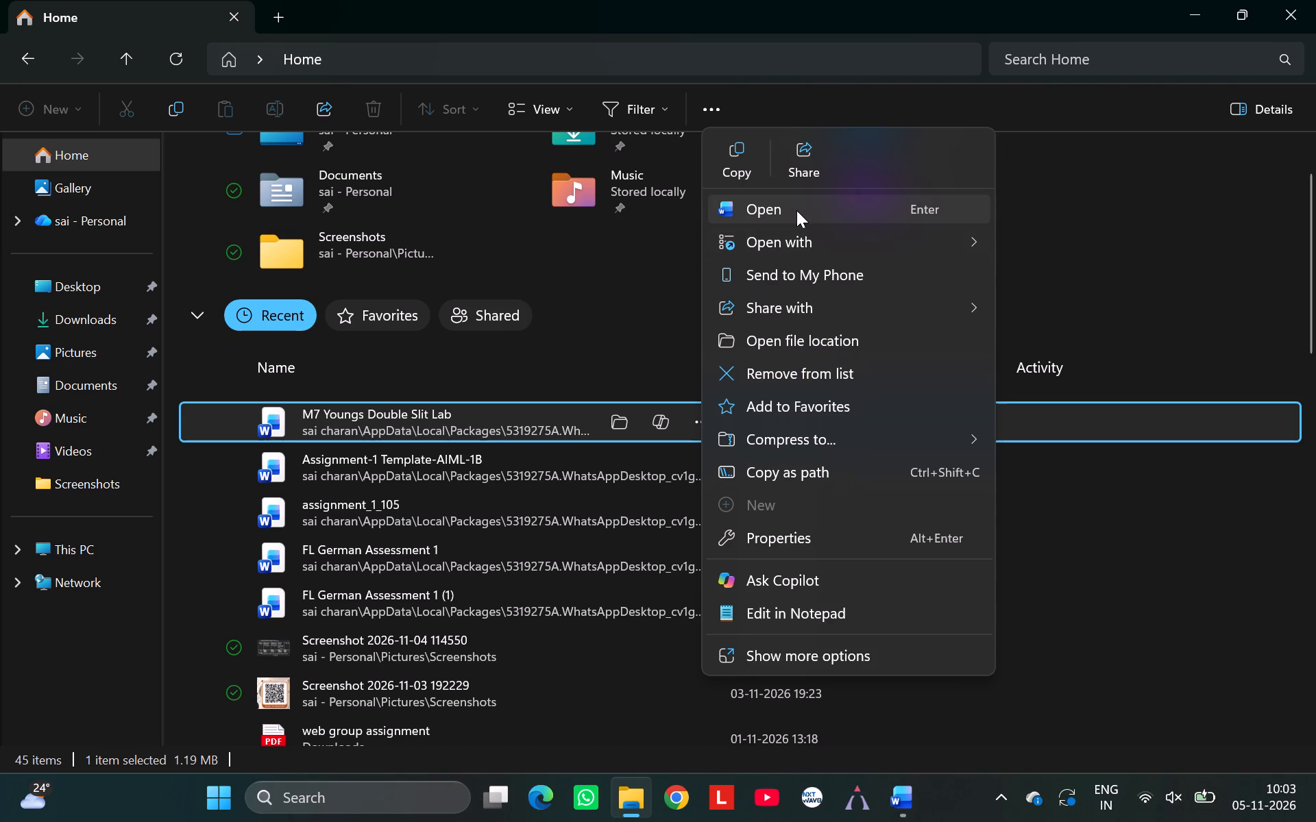
Return to the M7 Youngs Double Slit Lab document in Word and open its Wave Interference (colorado.edu) link above the Procedure.
click(894, 798)
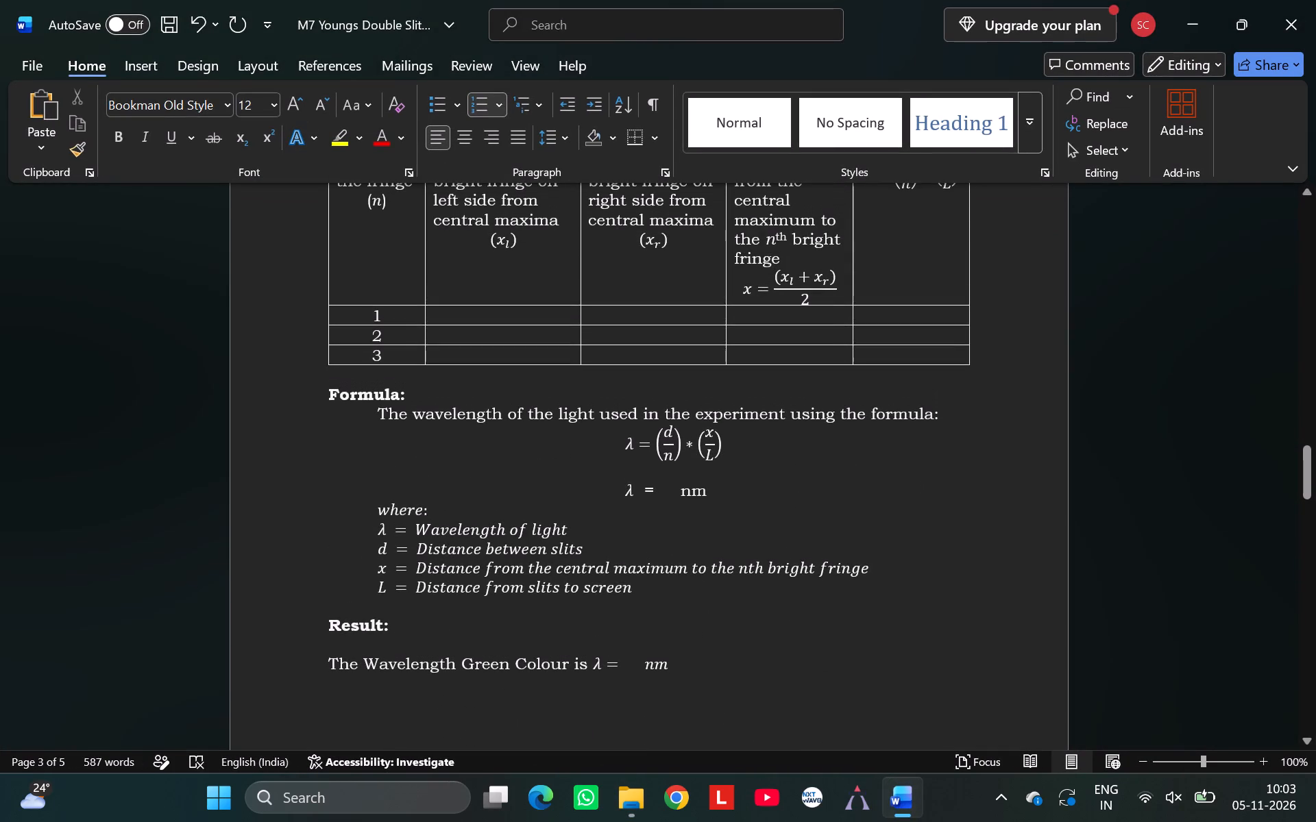
click(470, 326)
scroll(470, 326, up, 1)
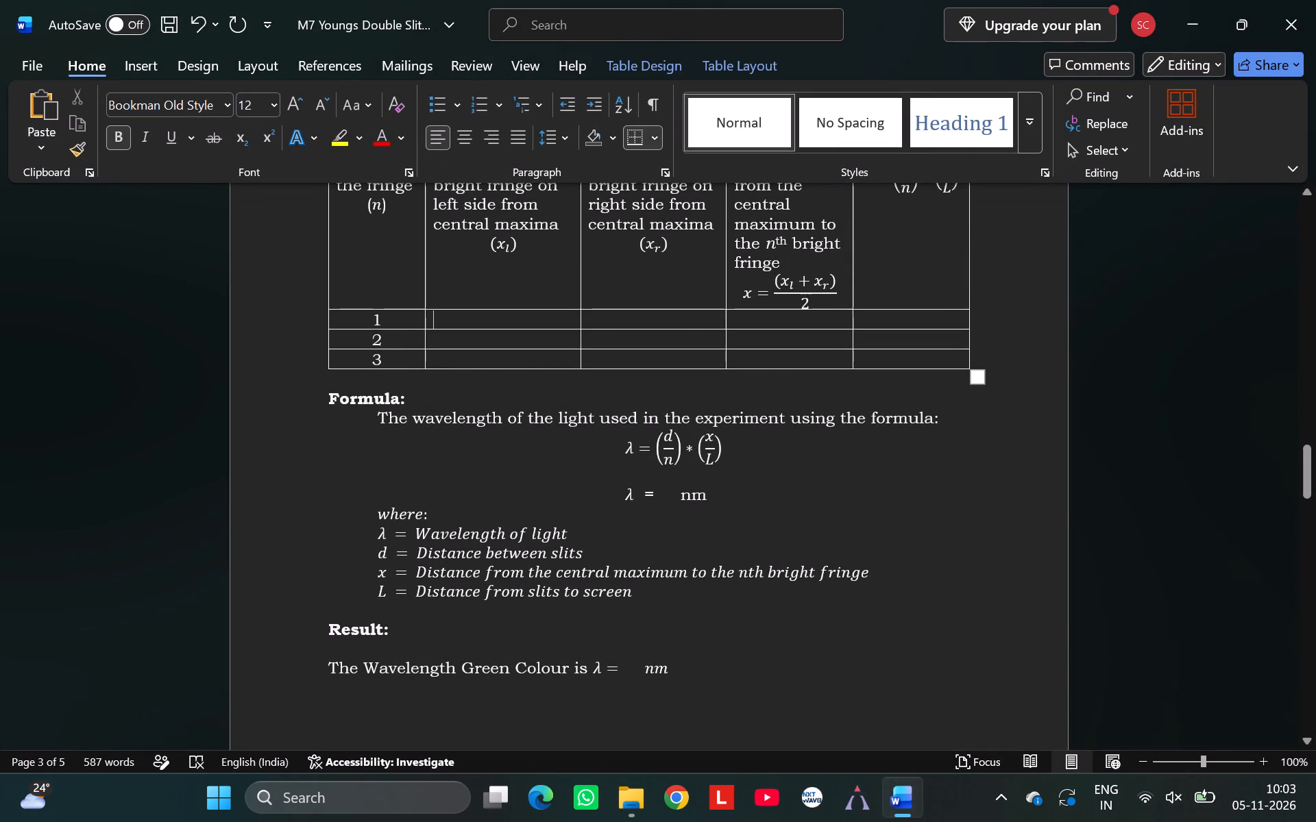
scroll(470, 326, up, 1)
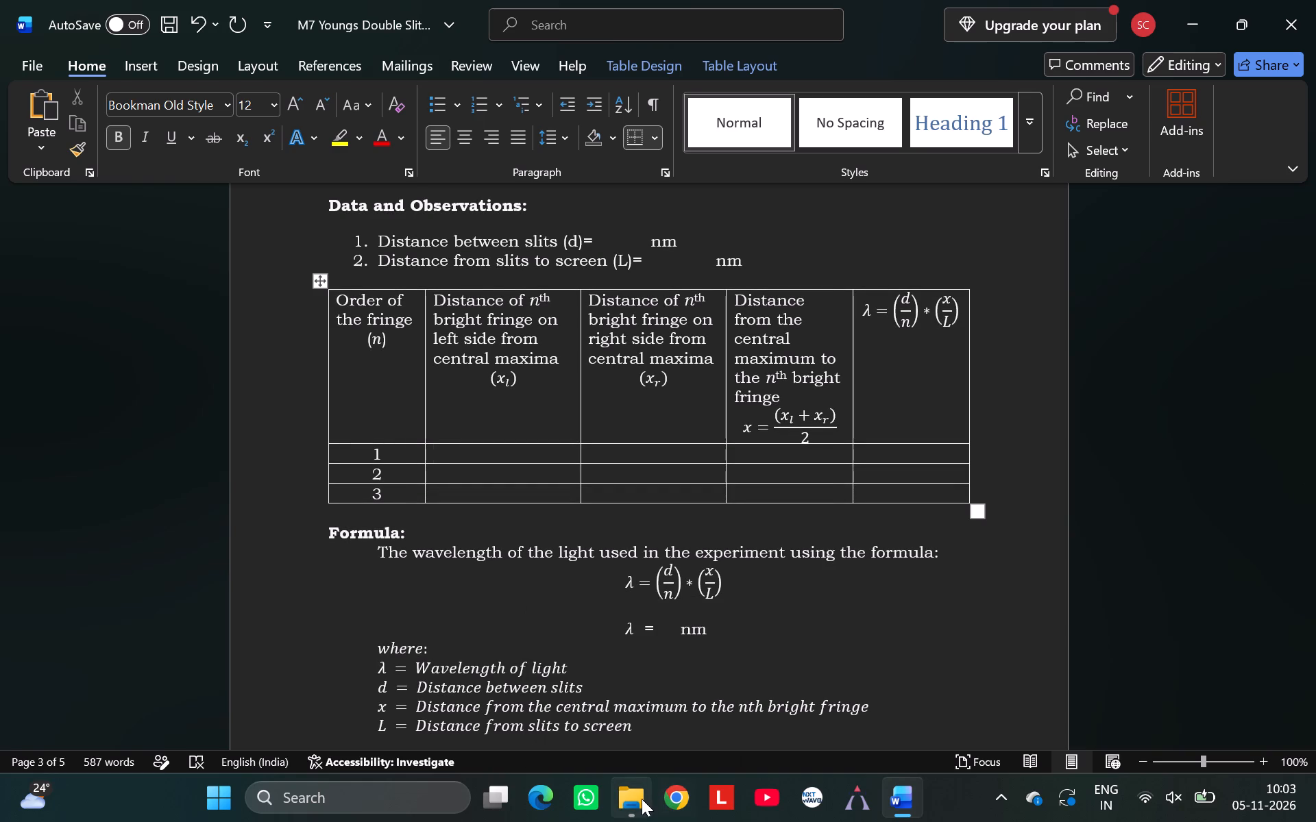
scroll(877, 673, up, 2)
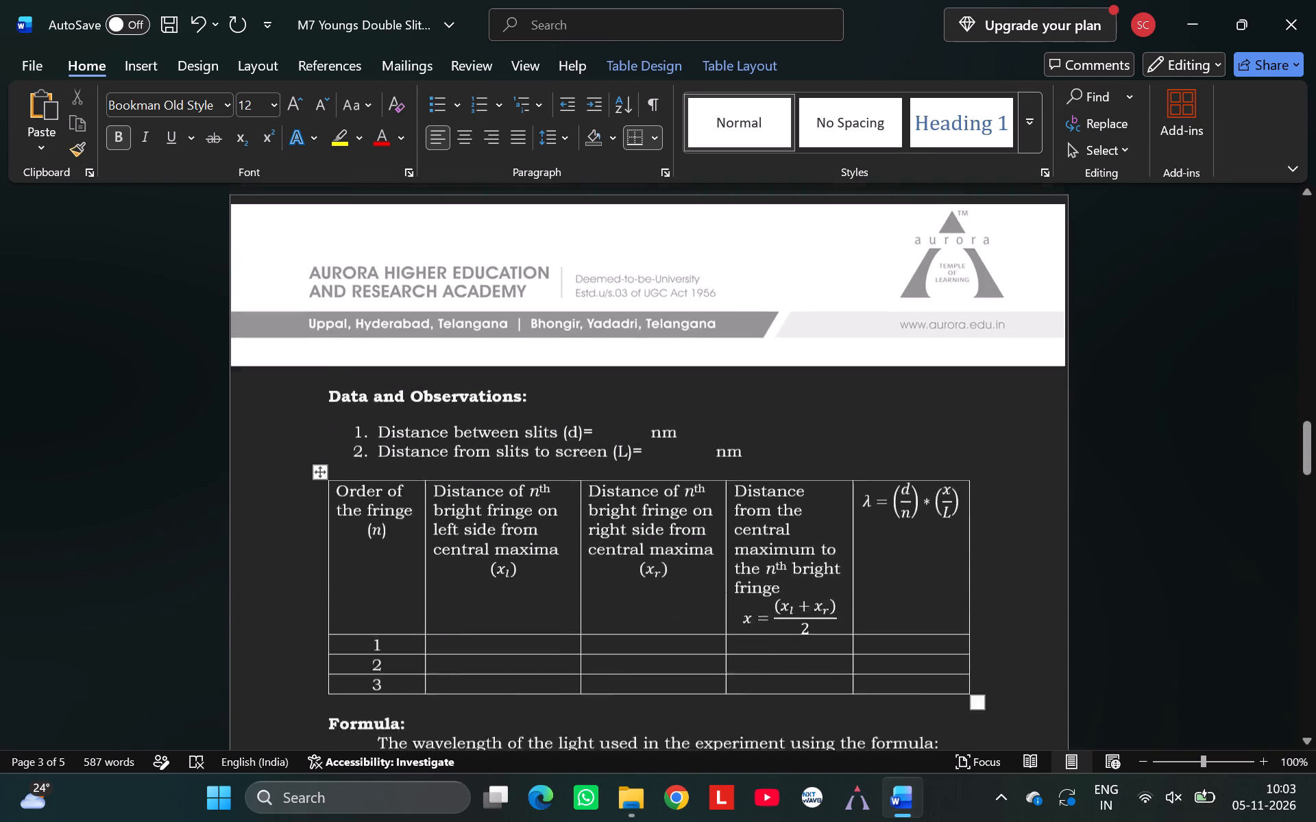
scroll(877, 673, up, 3)
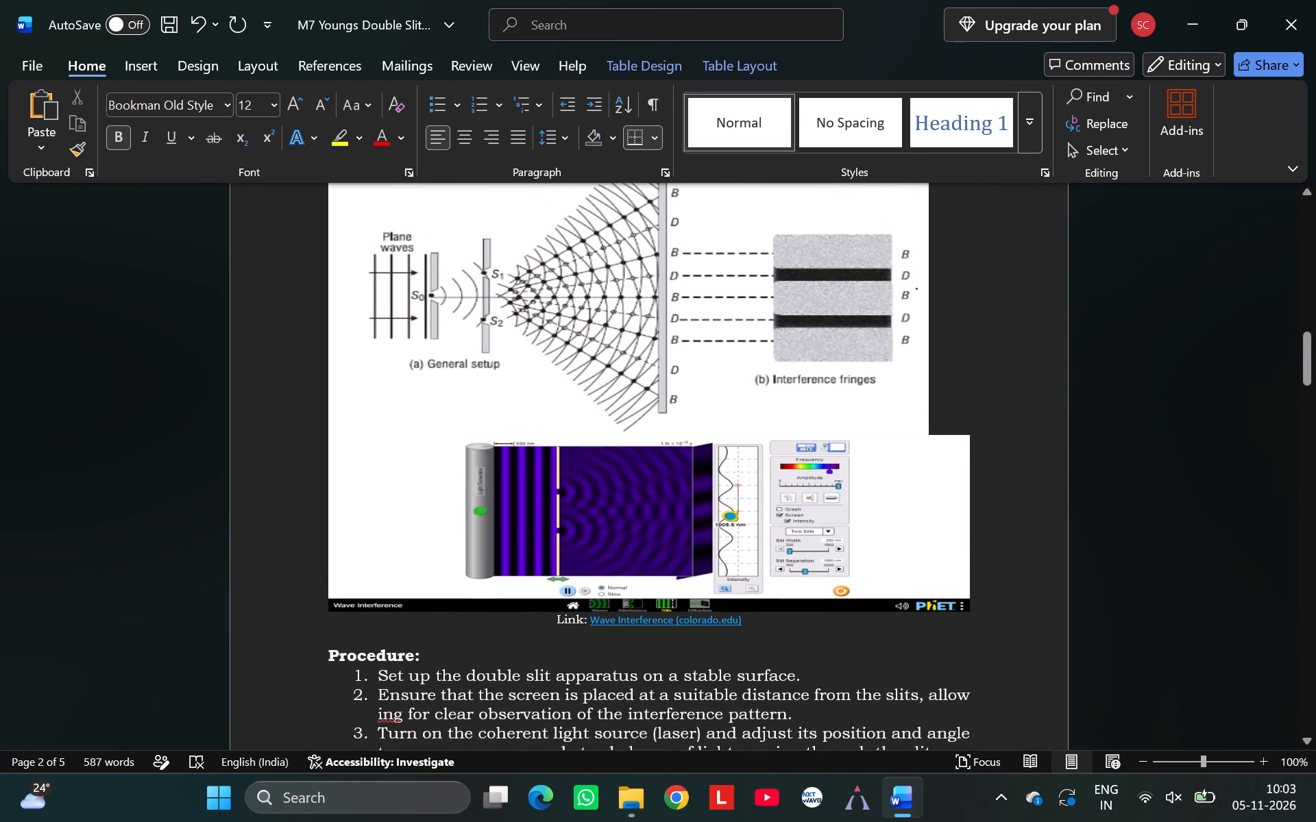
double_click(722, 624)
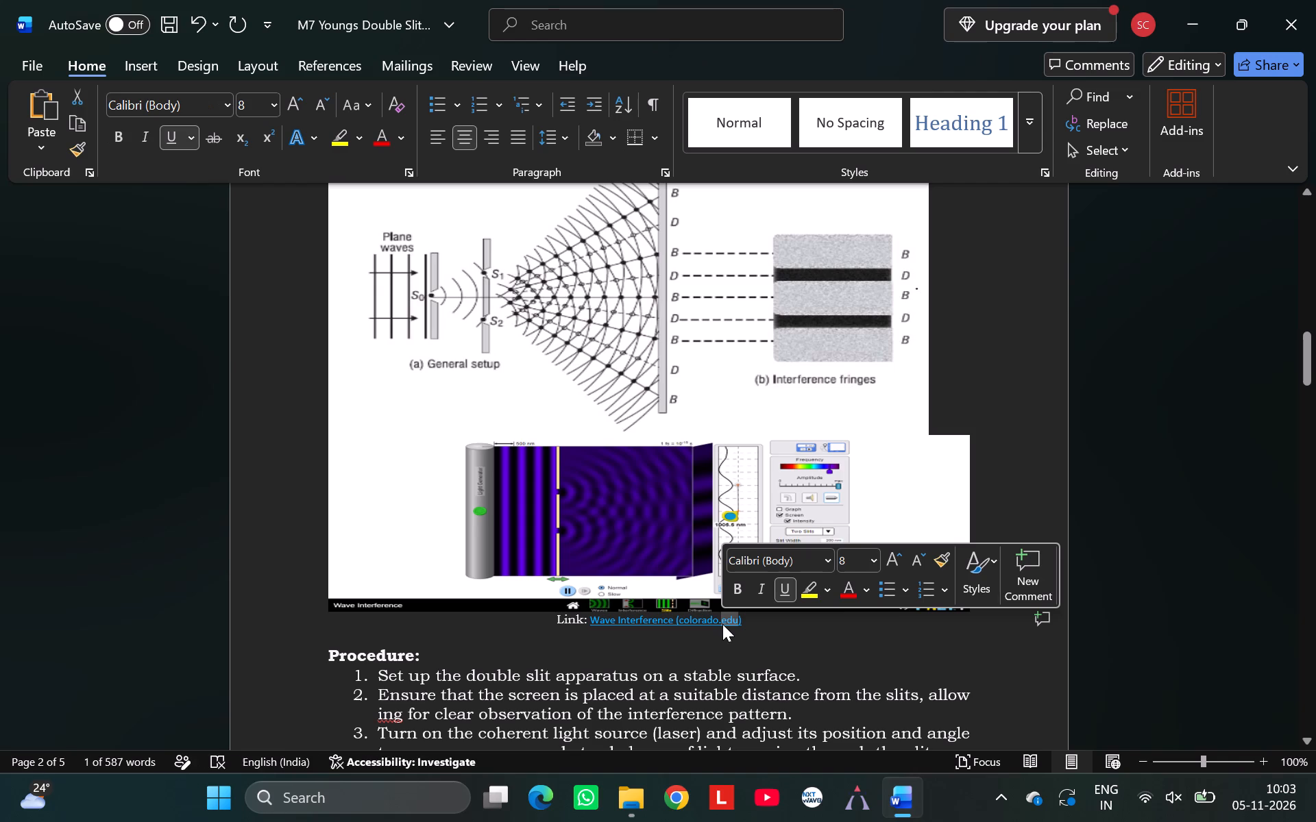
click(675, 617)
right_click(675, 617)
right_click(675, 617)
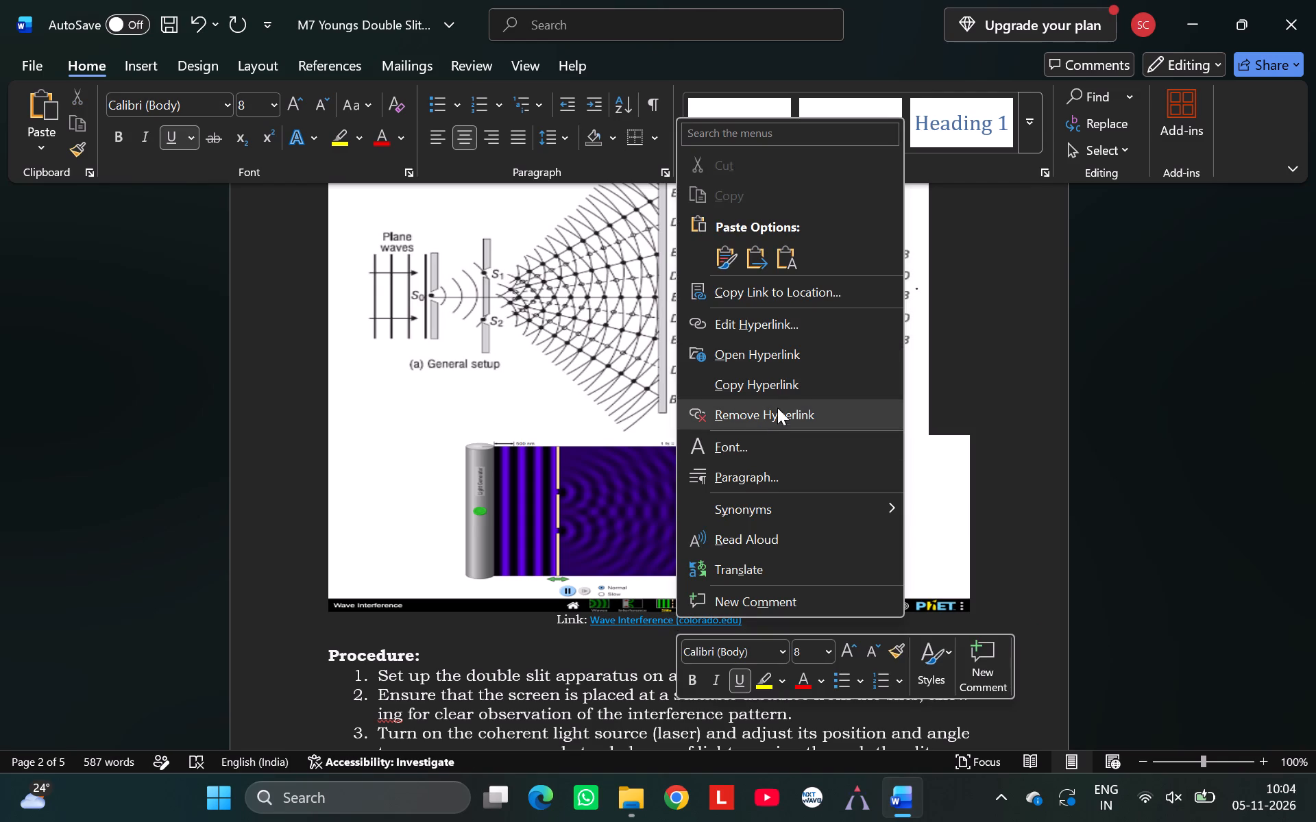
click(772, 359)
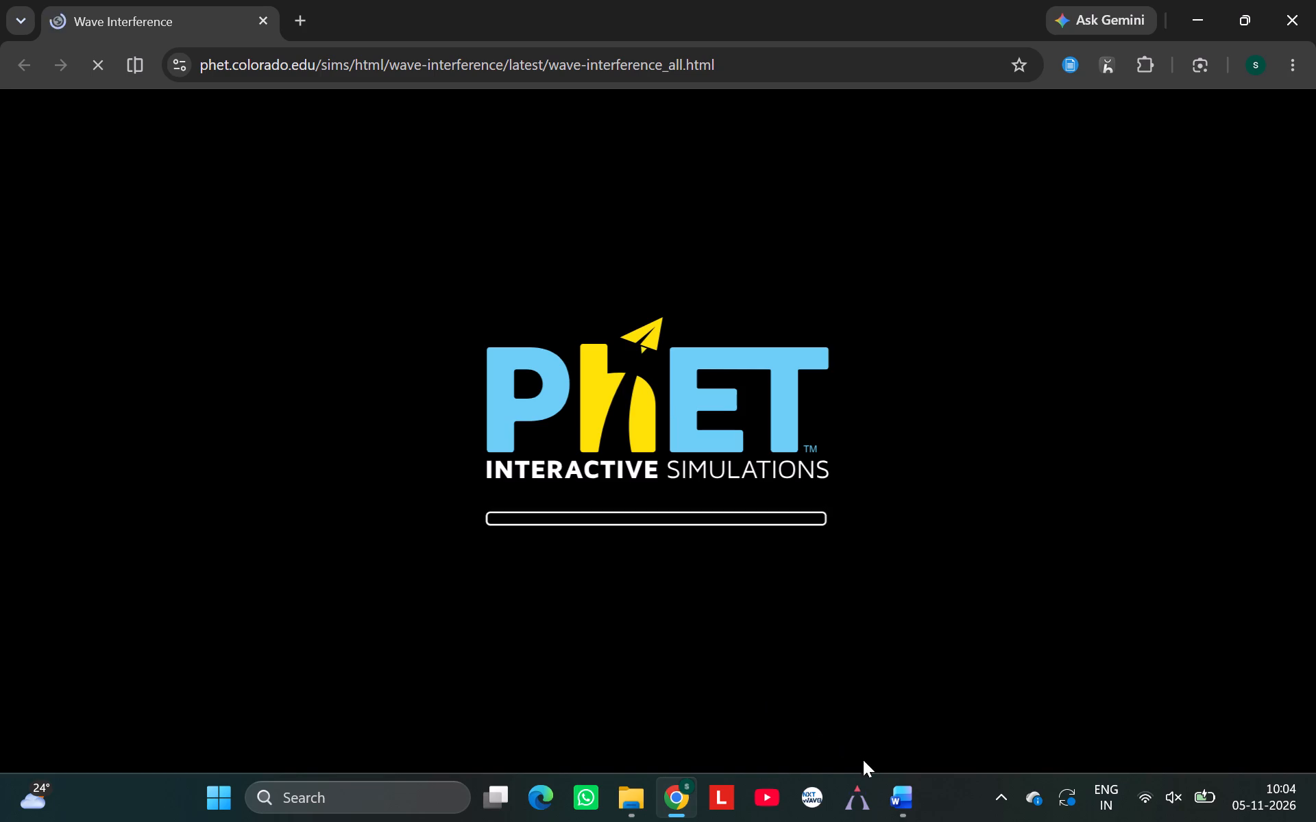
Back in the Word report, enter 2650 as the distance between slits (d) under Data and Observations.
click(896, 811)
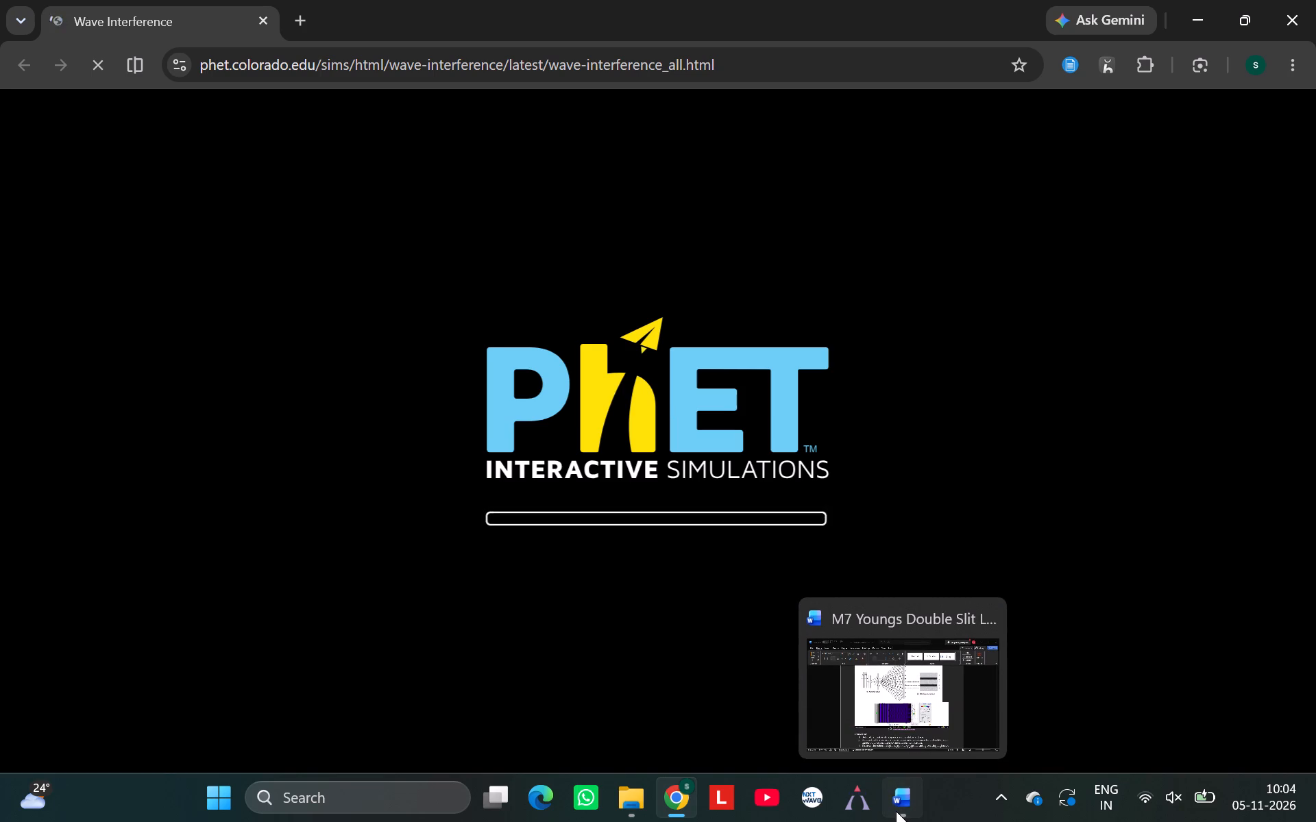
scroll(724, 538, down, 1)
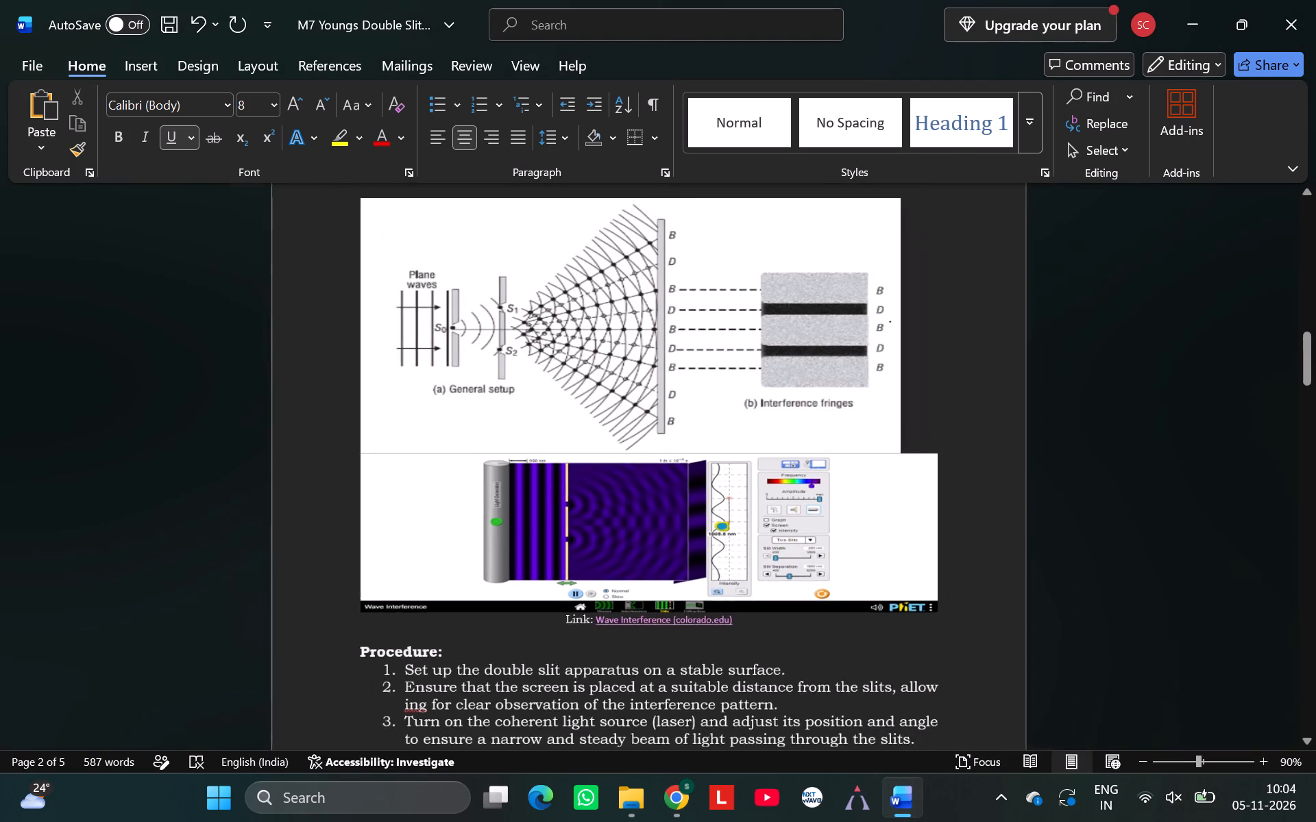
scroll(724, 538, down, 1)
ctrl+scroll(724, 538, up, 1)
ctrl+scroll(724, 538, down, 1)
ctrl+scroll(724, 538, up, 1)
ctrl+scroll(724, 538, down, 1)
scroll(724, 538, down, 4)
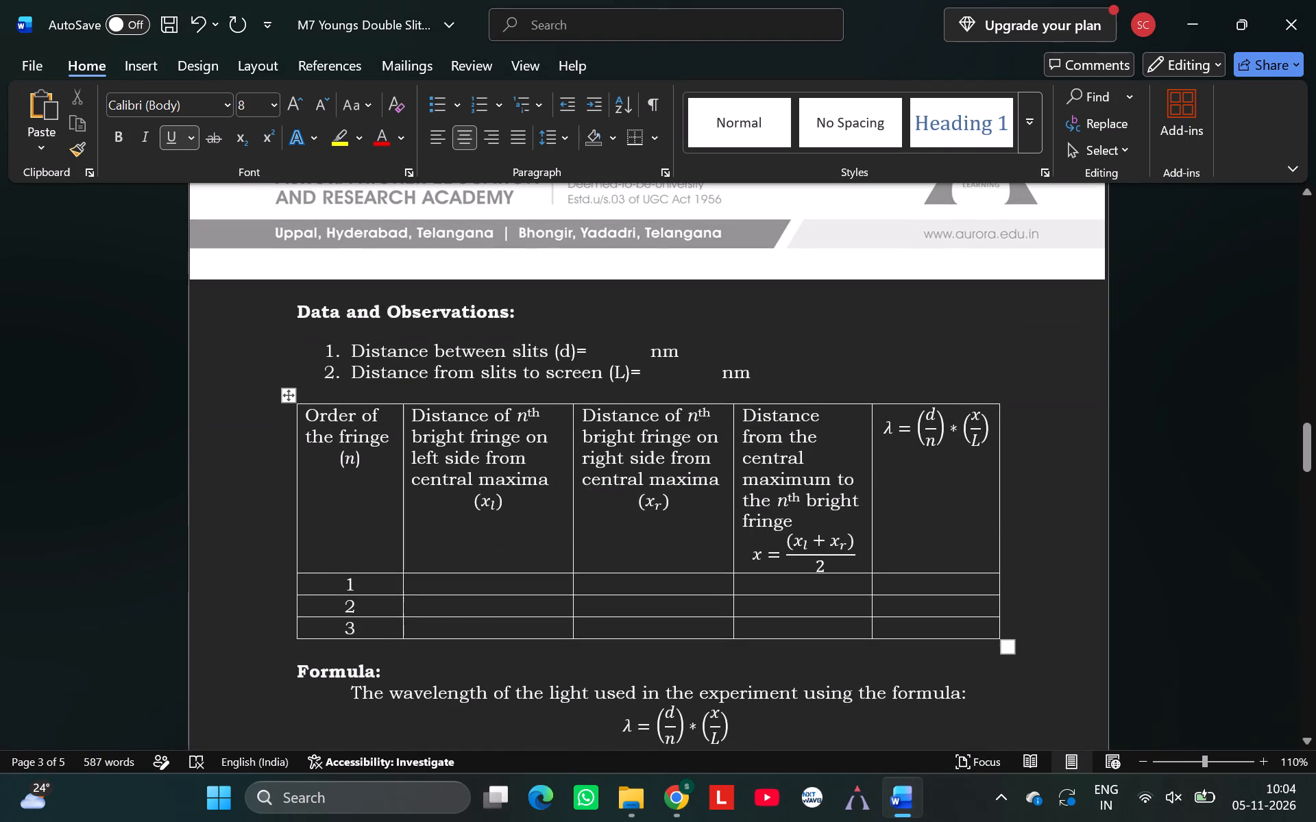
click(607, 347)
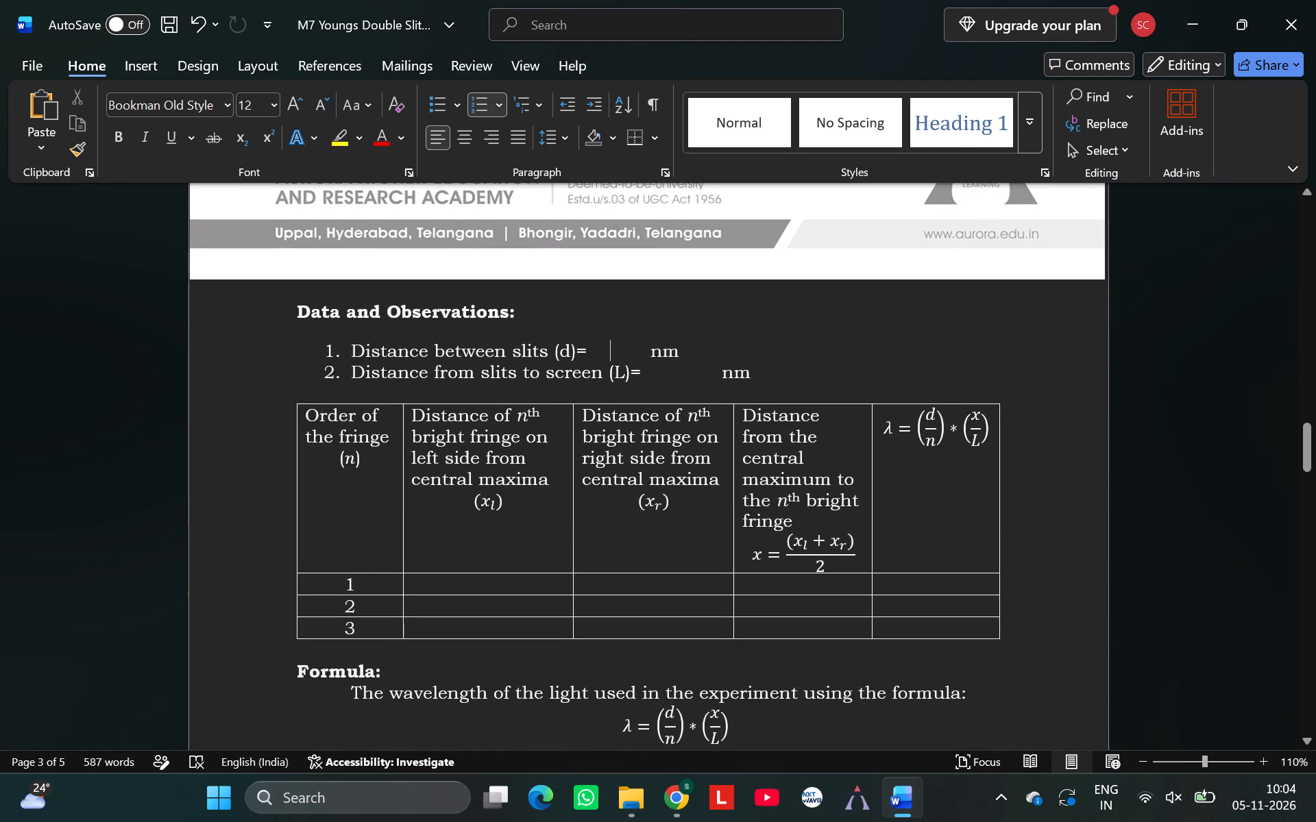
text(2650)
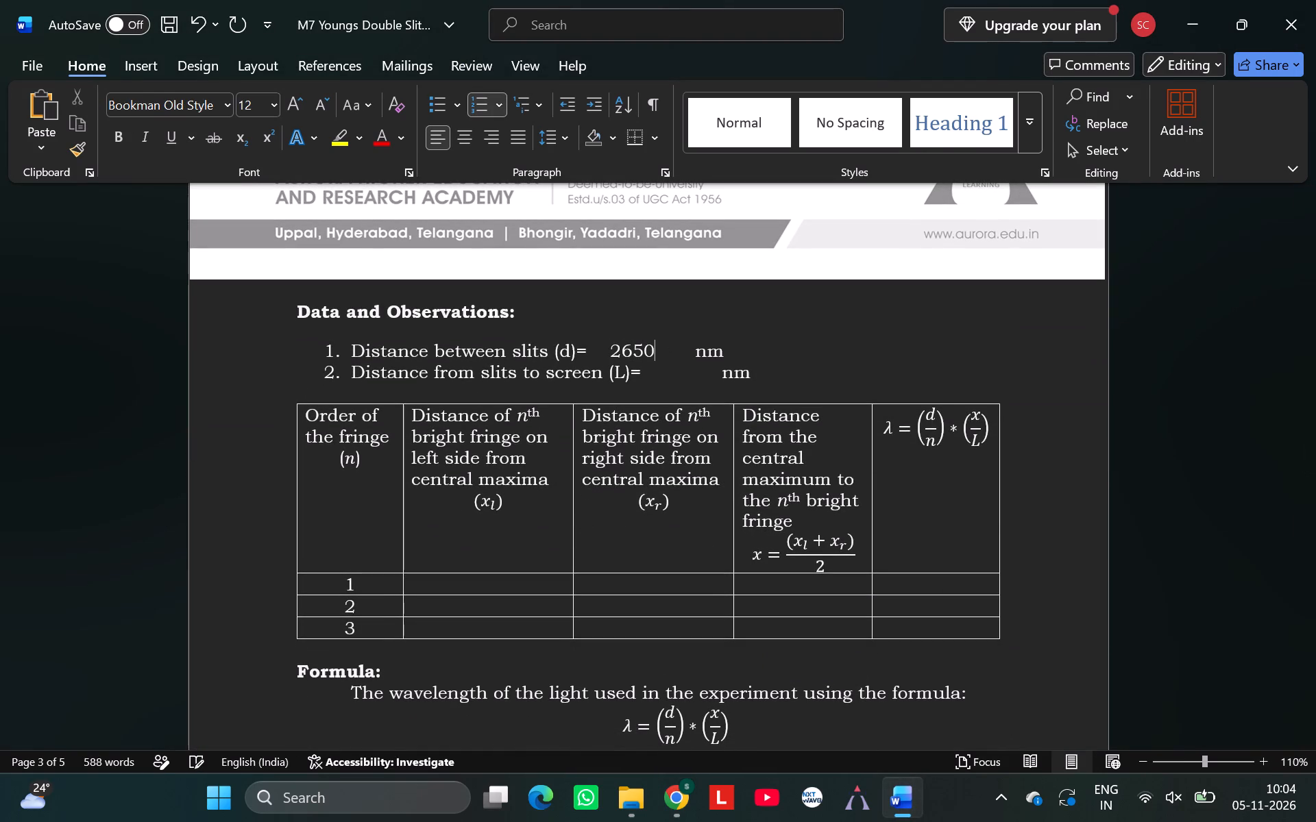
Remove the extra spaces around 2650 so the line reads "Distance between slits (d)= 2650 nm".
click(692, 345)
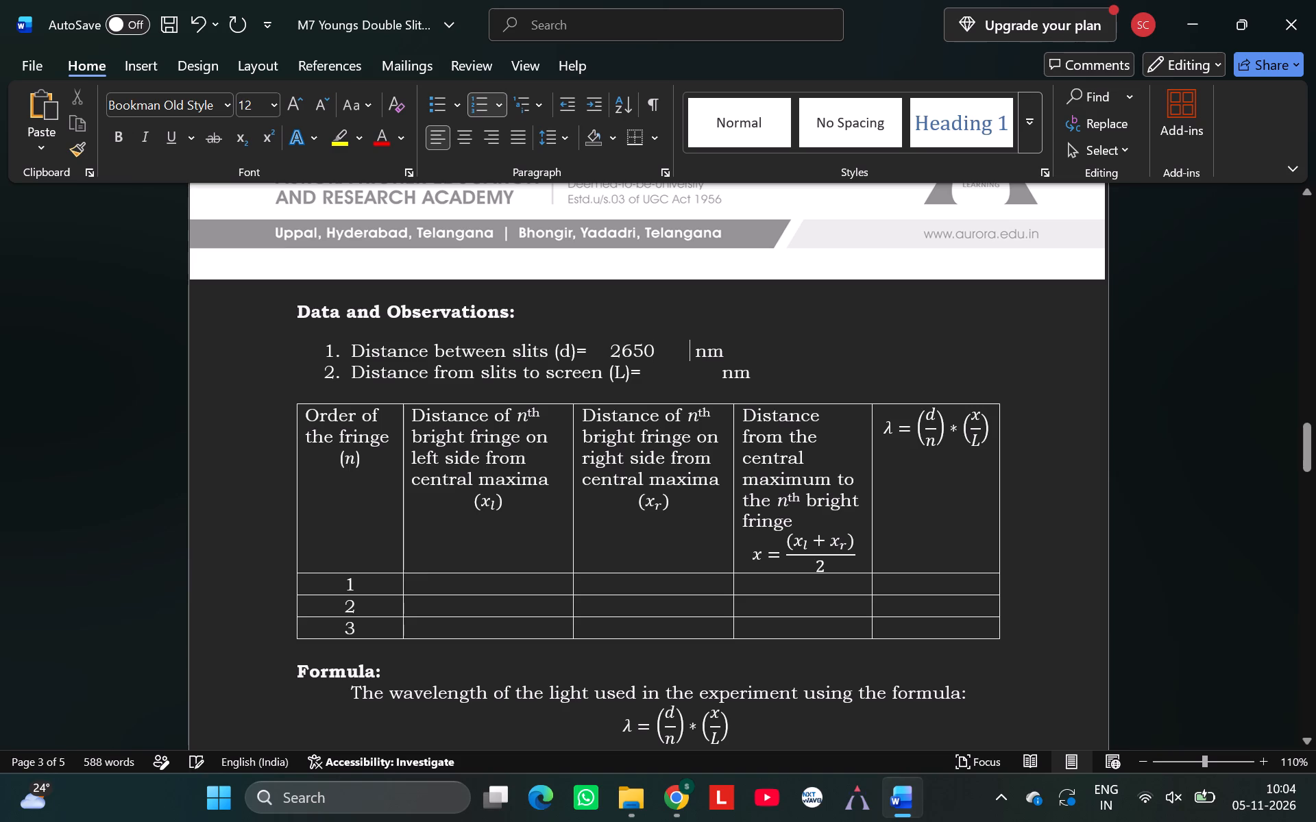
key(BackSpace)
key(BackSpace)
key(BackSpace)
key(BackSpace)
key(BackSpace)
key(BackSpace)
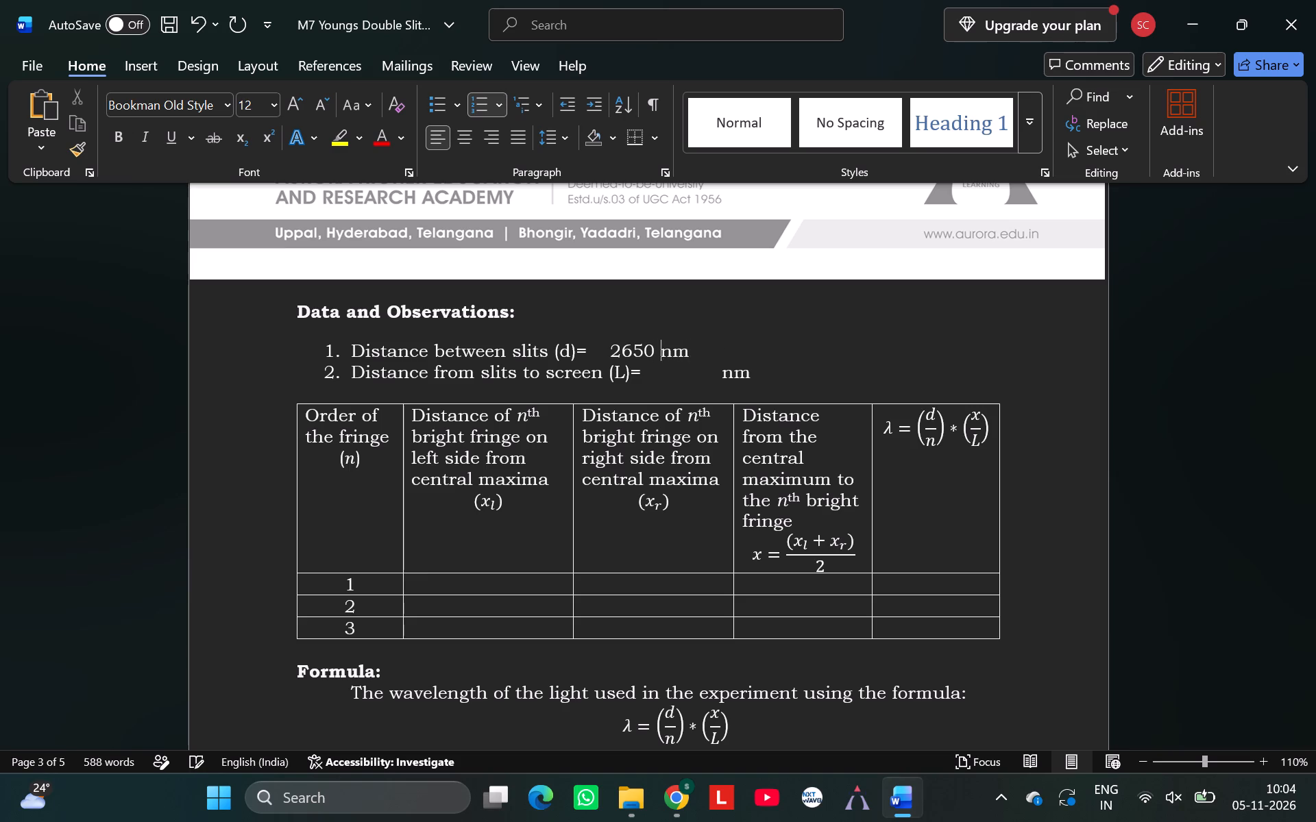
key(Right)
key(BackSpace)
key(space)
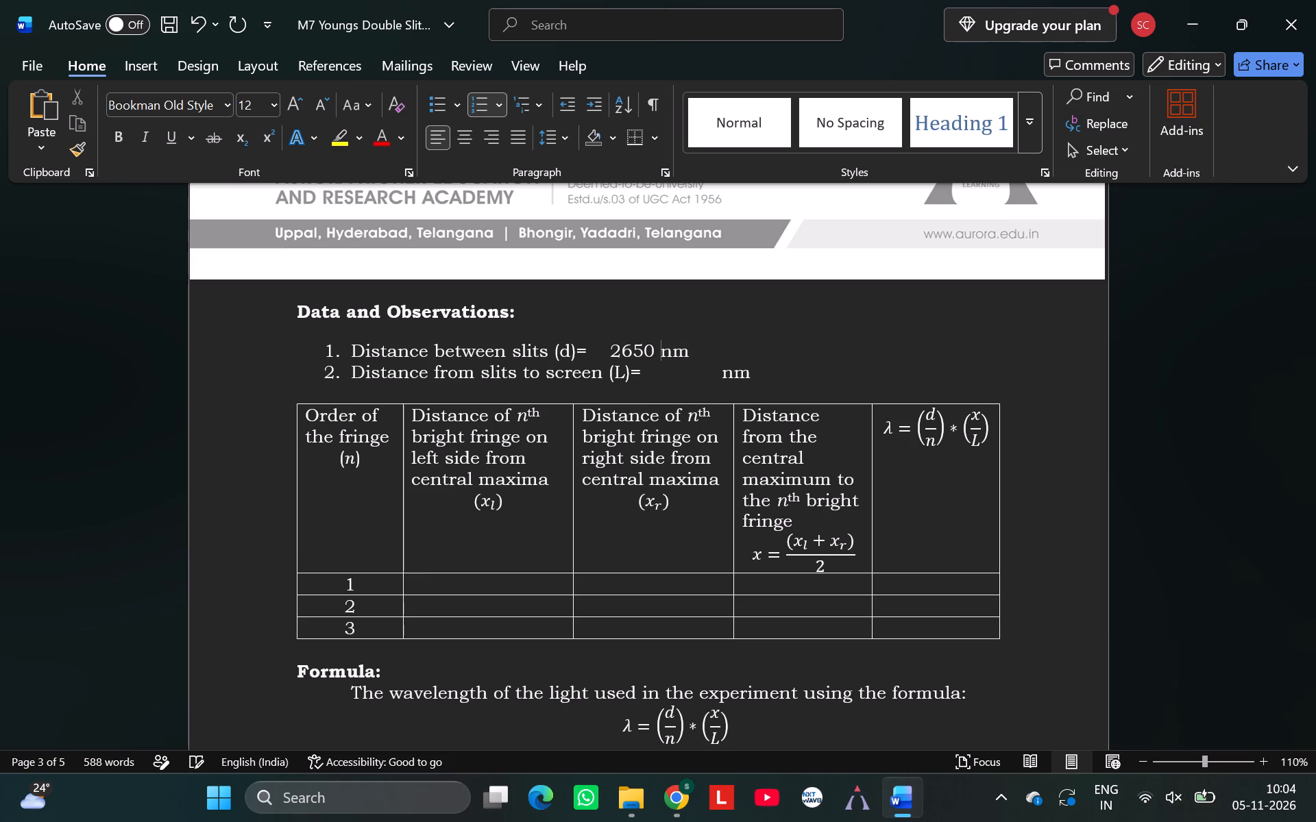
key(Left)
key(Left)
key(Left)
key(Left)
key(Left)
key(BackSpace)
key(BackSpace)
key(BackSpace)
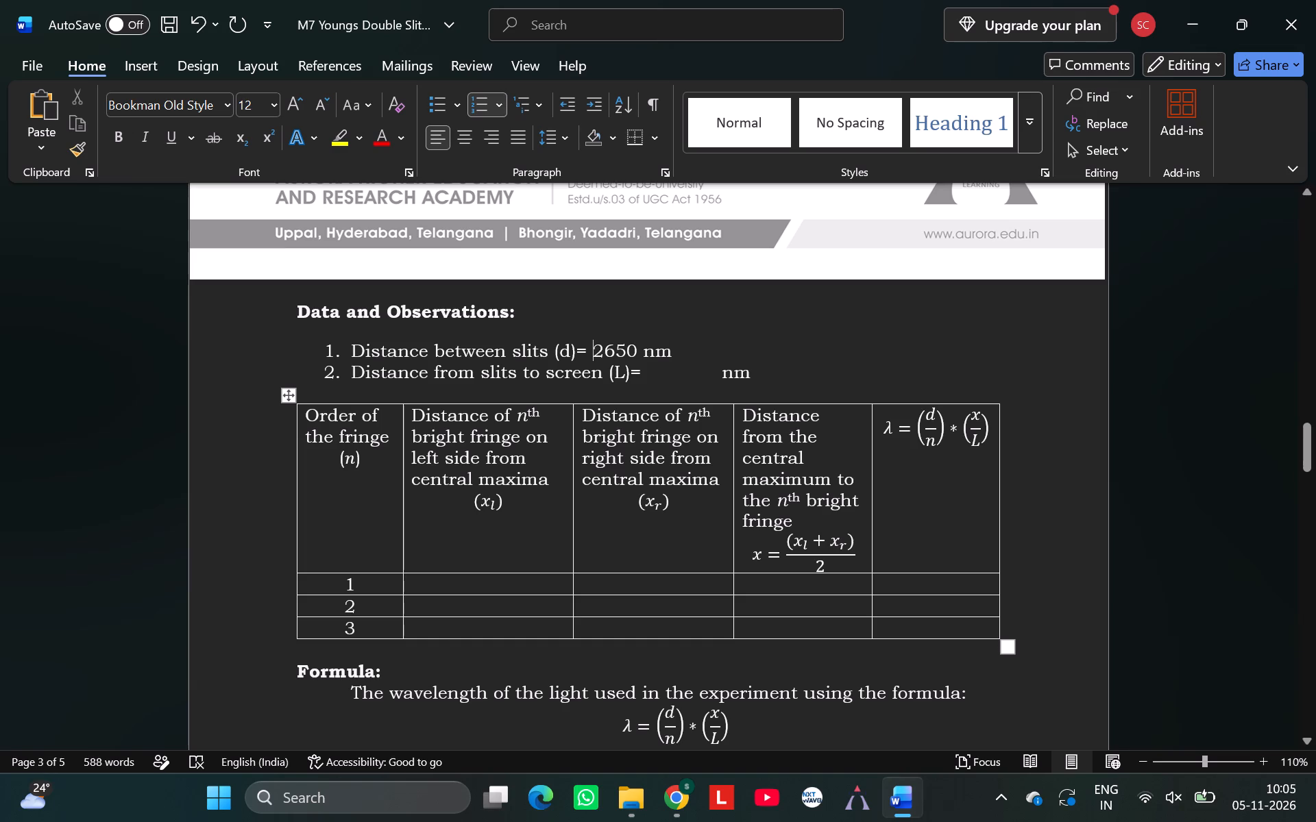
Switch to the Wave Interference simulation in Chrome and open its Slits screen.
click(448, 582)
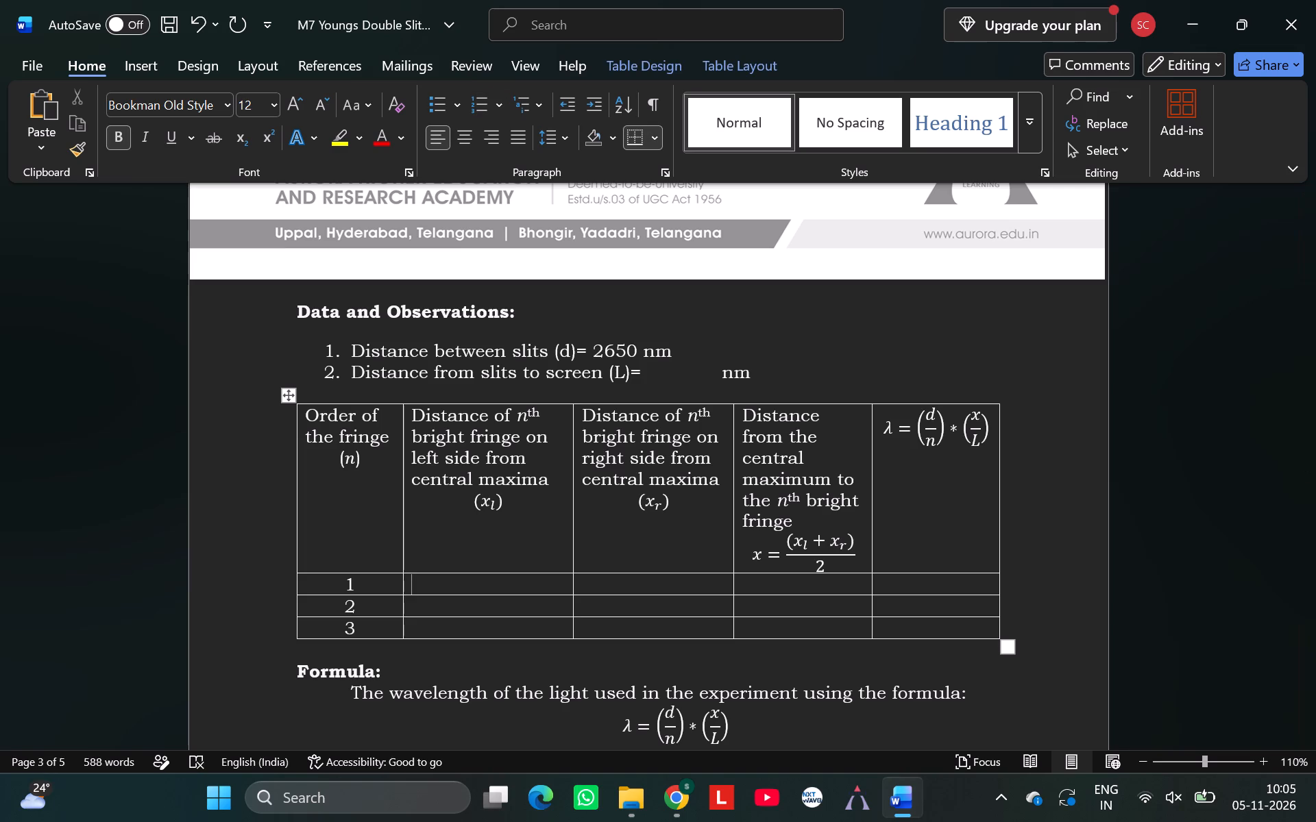
click(671, 797)
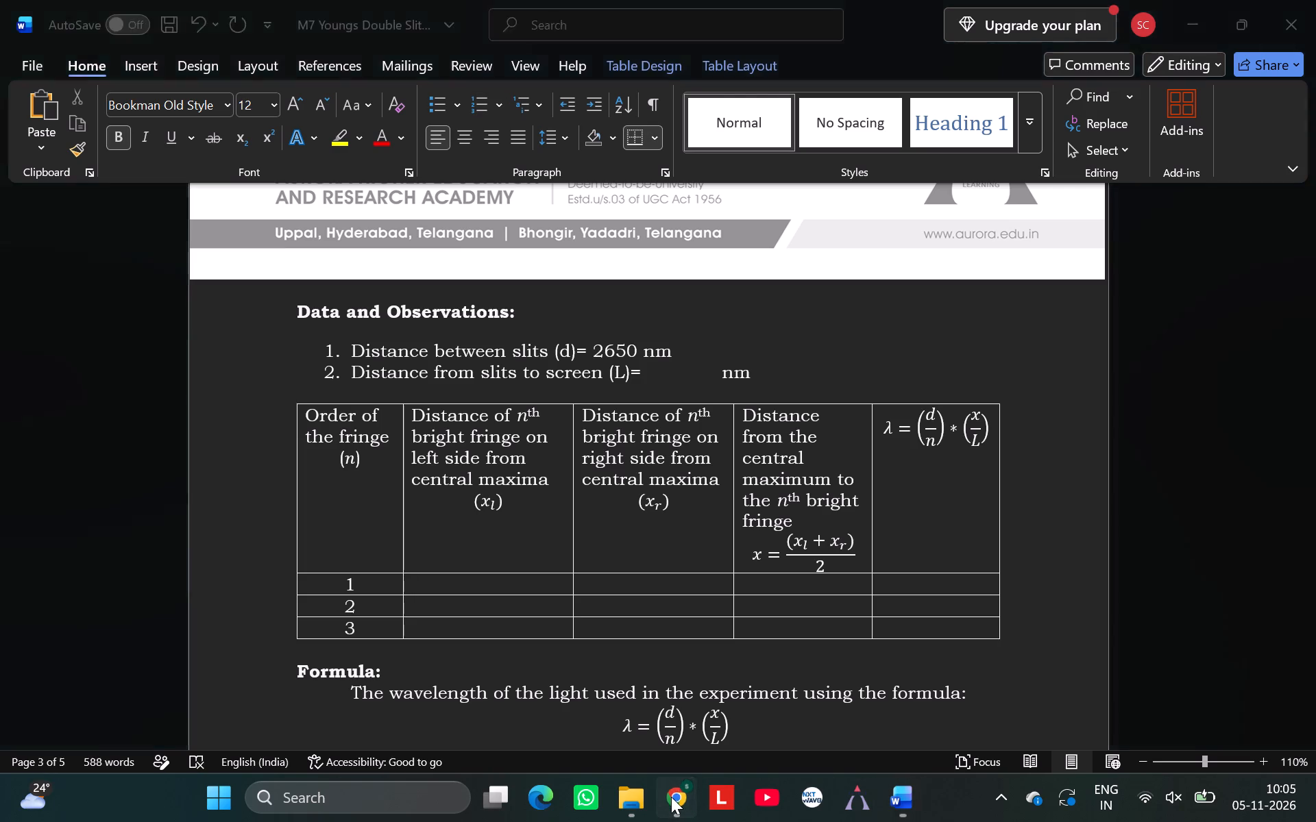
click(850, 355)
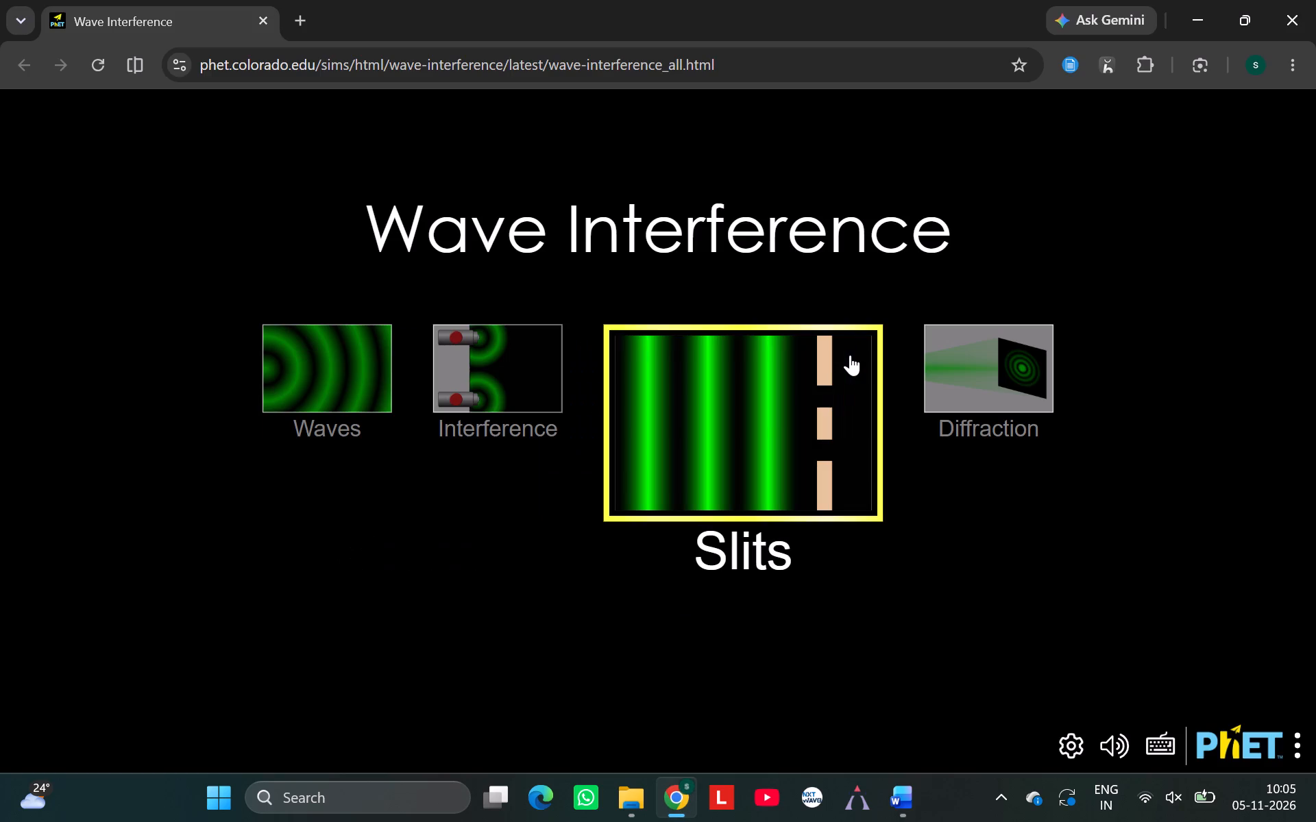
click(770, 426)
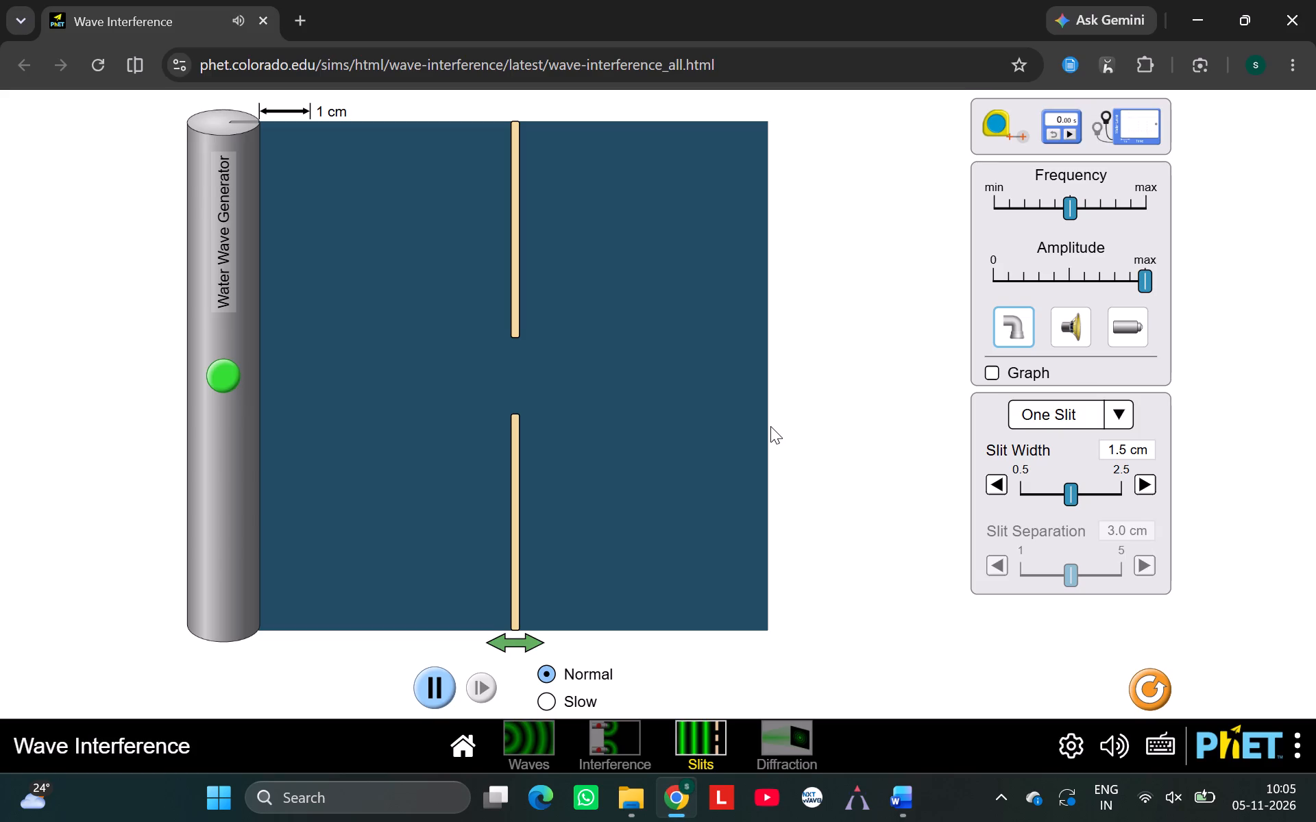
Set the simulation to the light source with Two Slits and turn on the light generator.
click(1108, 415)
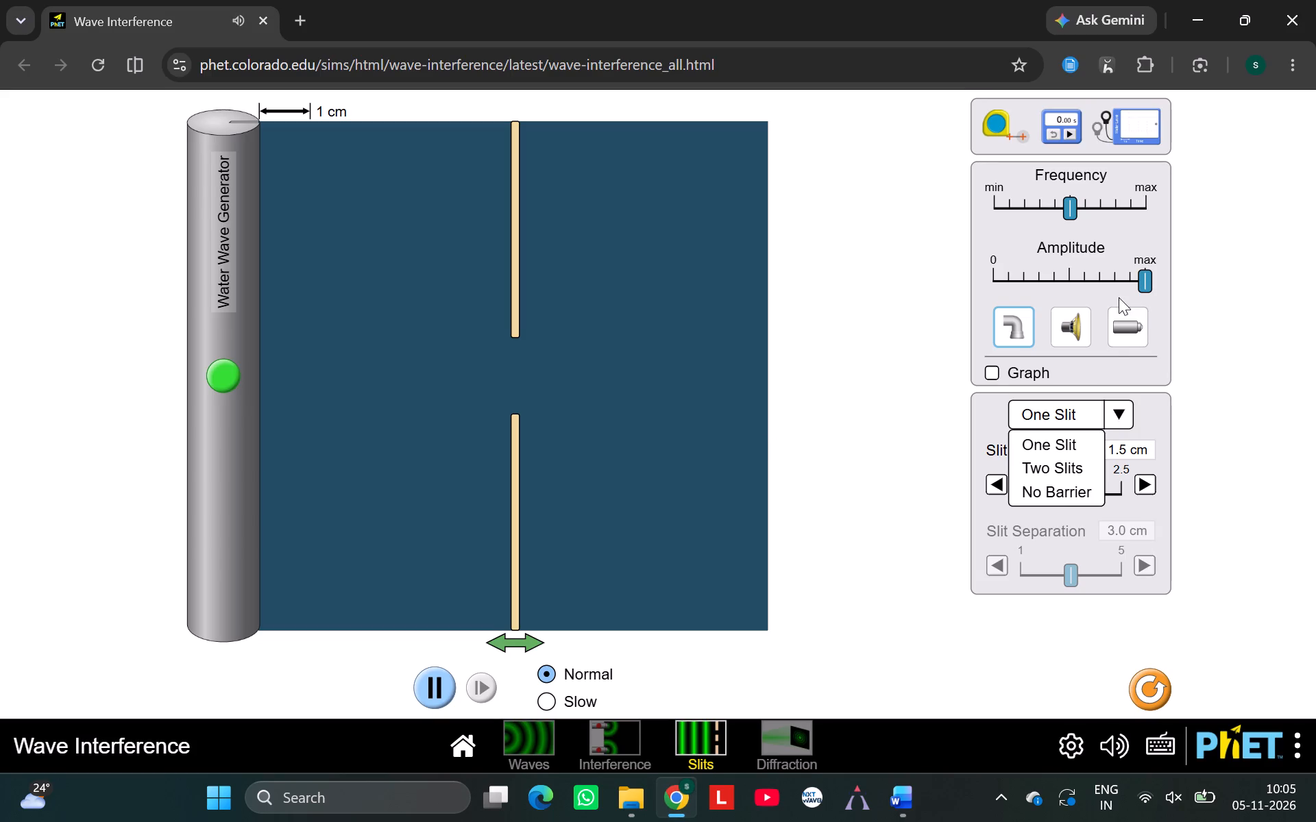
click(1116, 308)
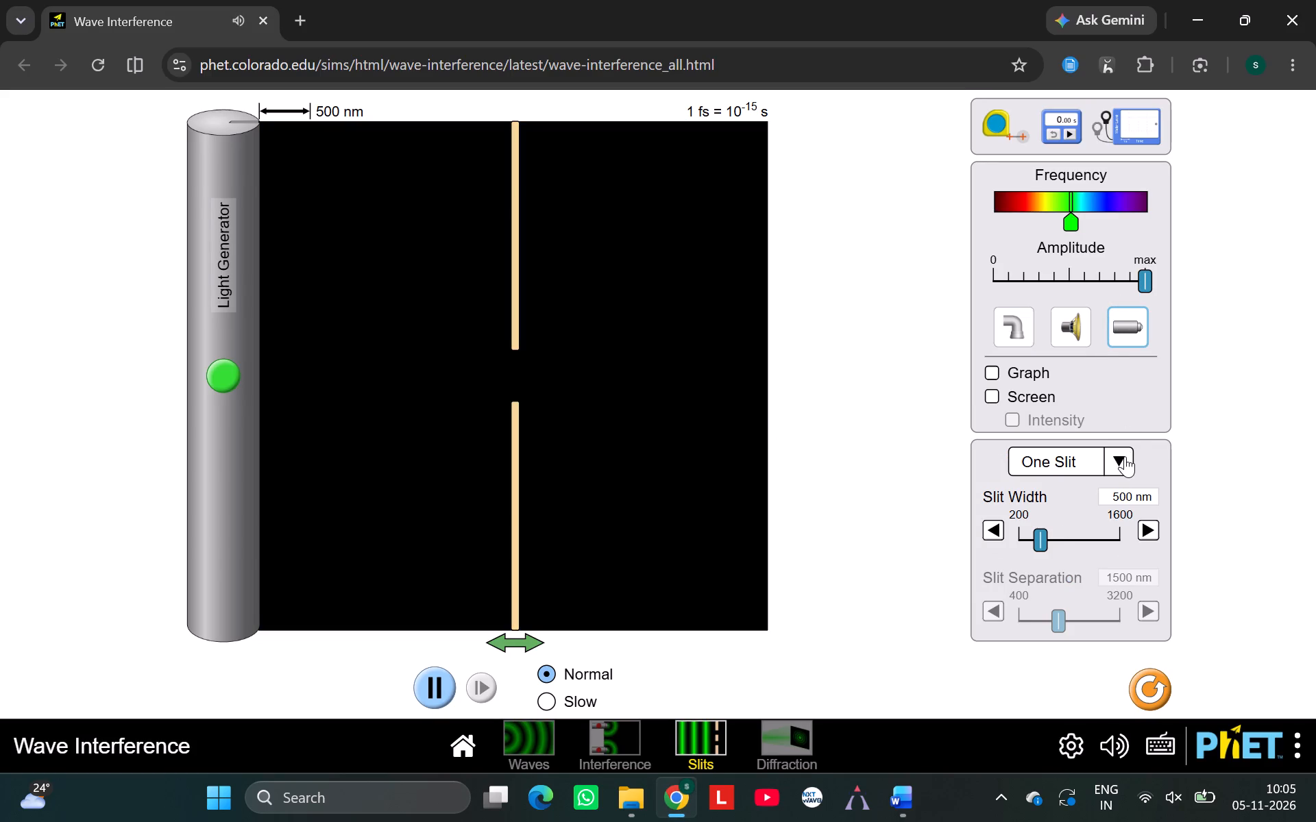
click(1125, 456)
drag(1074, 534, 1075, 498)
click(1125, 461)
click(1060, 512)
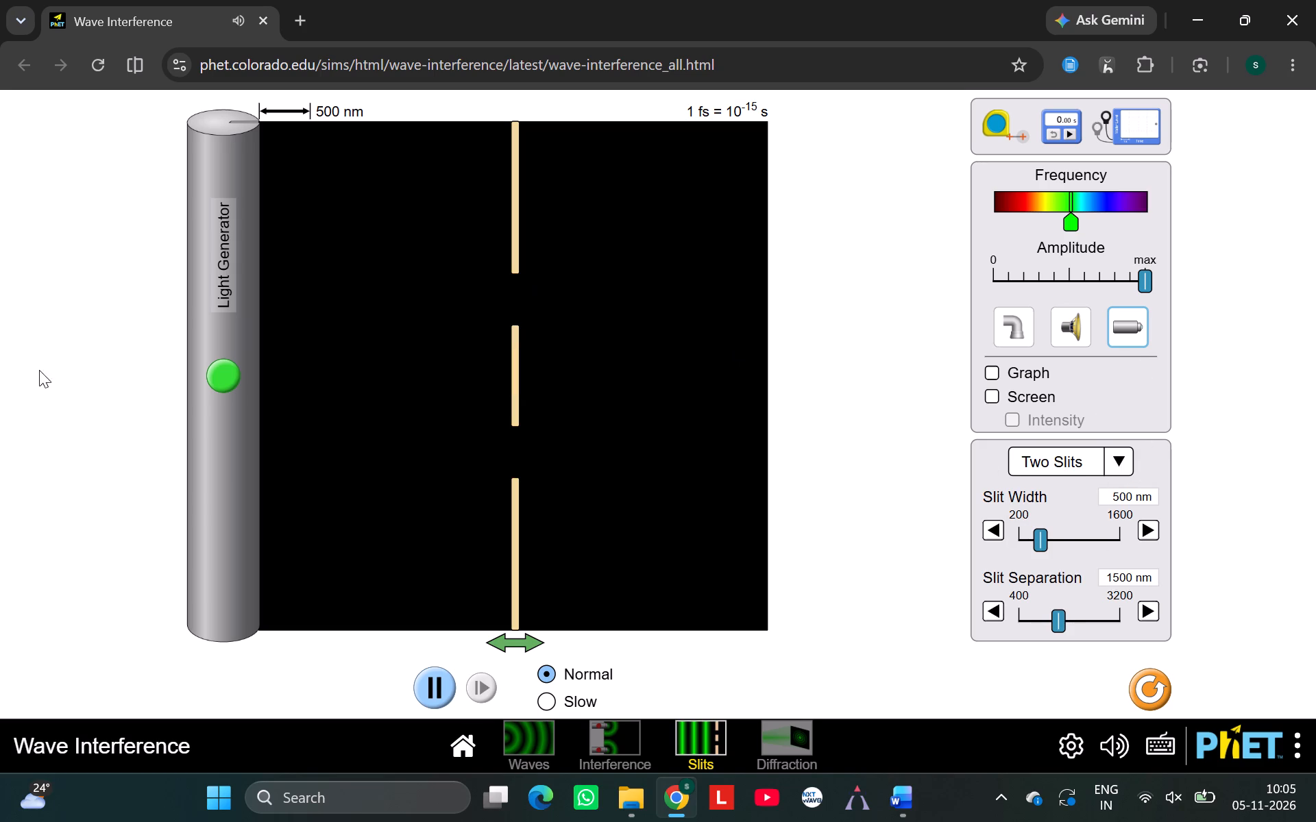
click(215, 386)
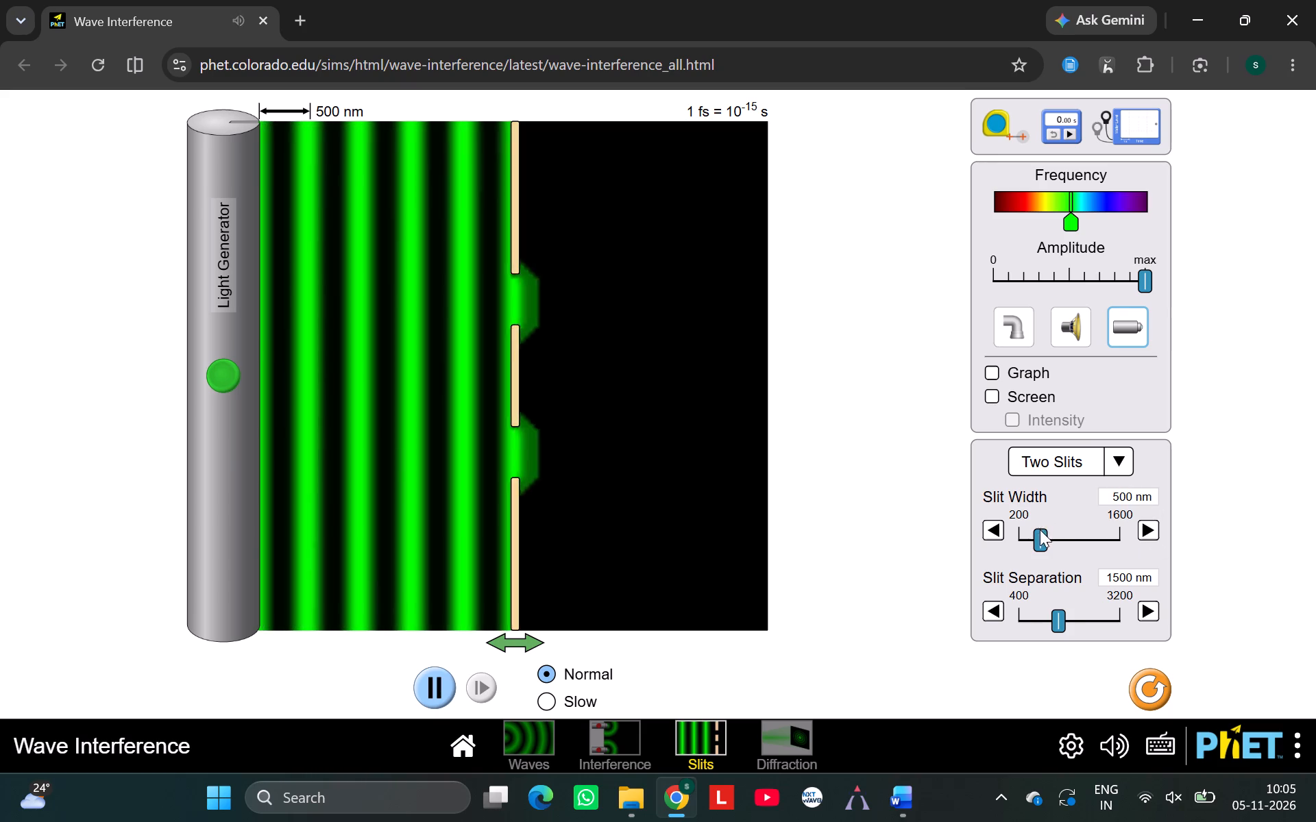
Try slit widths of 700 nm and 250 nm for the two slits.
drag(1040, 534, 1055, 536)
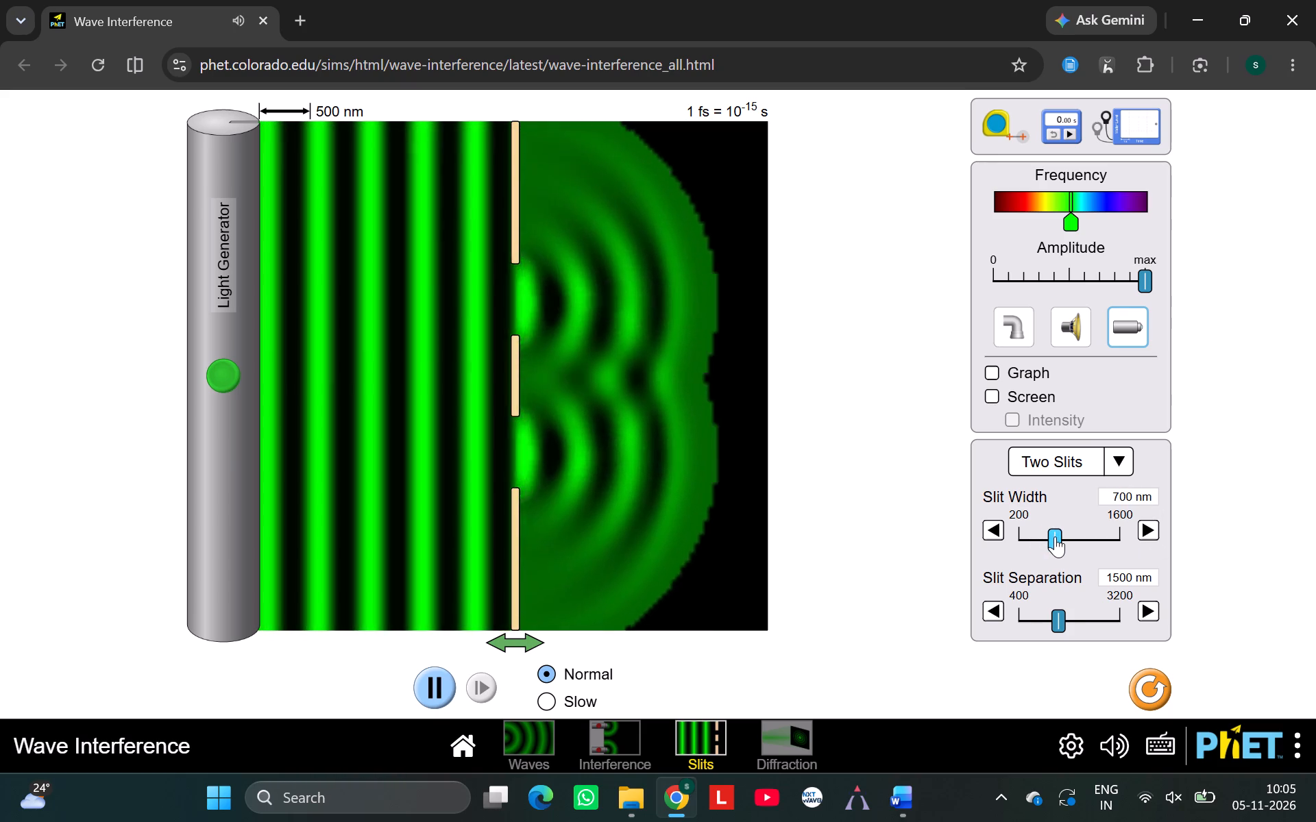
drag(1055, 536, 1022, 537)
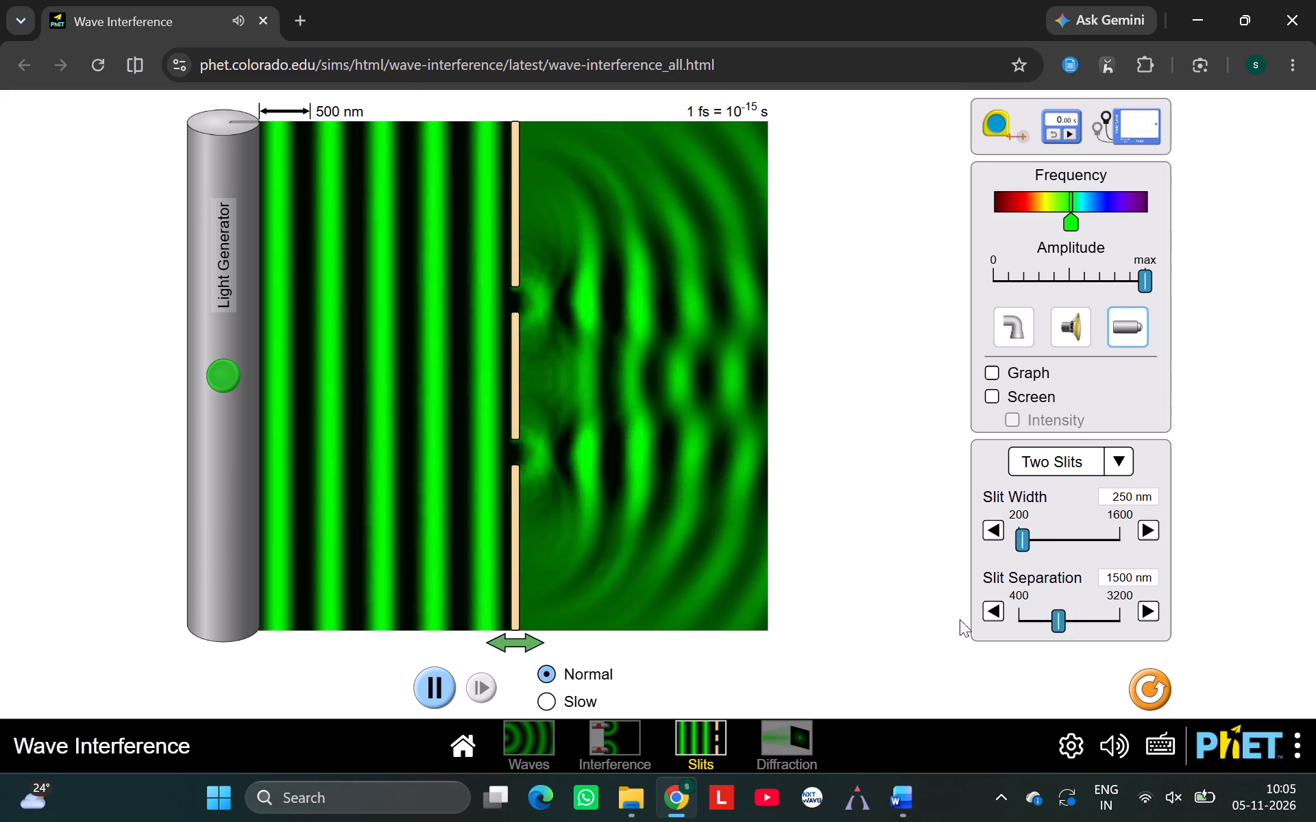
Check the slit distance (d) in the Word report, return to the simulation in Chrome and set the slit separation to 2650 nm.
click(903, 790)
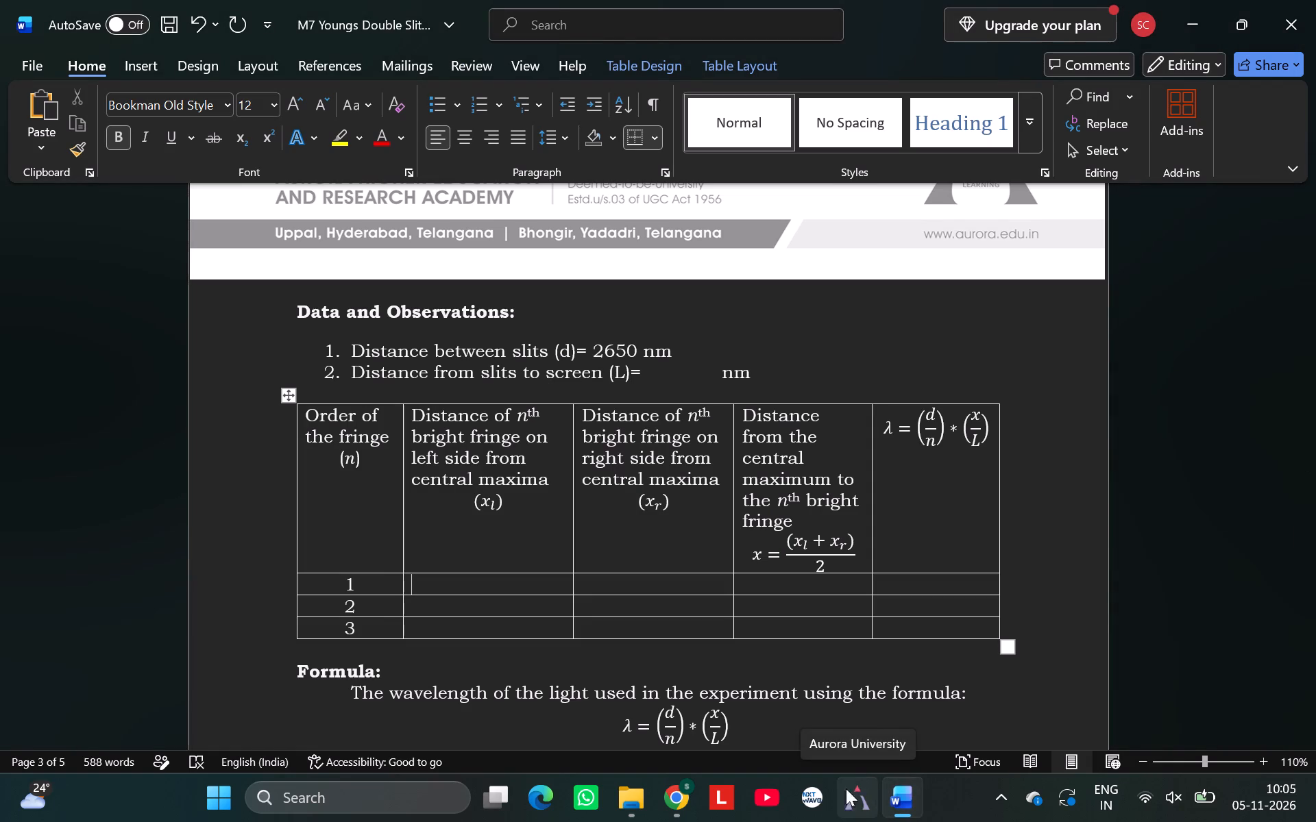
click(675, 795)
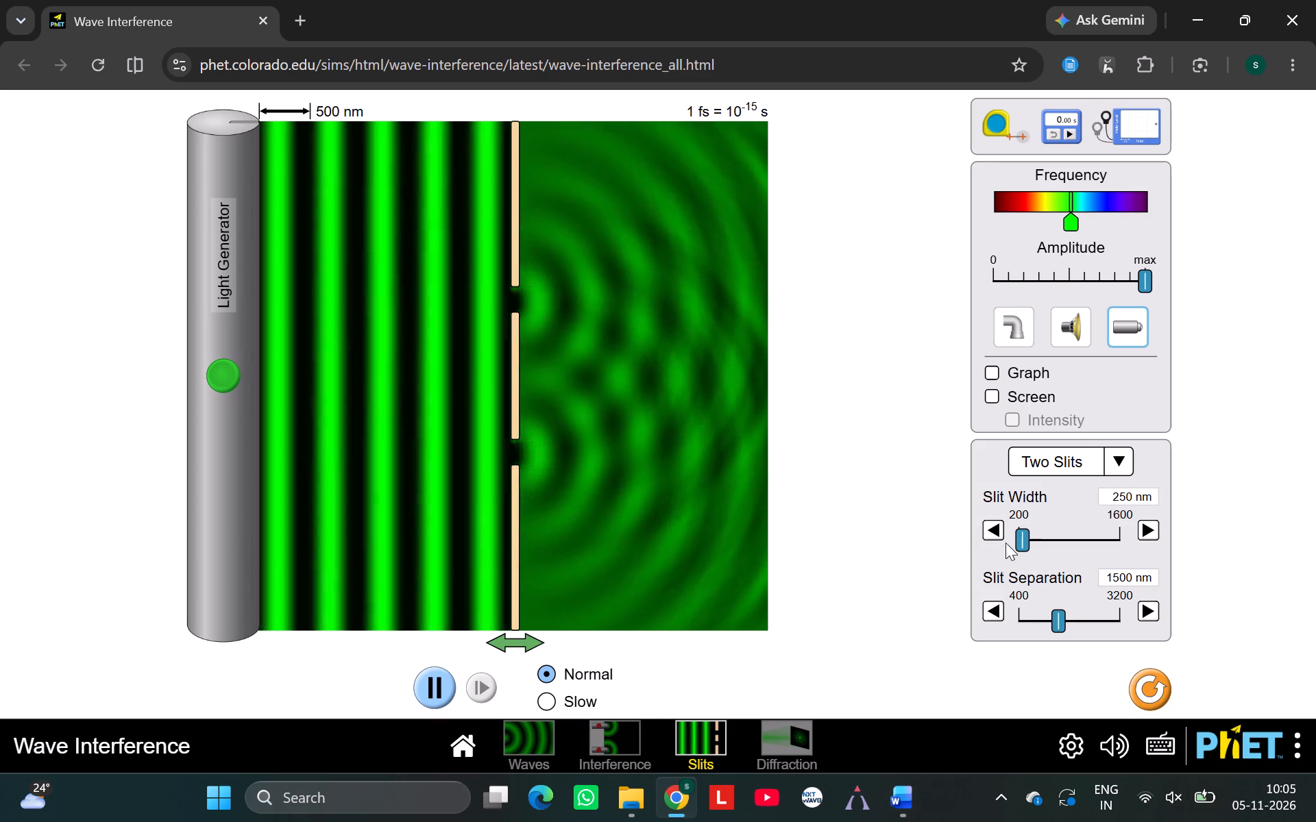
drag(1014, 539, 1118, 548)
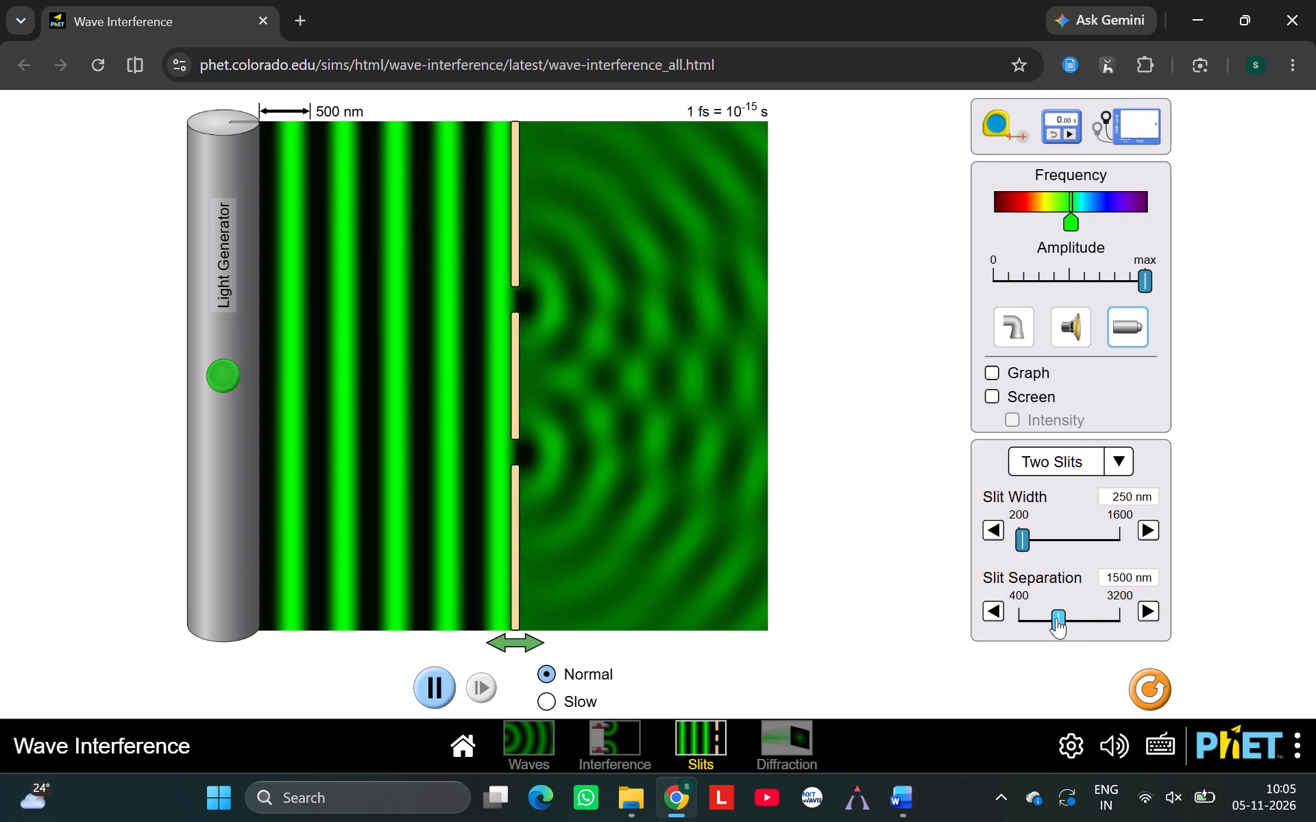
drag(1056, 618, 1099, 630)
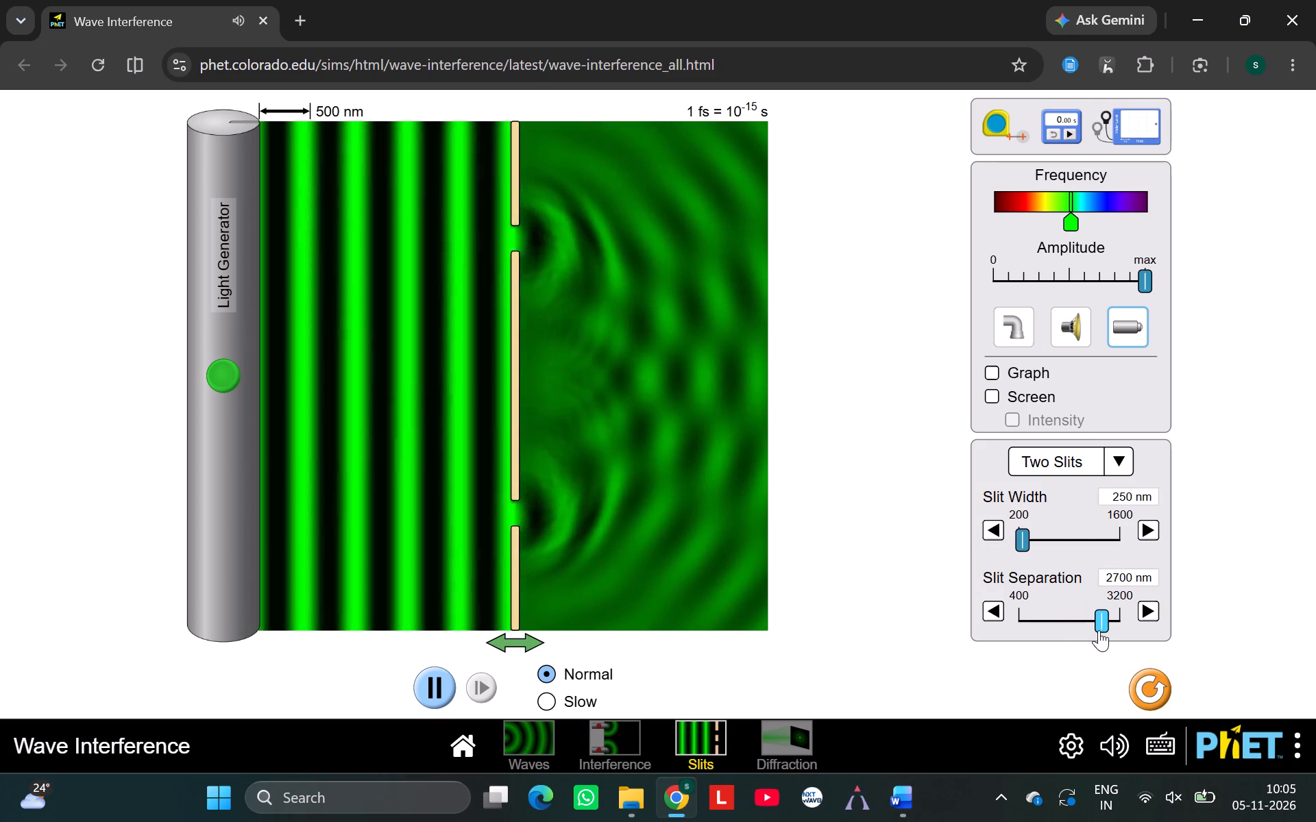
drag(1099, 630, 1099, 628)
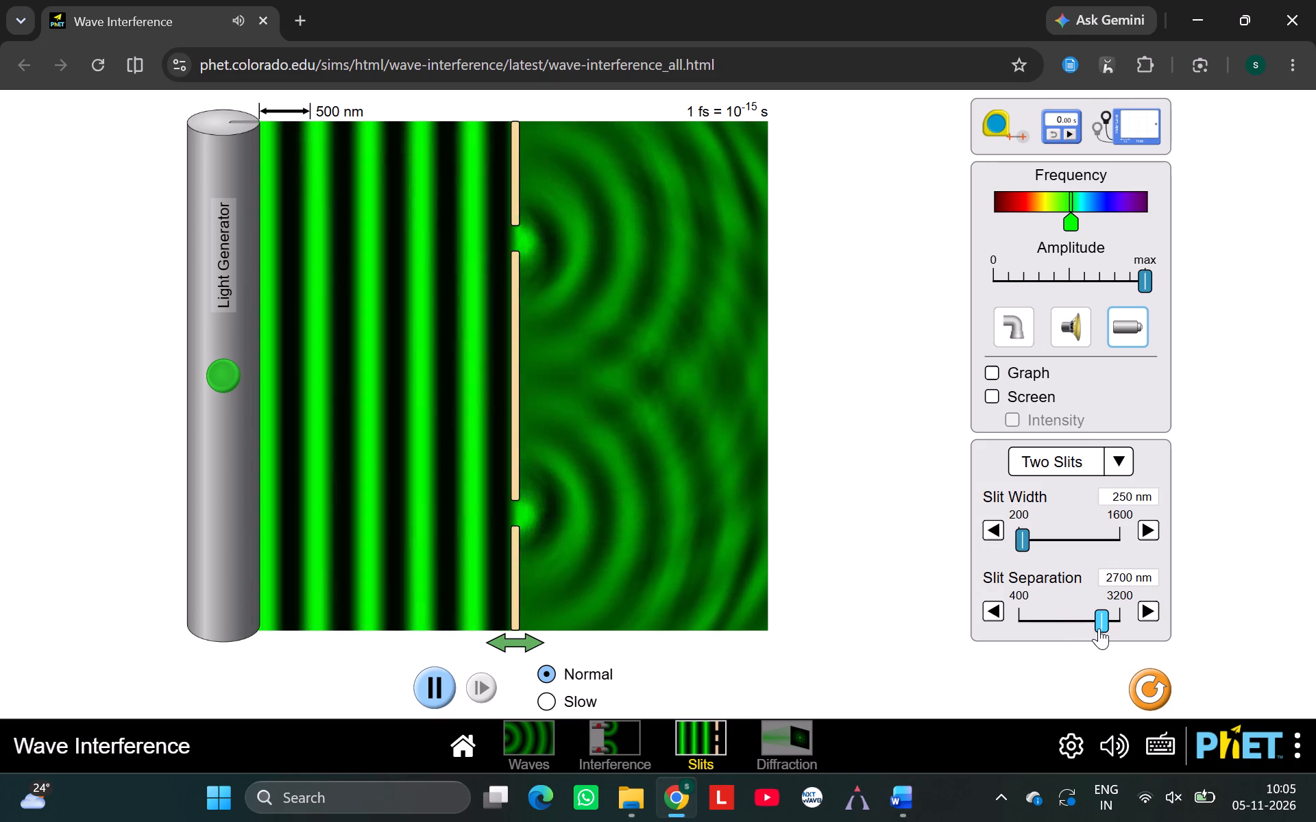
drag(1099, 628, 1096, 625)
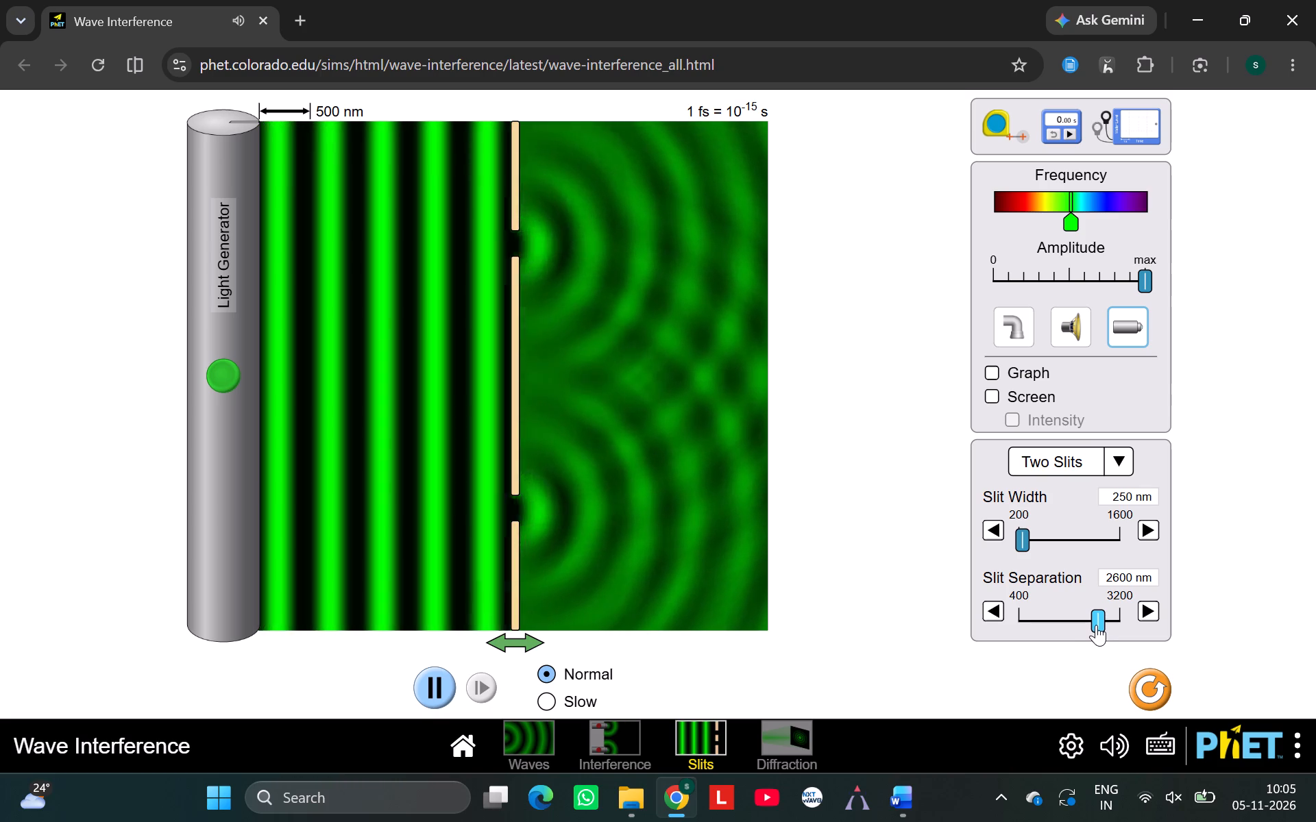
click(1098, 621)
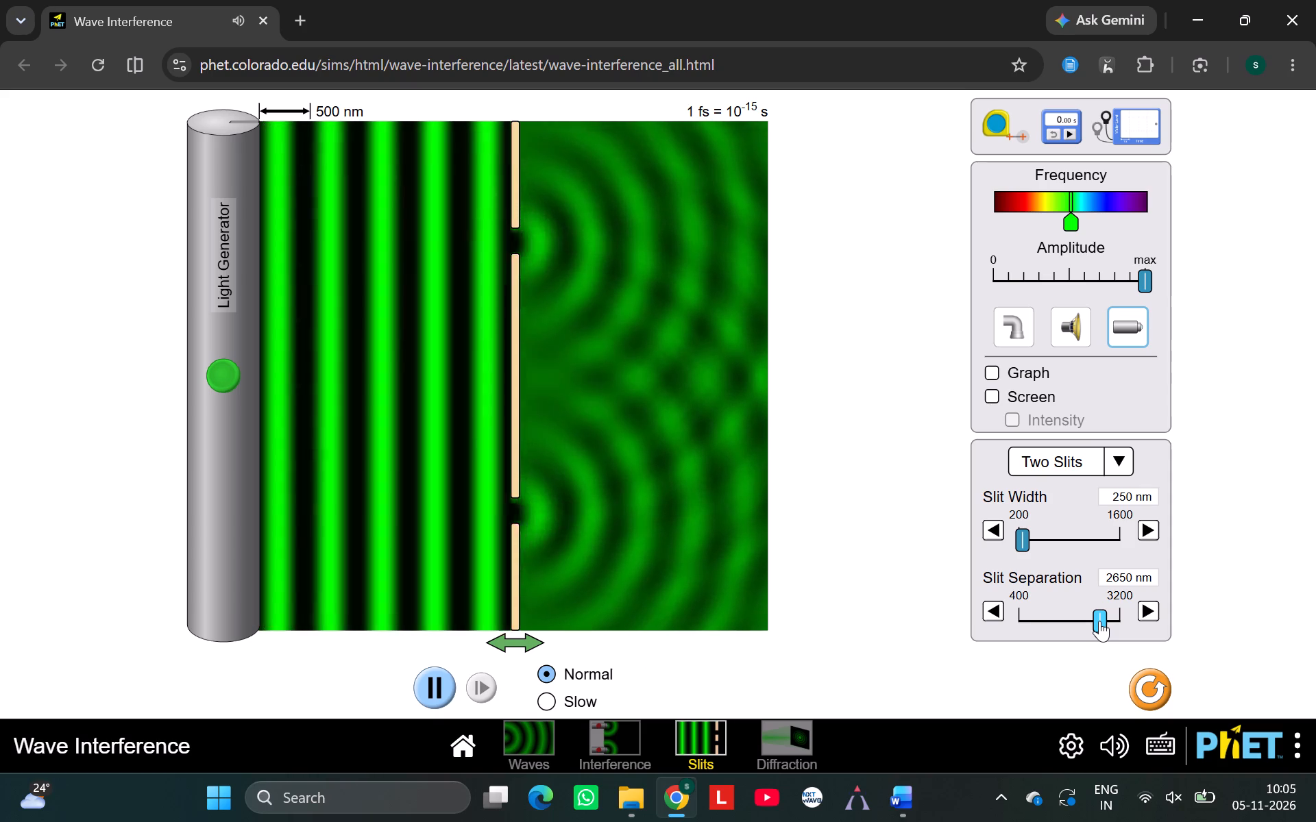
Try several slit widths between 350 nm and 1600 nm, ending with the slit width set to 500 nm.
drag(1025, 532, 1054, 536)
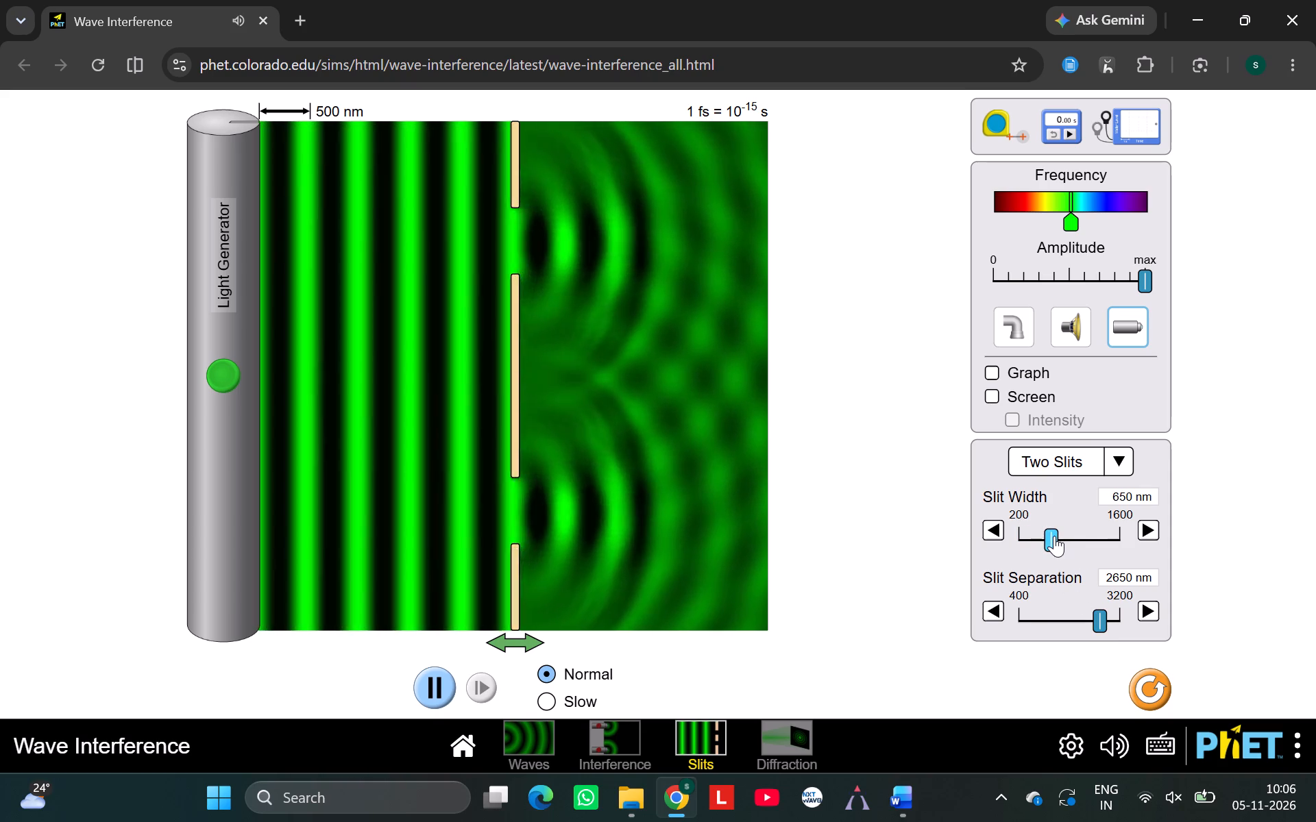
drag(1054, 536, 1159, 556)
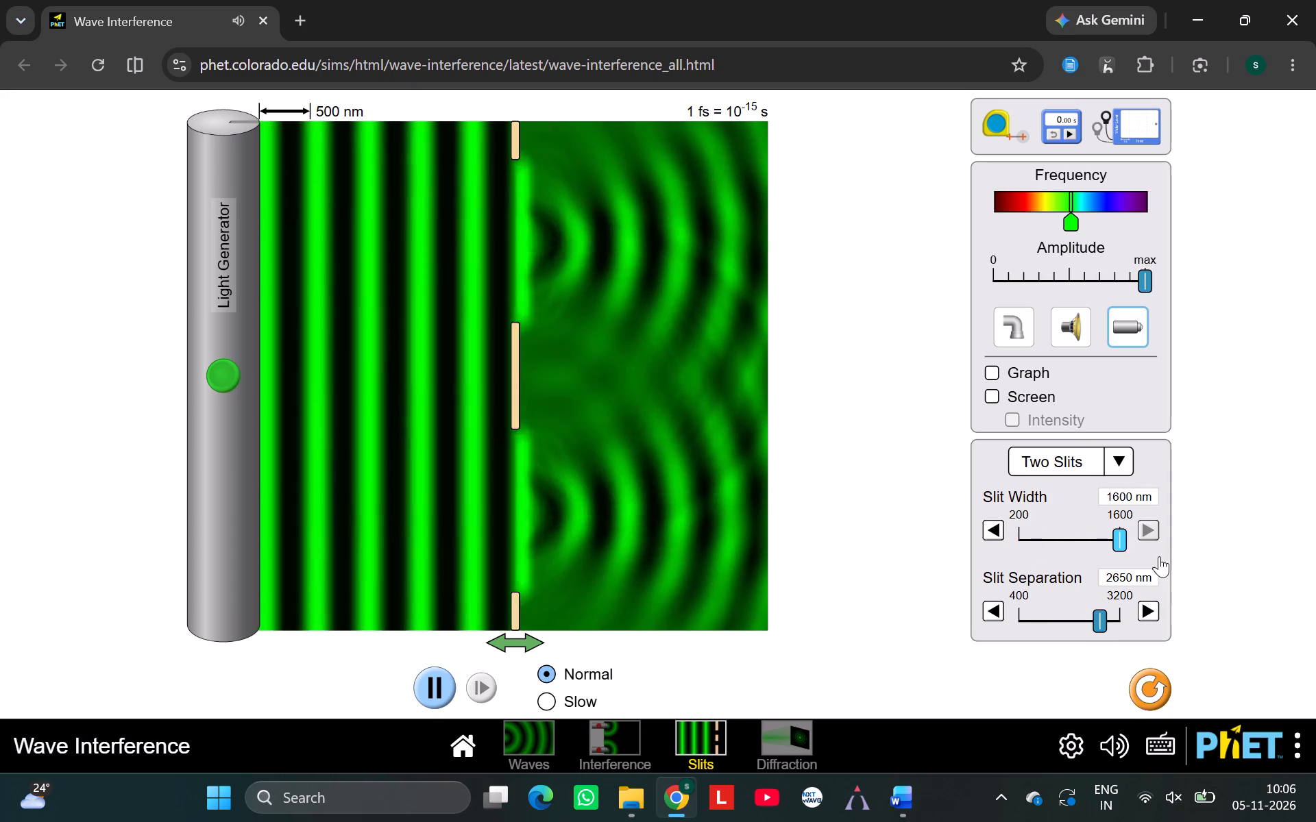
drag(1159, 556, 1036, 542)
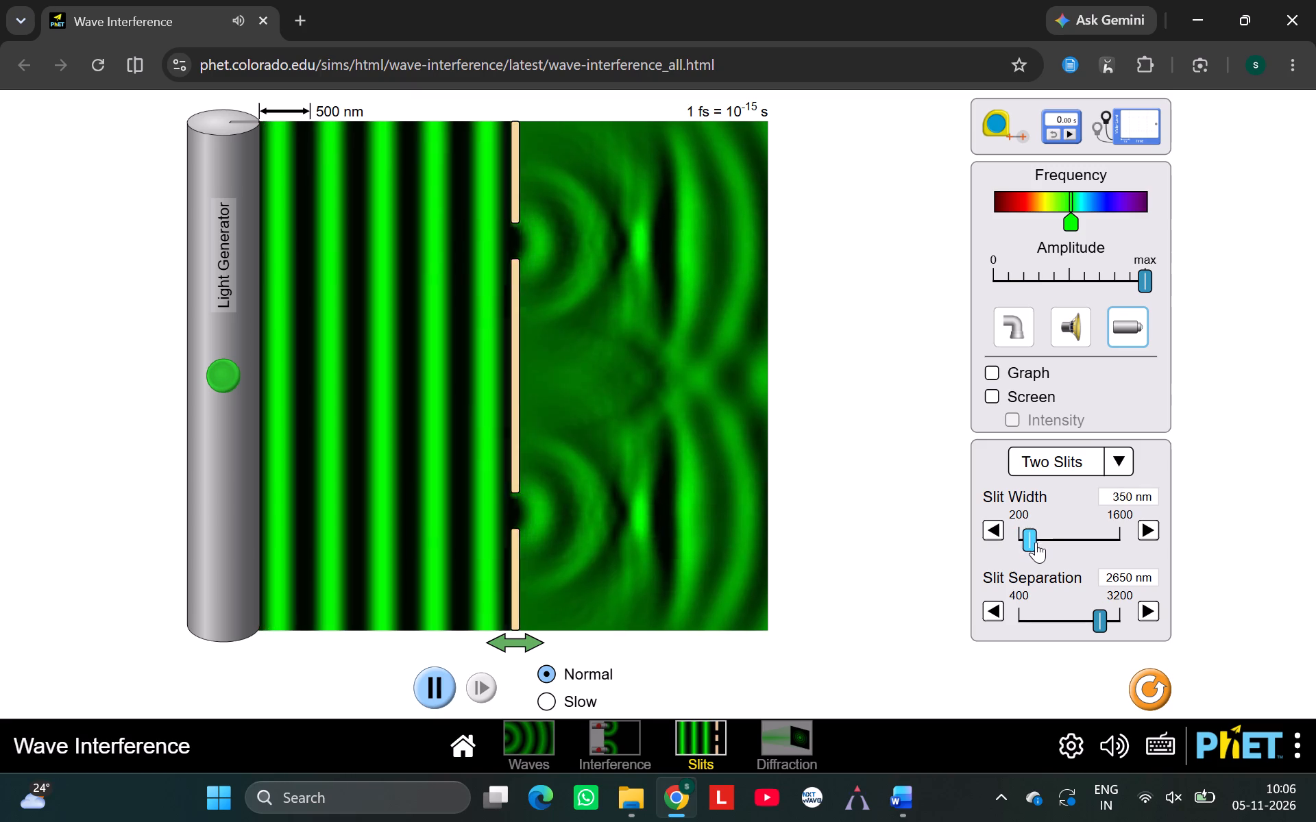
drag(1036, 542, 1050, 543)
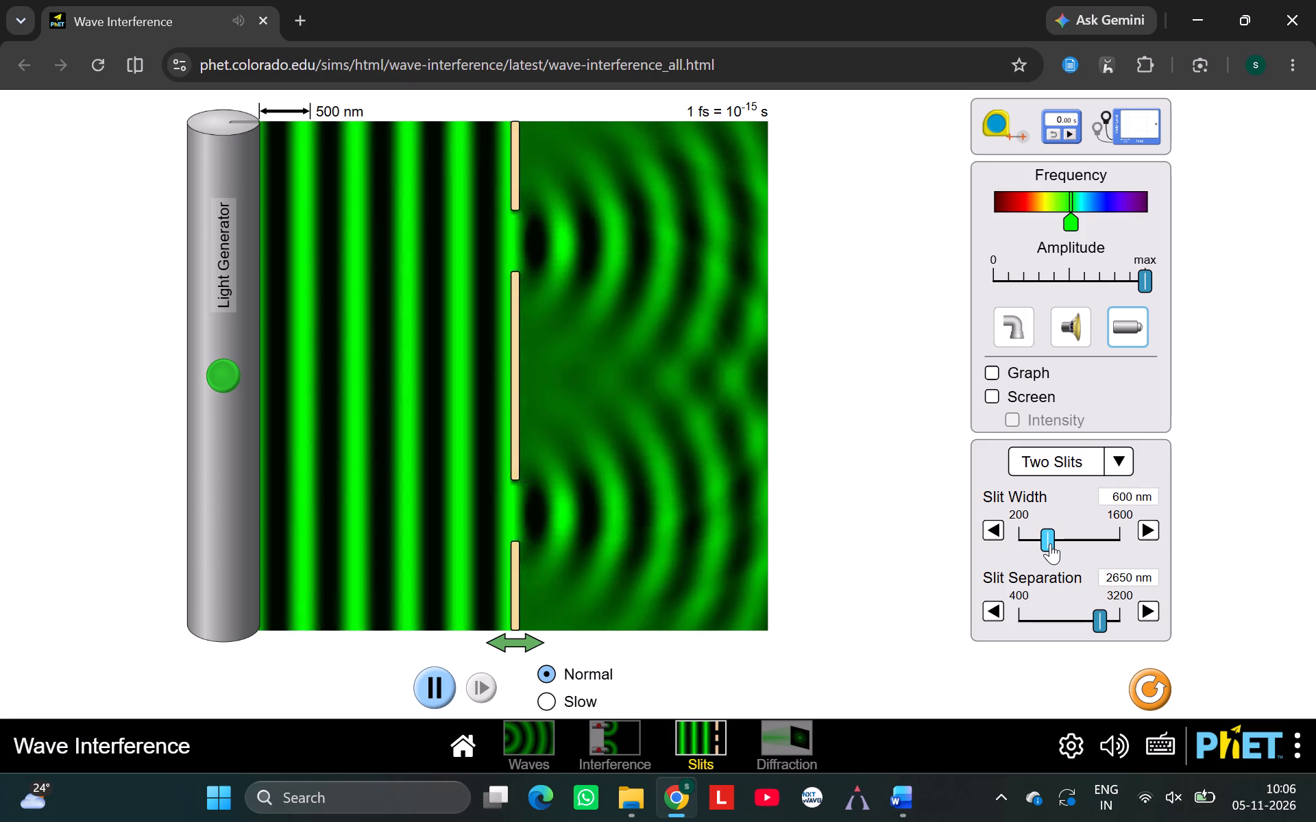
drag(1050, 543, 1045, 542)
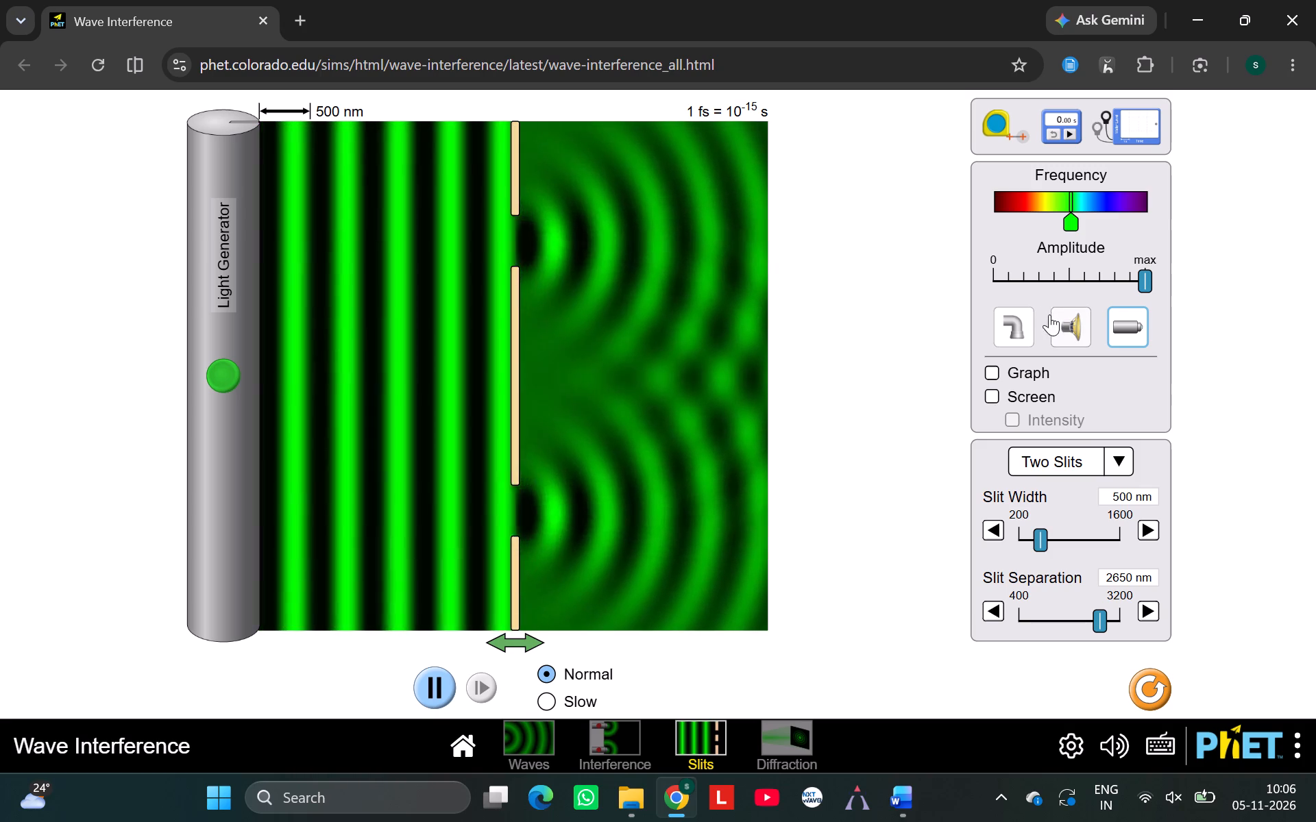
Show the projection screen behind the double slits.
click(986, 391)
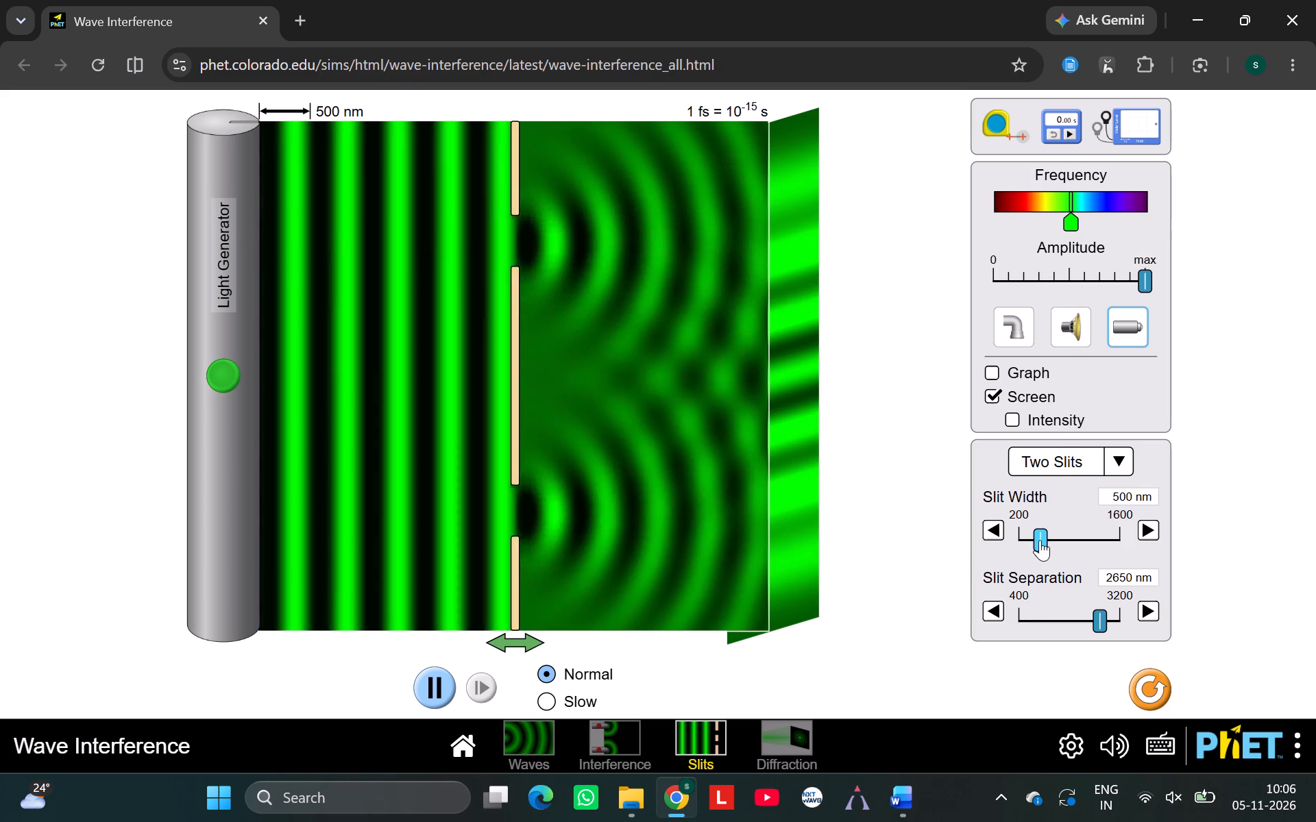
click(1040, 540)
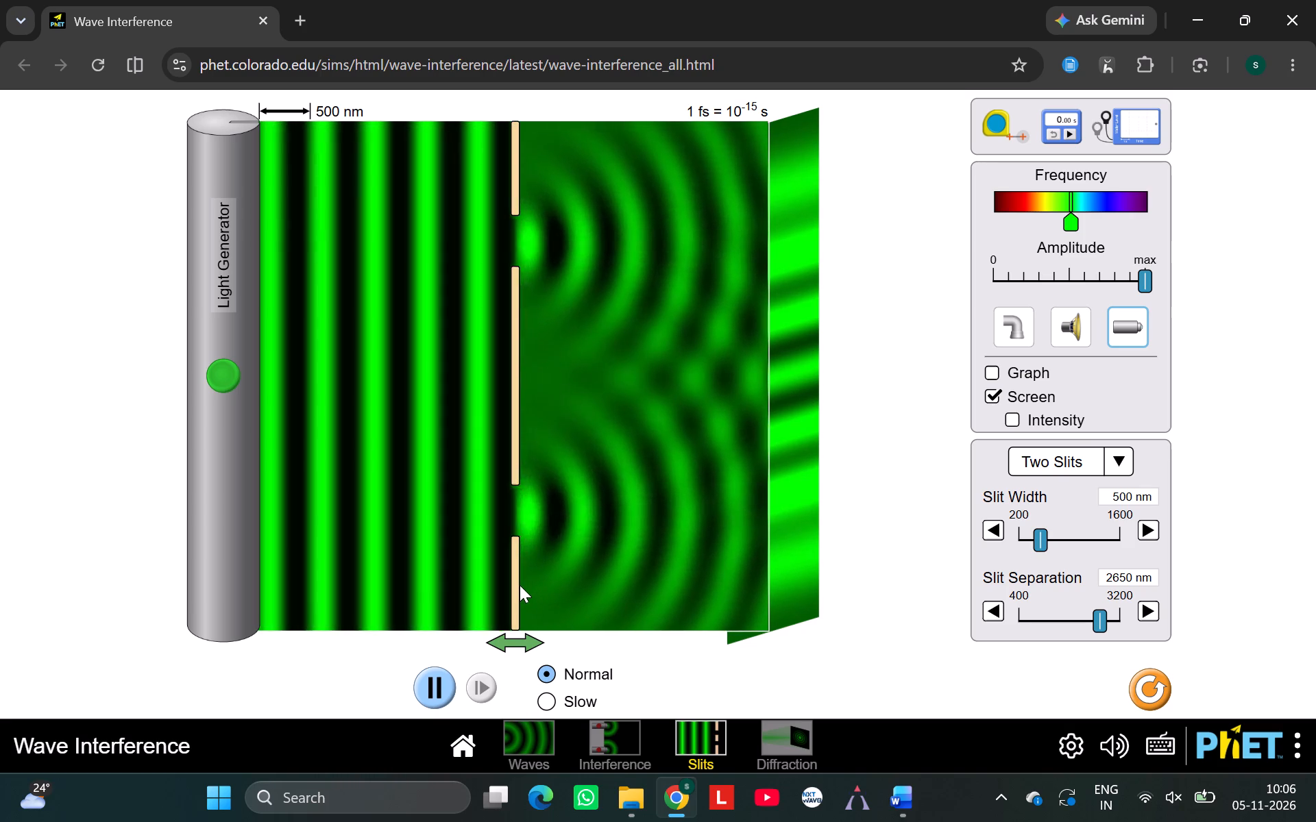
Try the slit barrier at several distances from the screen, ending with it about 2380 nm away.
click(511, 580)
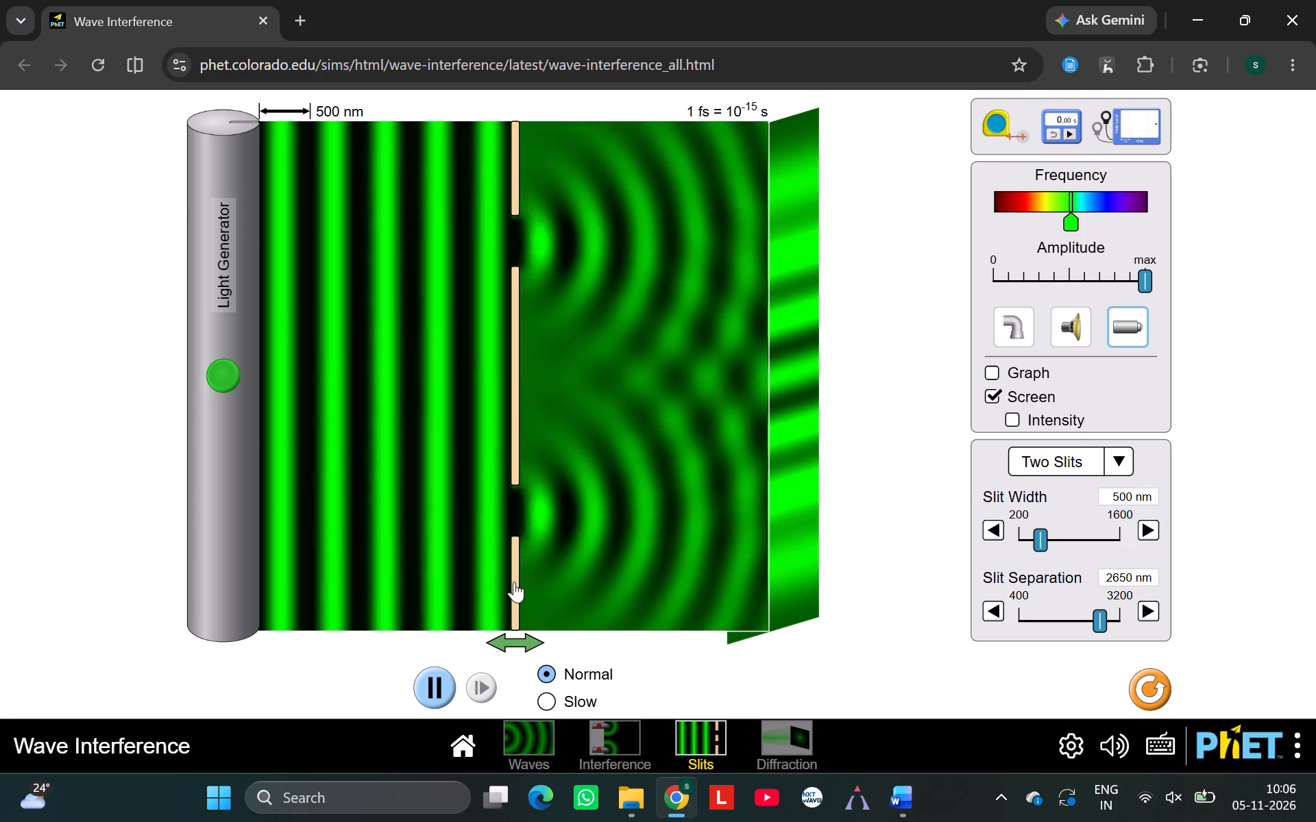
drag(514, 582, 473, 585)
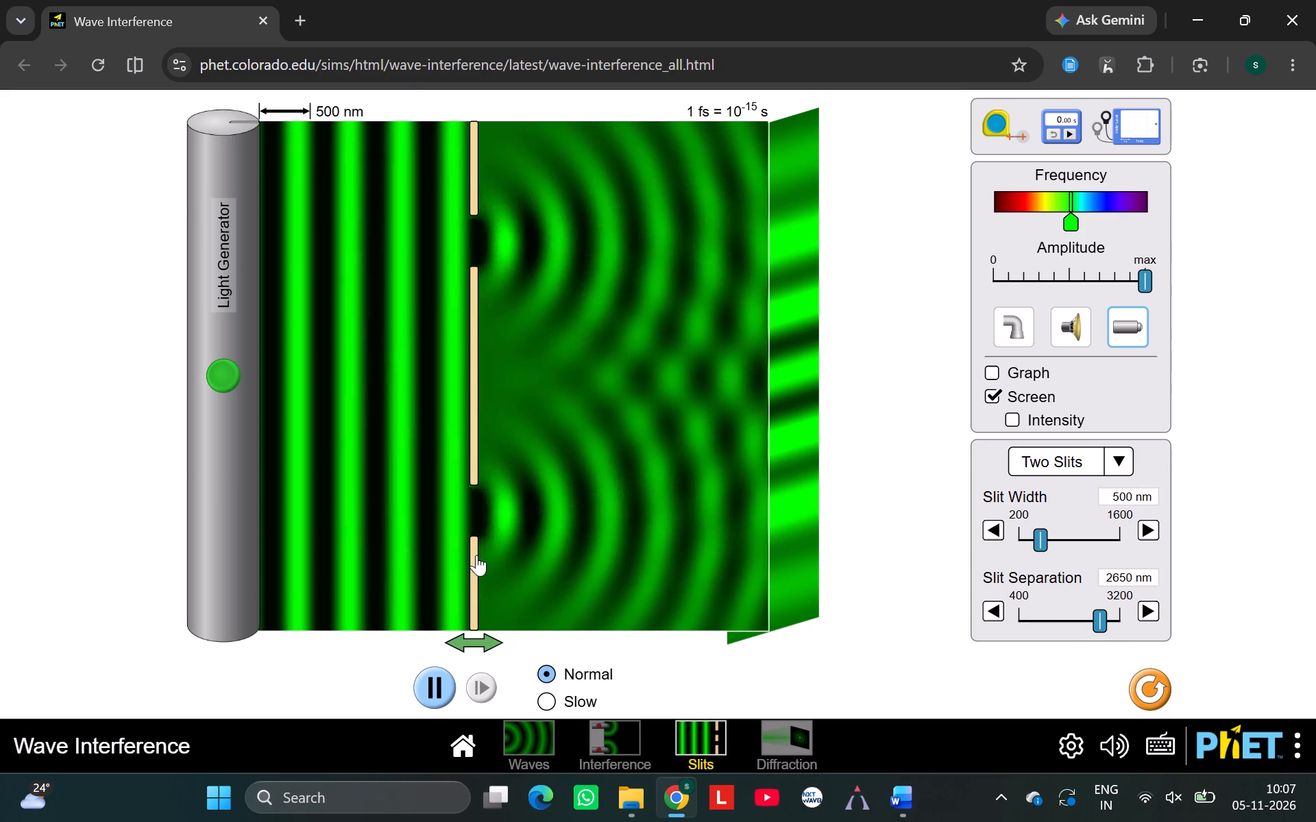
drag(476, 555, 374, 553)
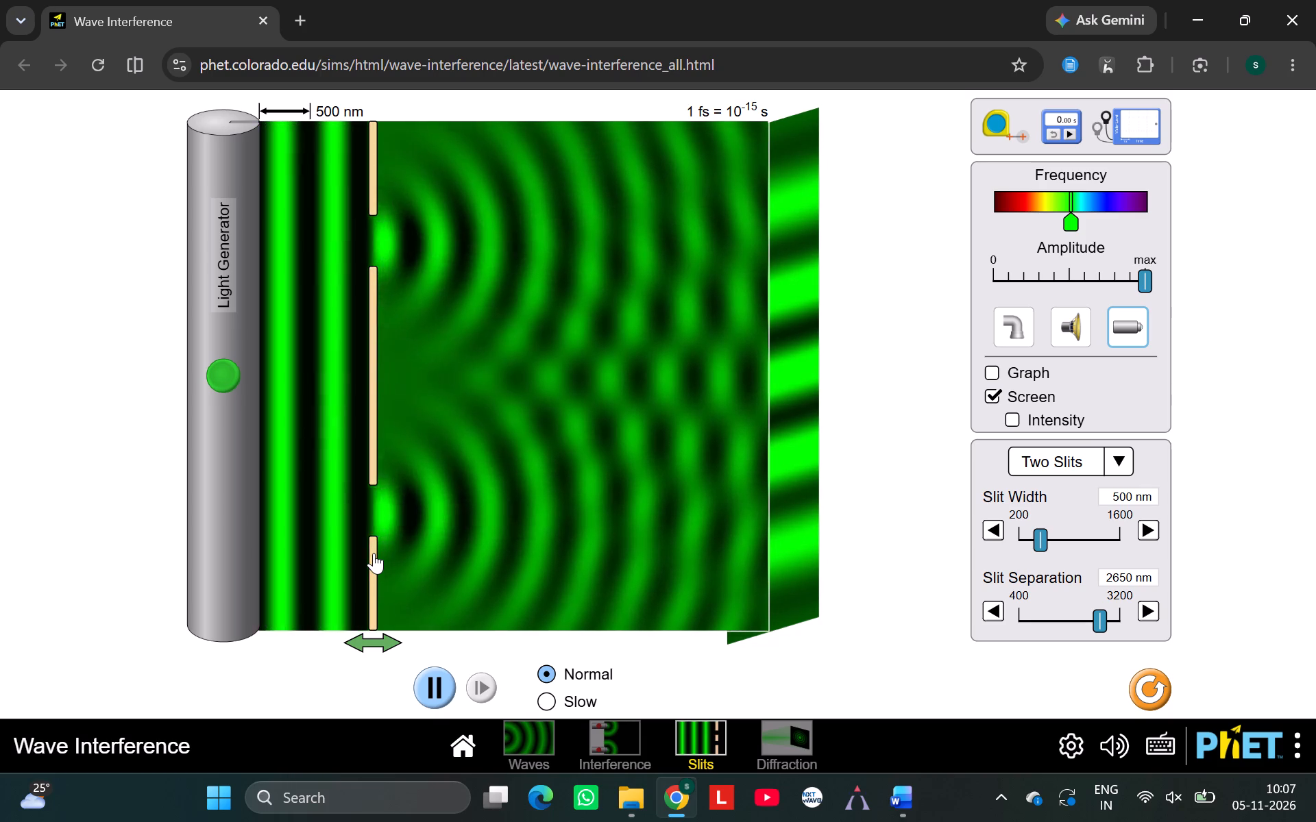
drag(371, 551, 637, 593)
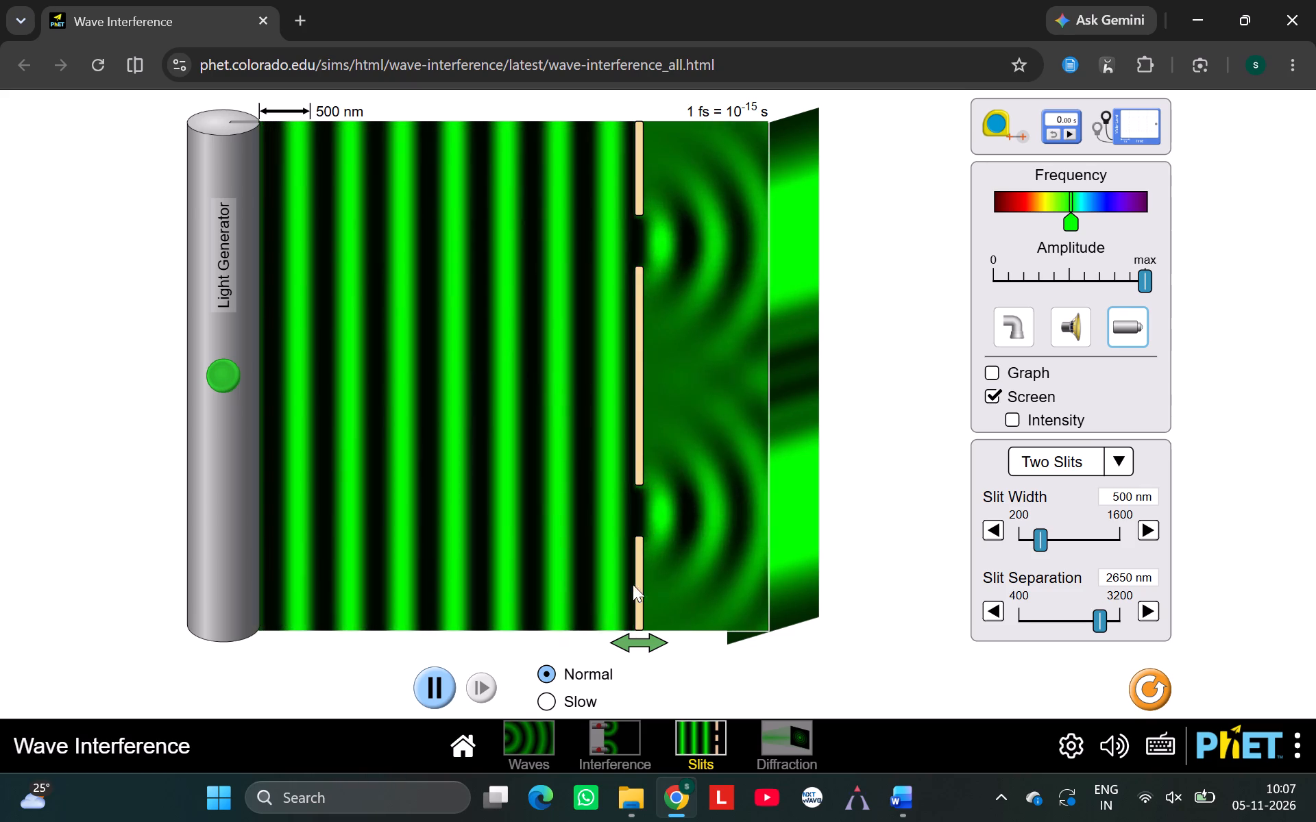
drag(637, 584, 554, 588)
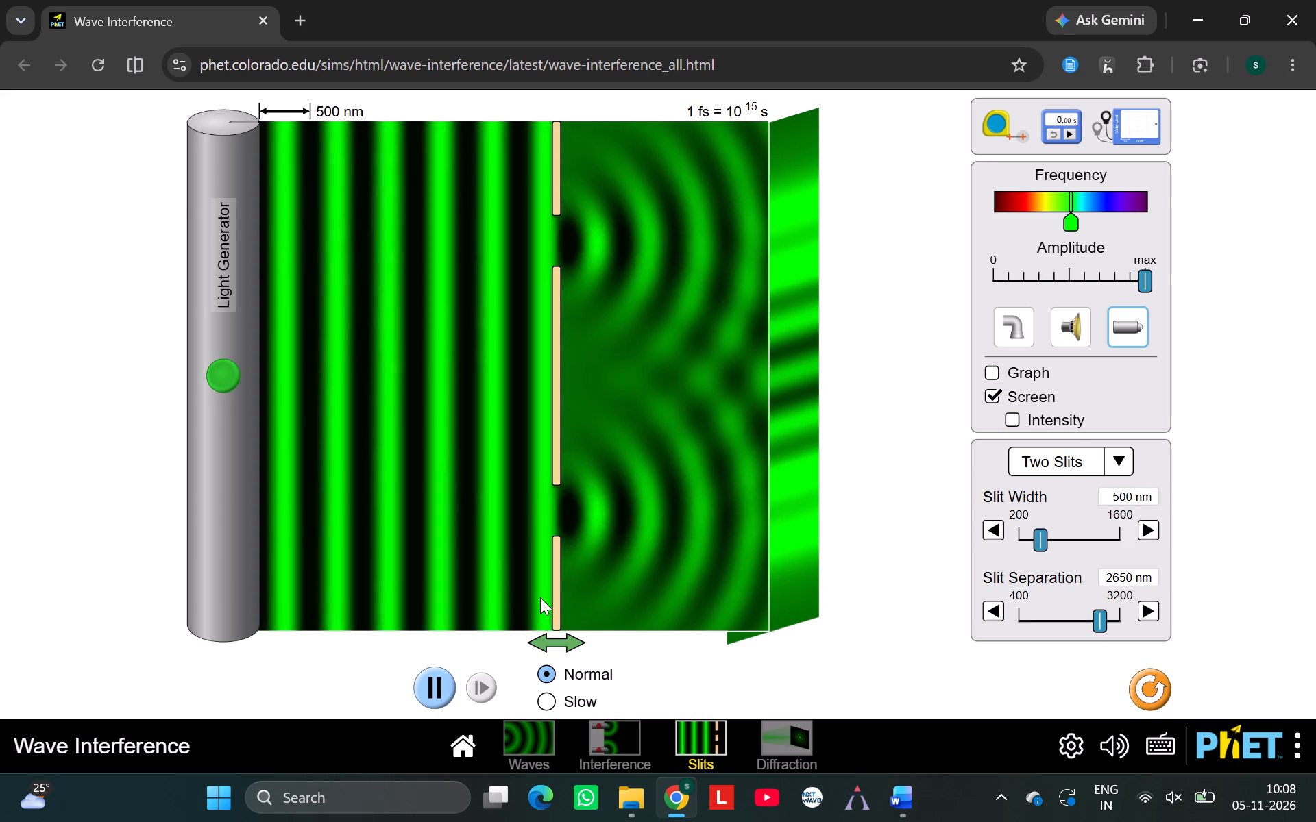
drag(552, 597, 543, 598)
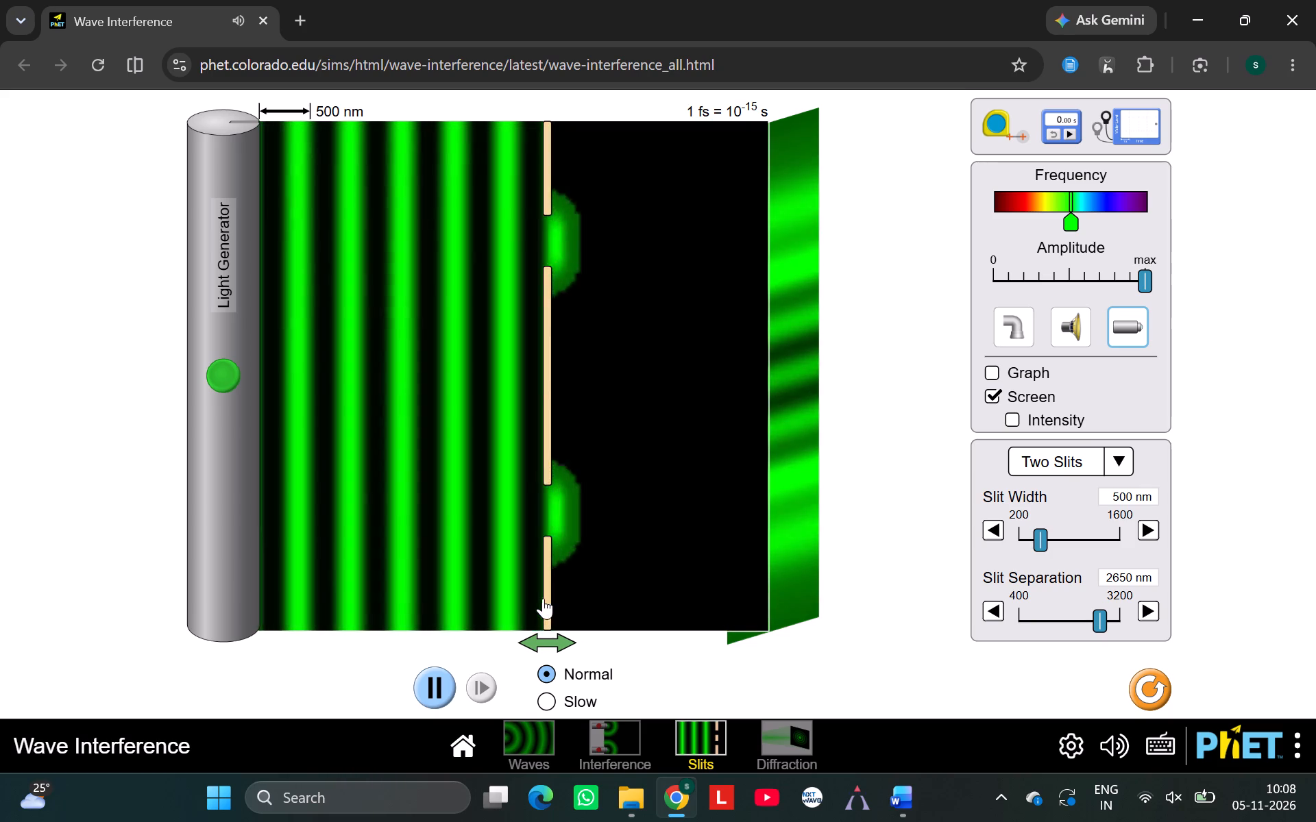
drag(543, 598, 541, 599)
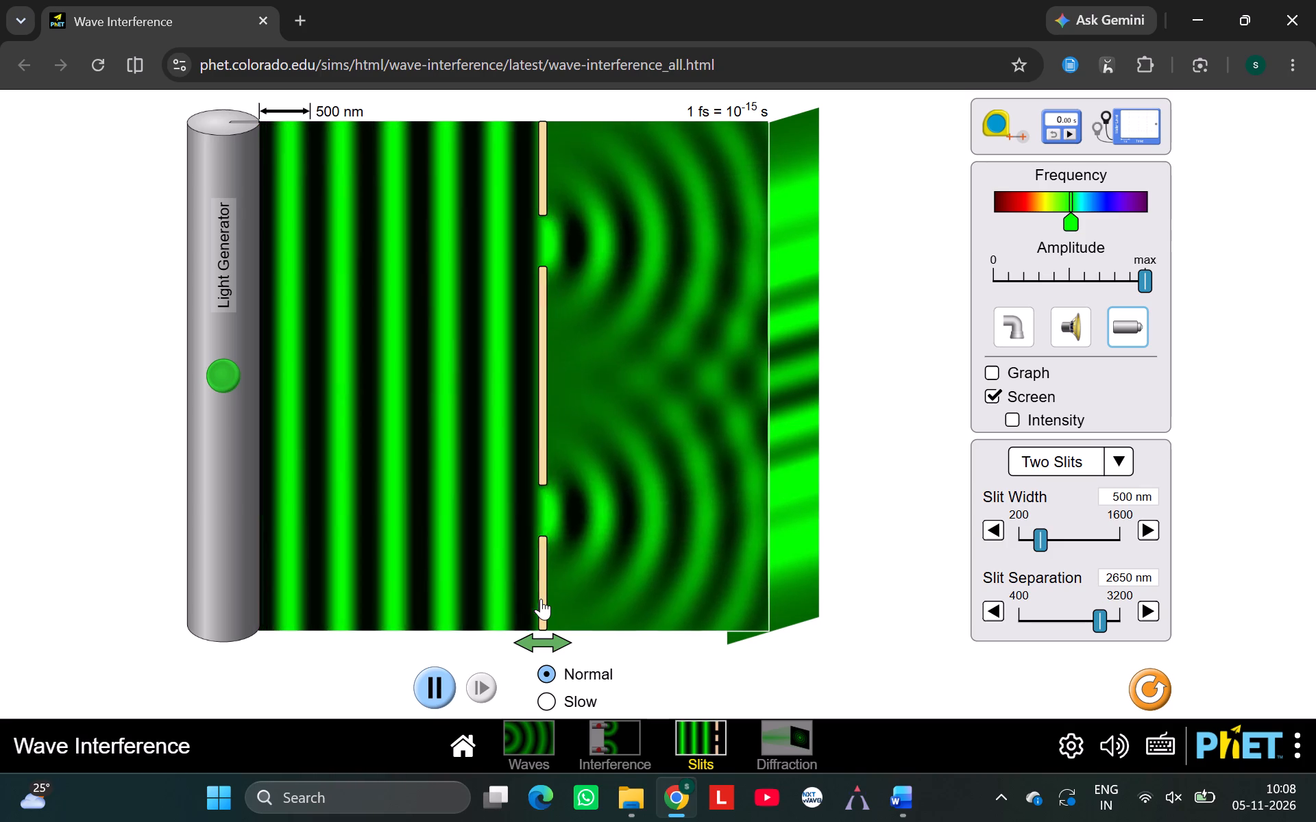
drag(541, 599, 530, 599)
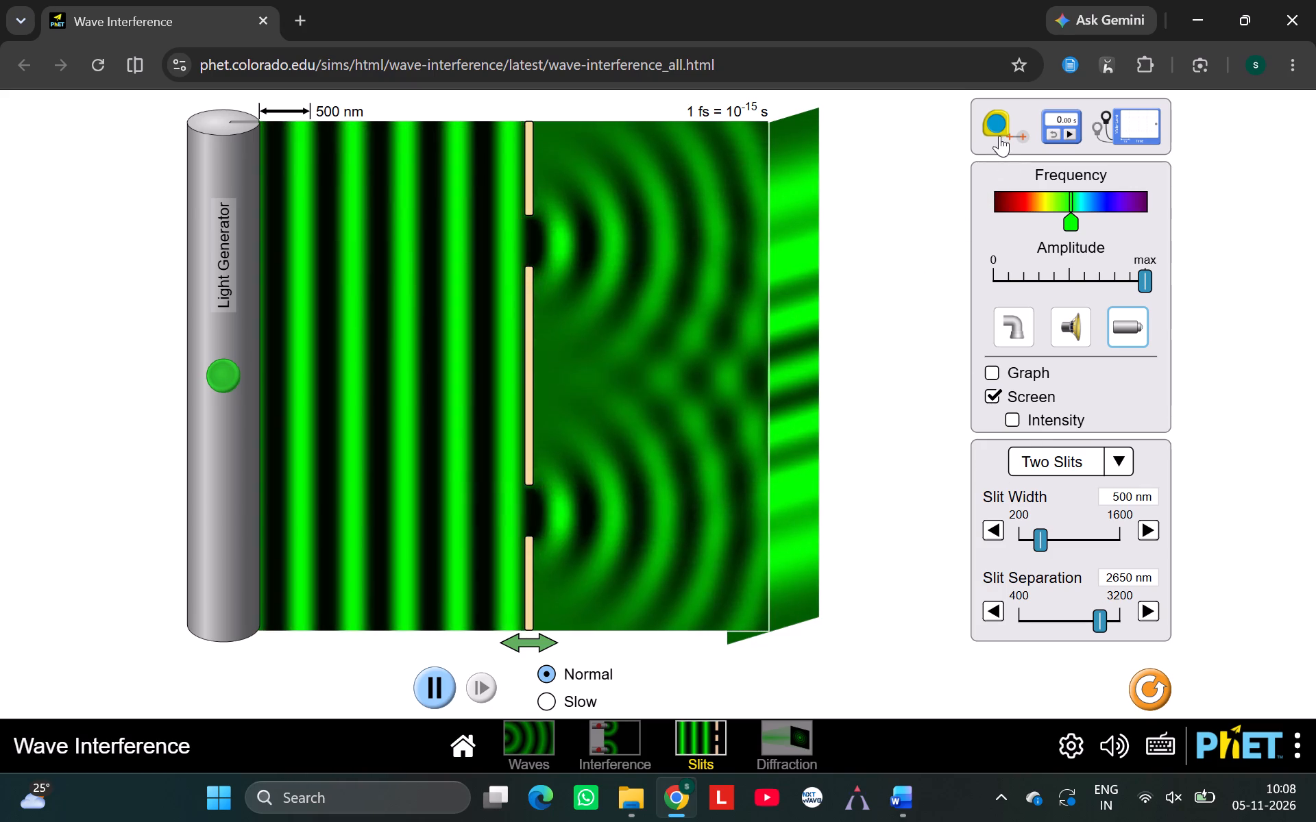
Measure the distance from the slit barrier to the screen with the measuring tape along the wave area's upper edge.
drag(999, 131, 644, 106)
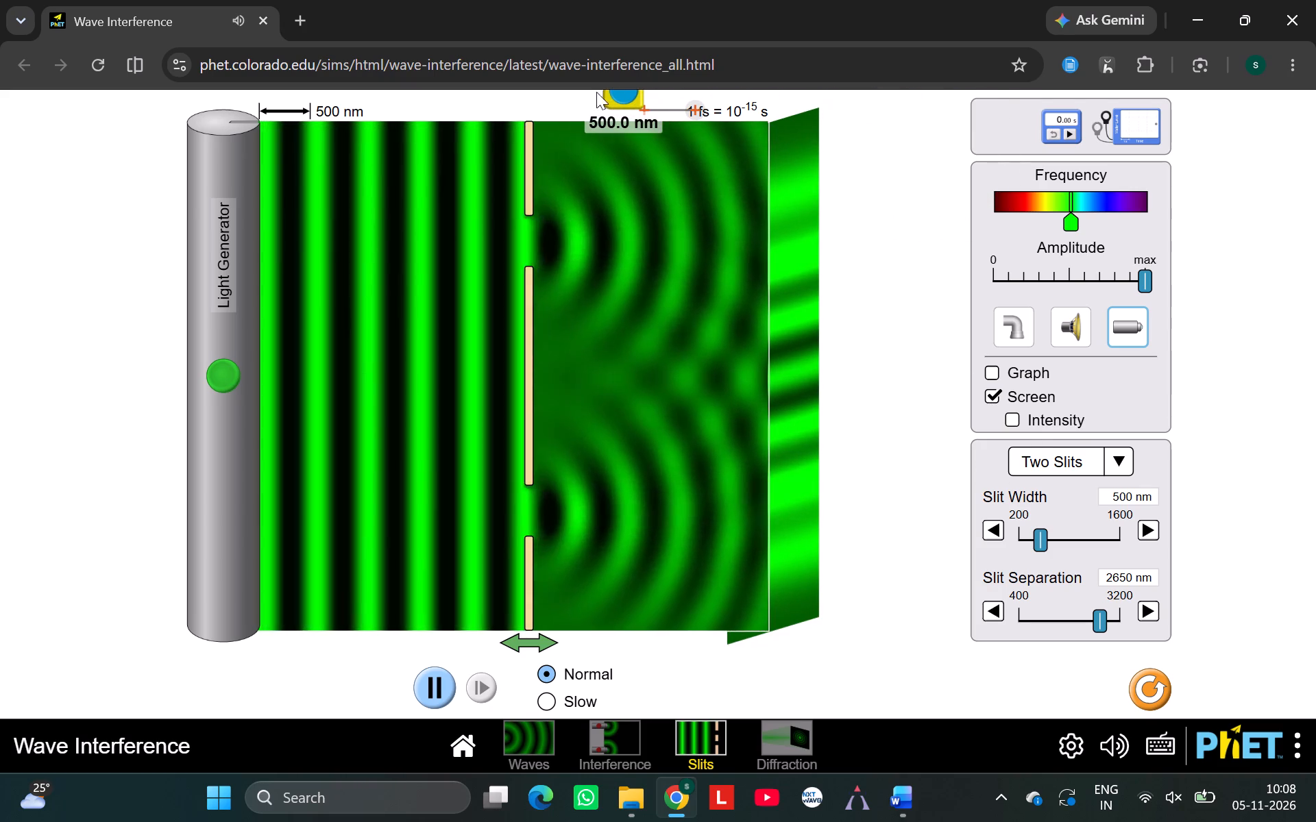
drag(604, 90, 486, 101)
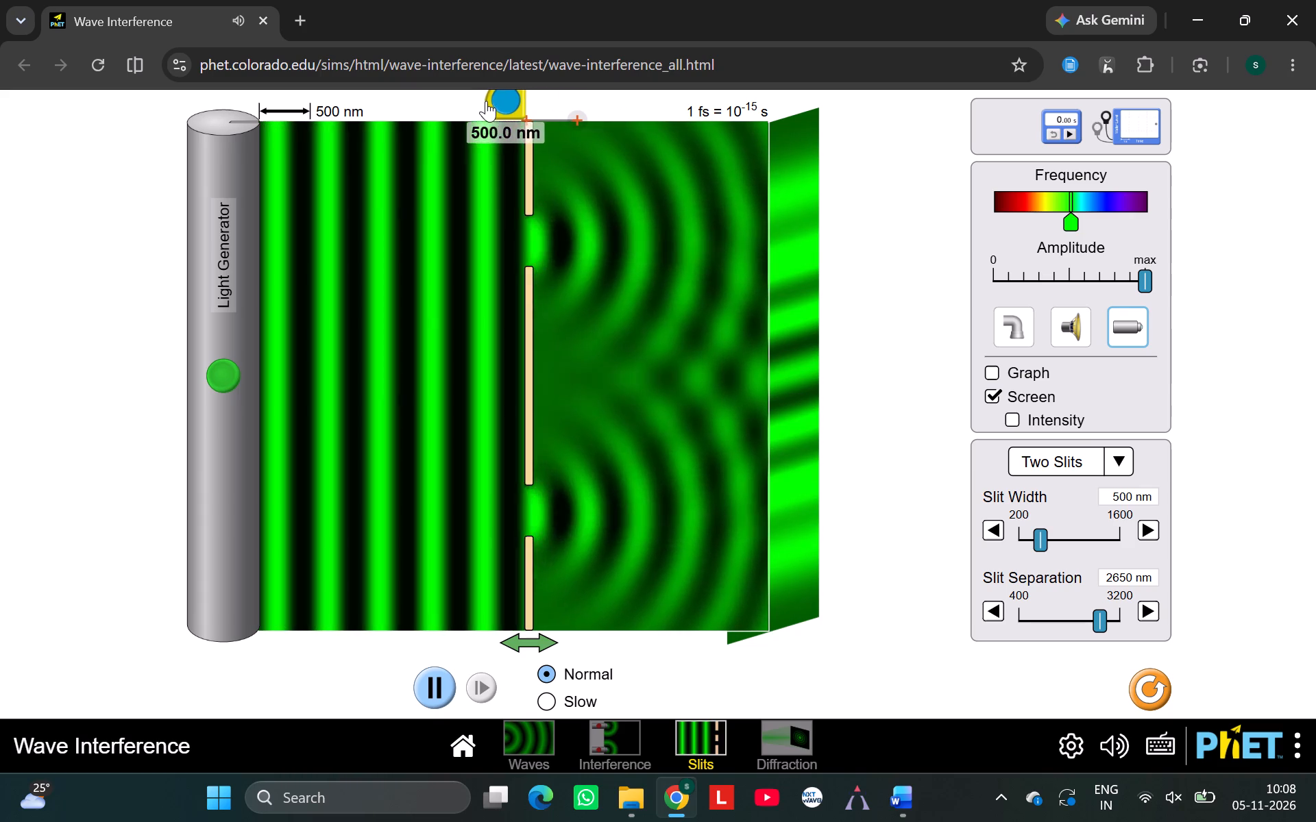
drag(486, 101, 487, 105)
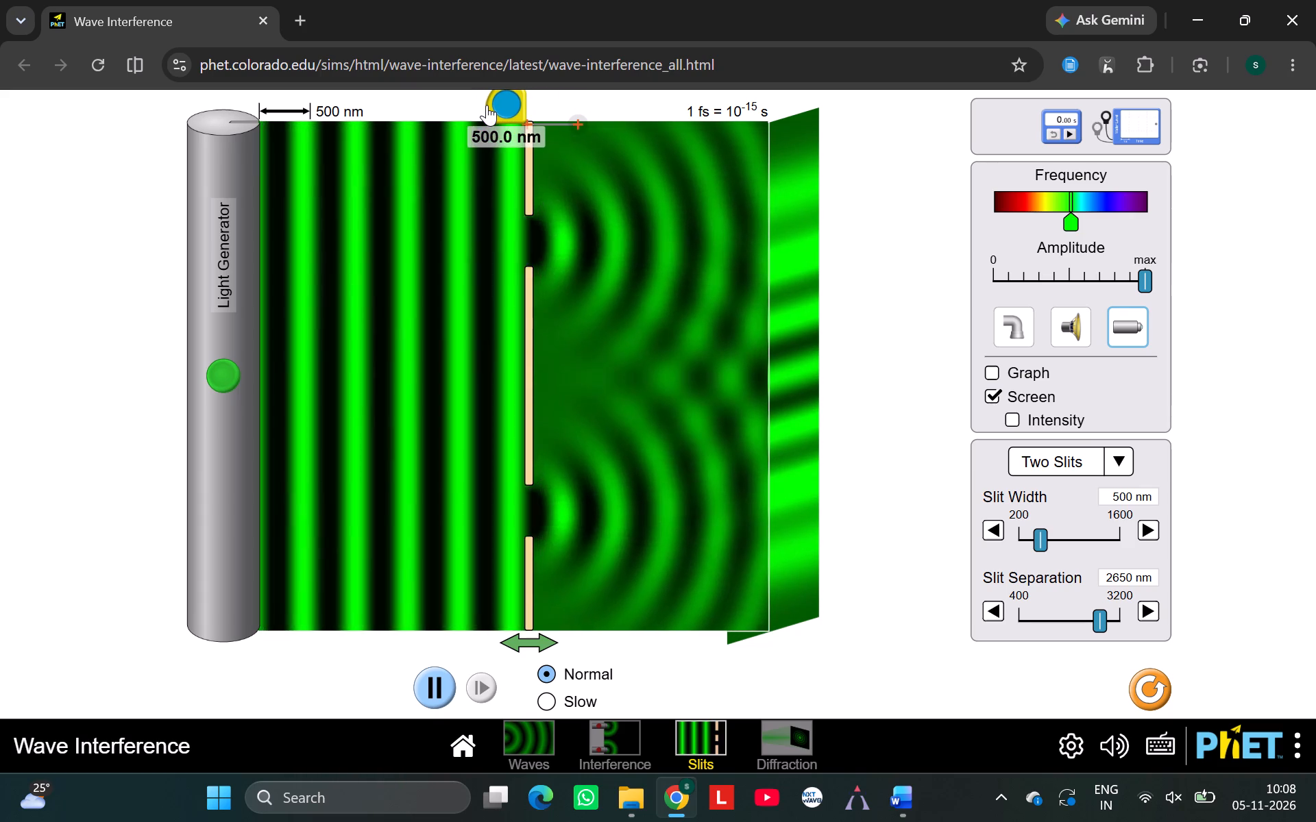
drag(487, 105, 487, 105)
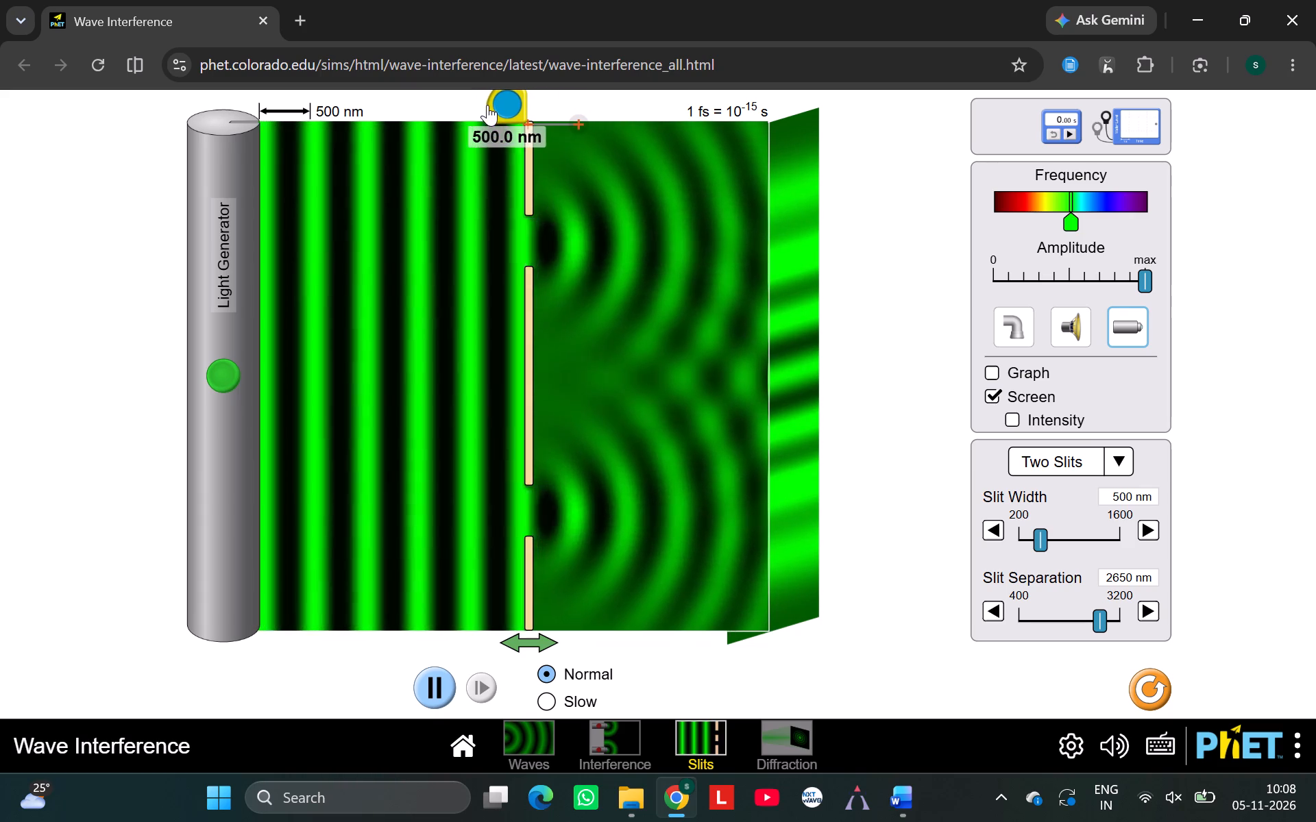
drag(487, 105, 489, 105)
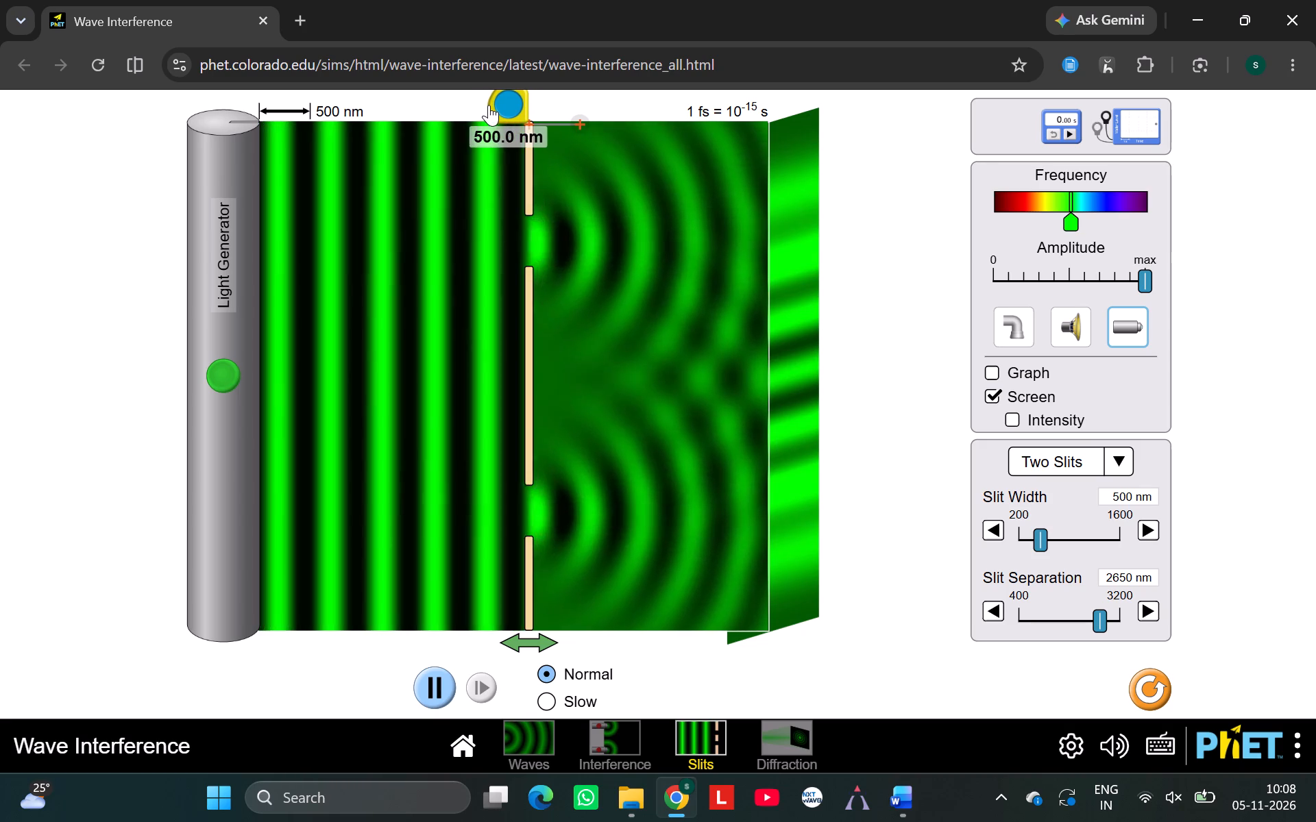
drag(489, 105, 487, 102)
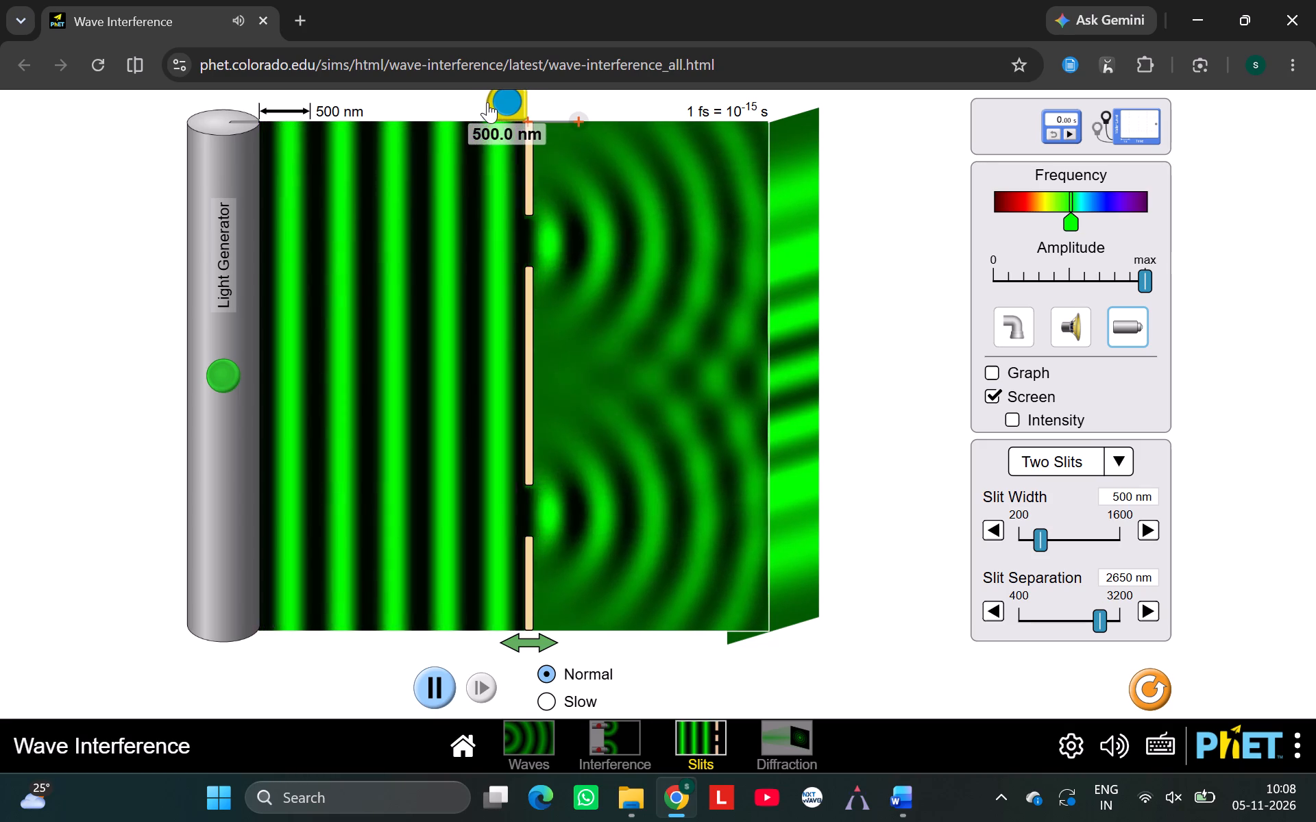
drag(581, 114, 724, 122)
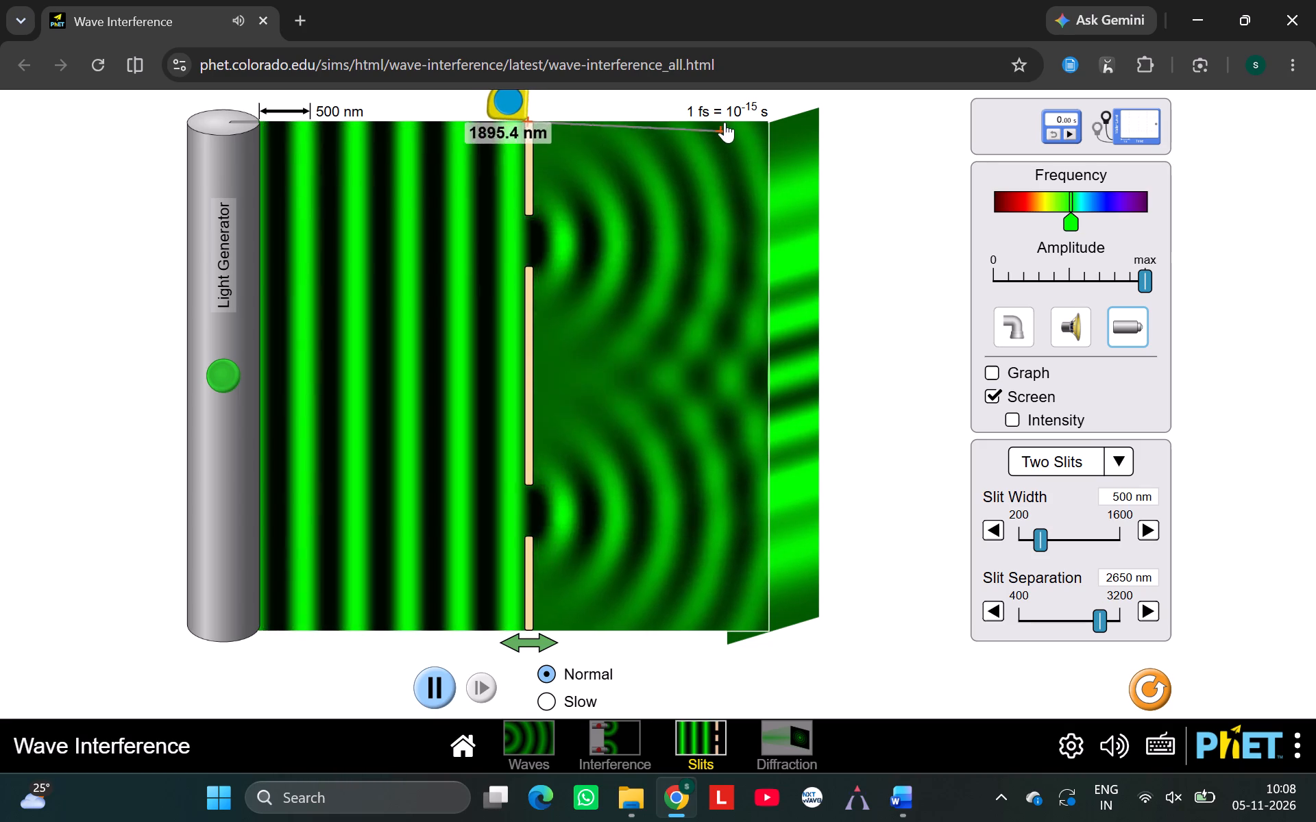
drag(724, 122, 764, 116)
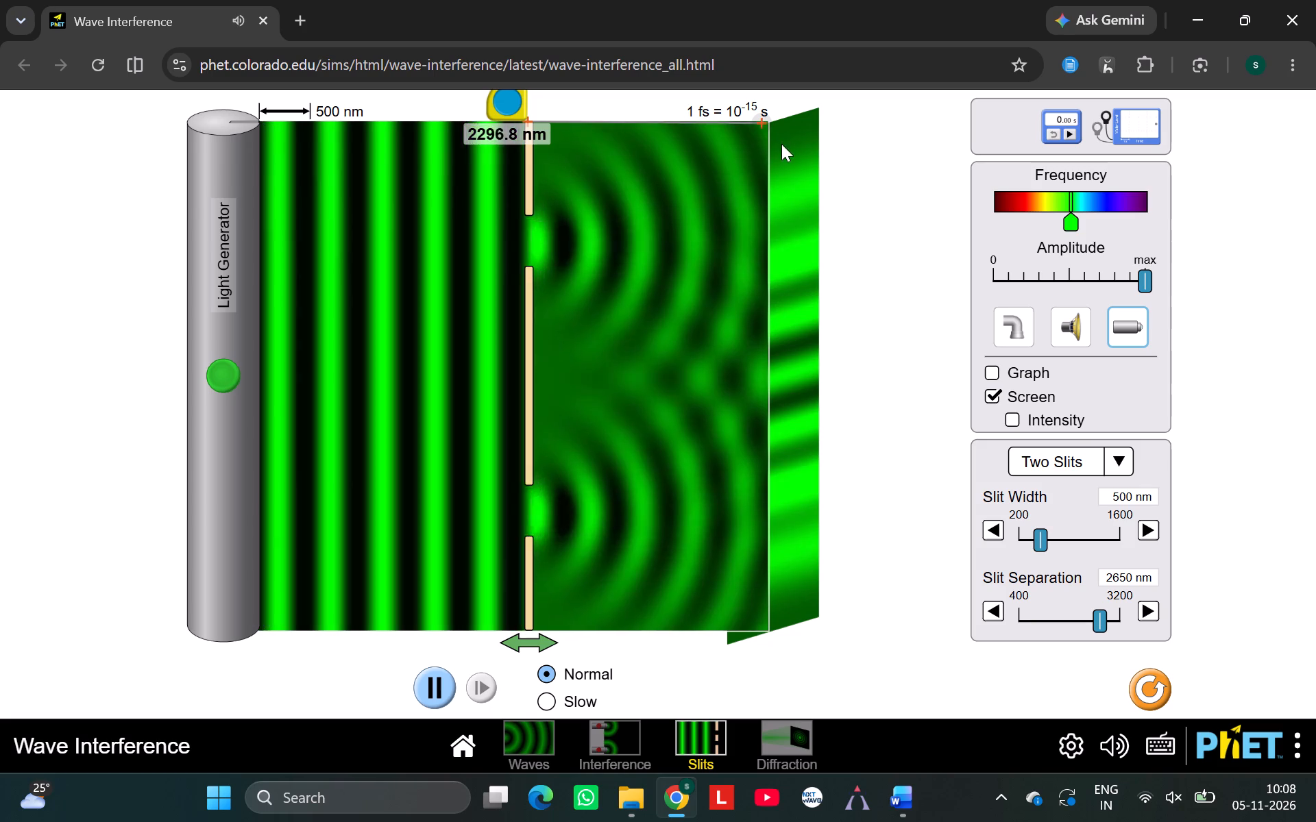
drag(759, 126, 764, 126)
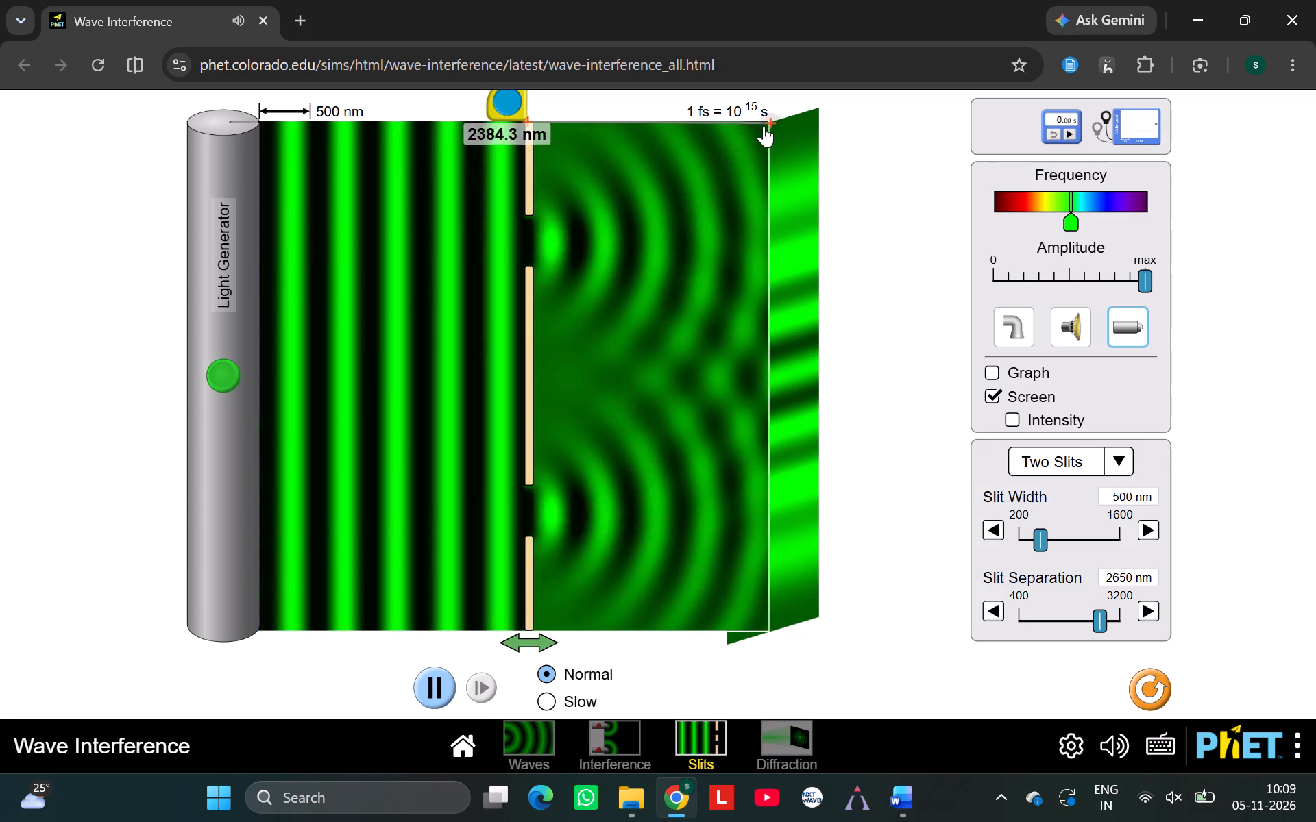
drag(764, 126, 767, 126)
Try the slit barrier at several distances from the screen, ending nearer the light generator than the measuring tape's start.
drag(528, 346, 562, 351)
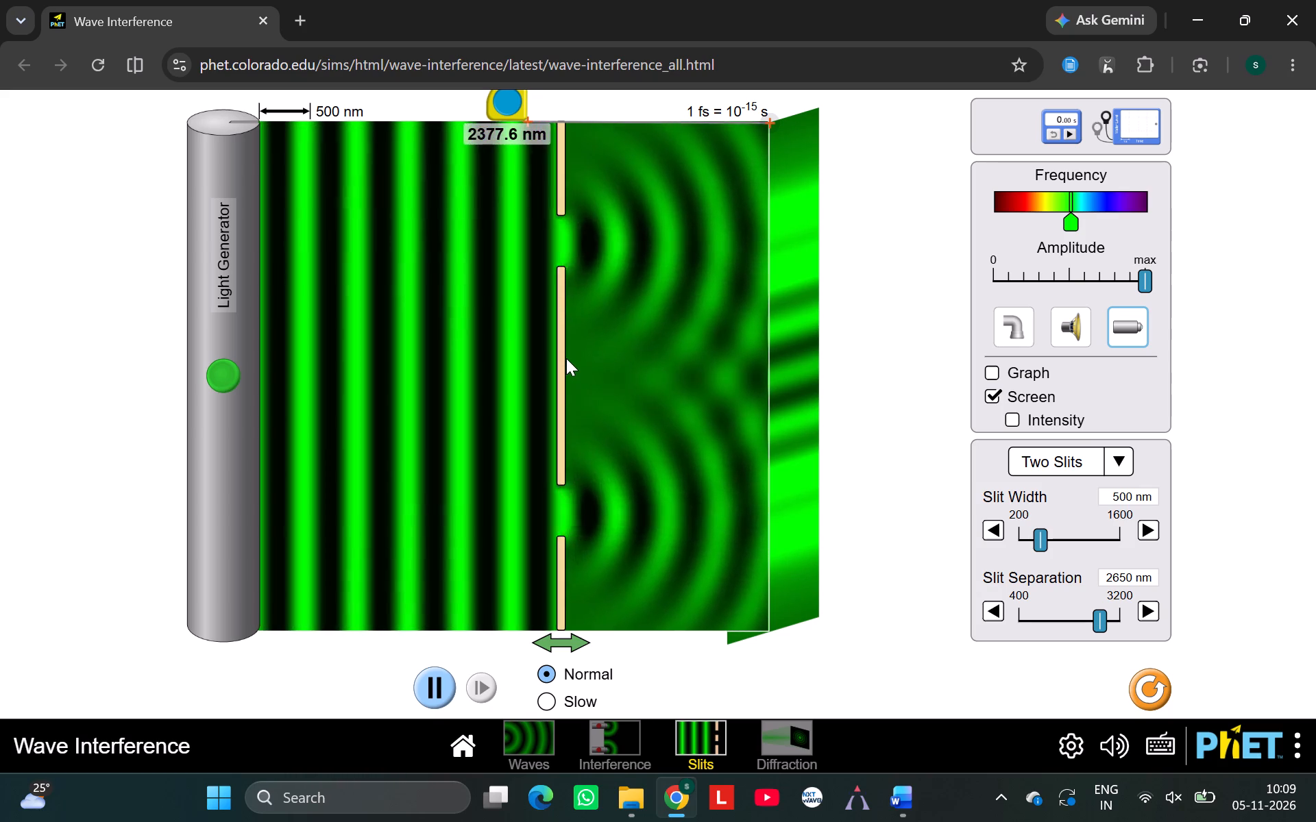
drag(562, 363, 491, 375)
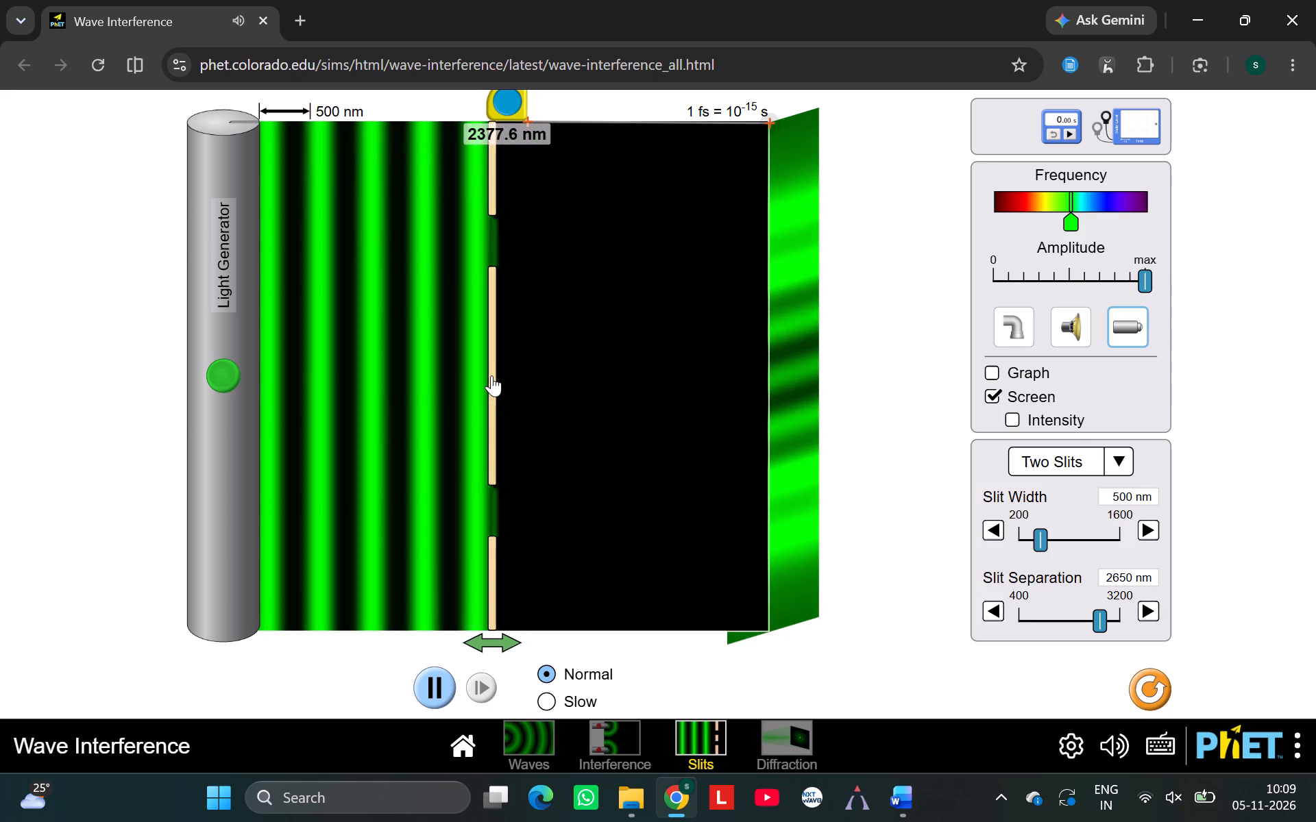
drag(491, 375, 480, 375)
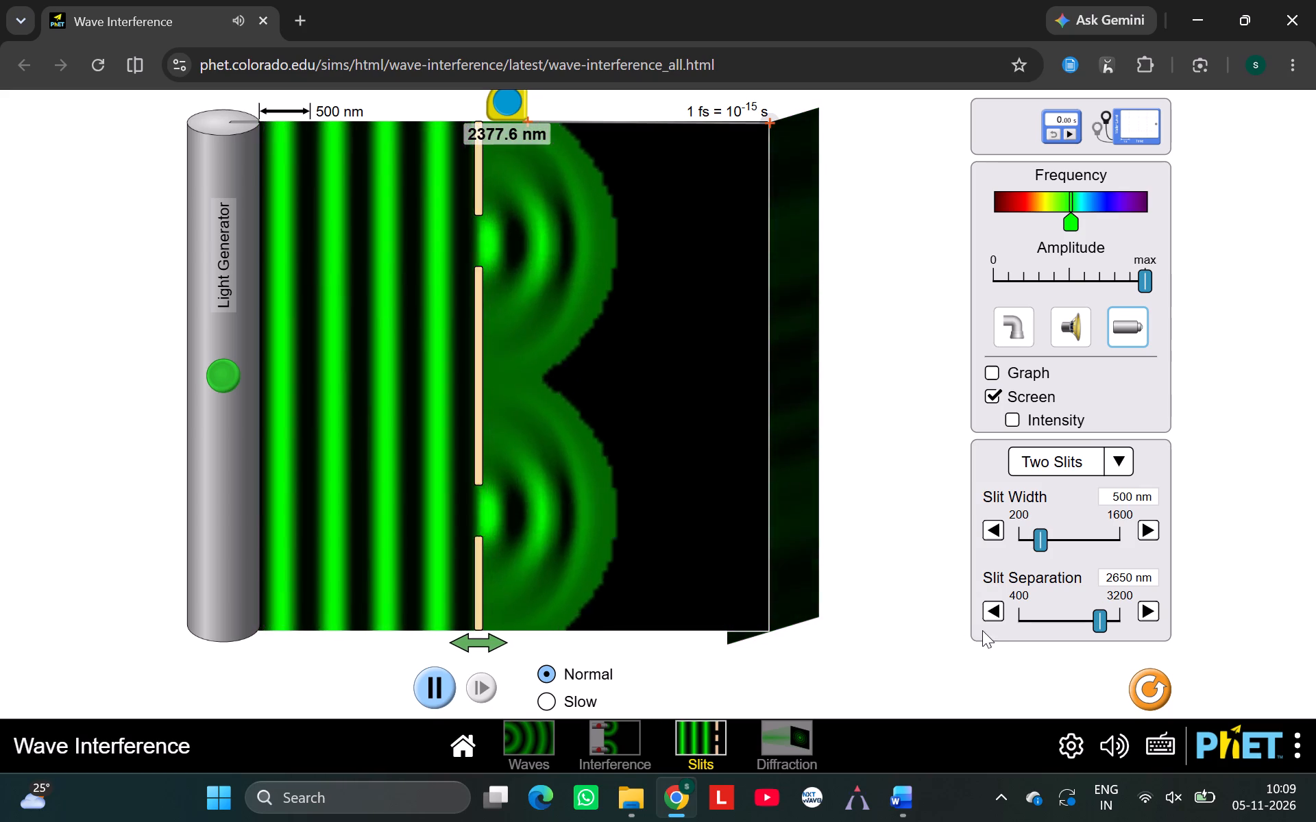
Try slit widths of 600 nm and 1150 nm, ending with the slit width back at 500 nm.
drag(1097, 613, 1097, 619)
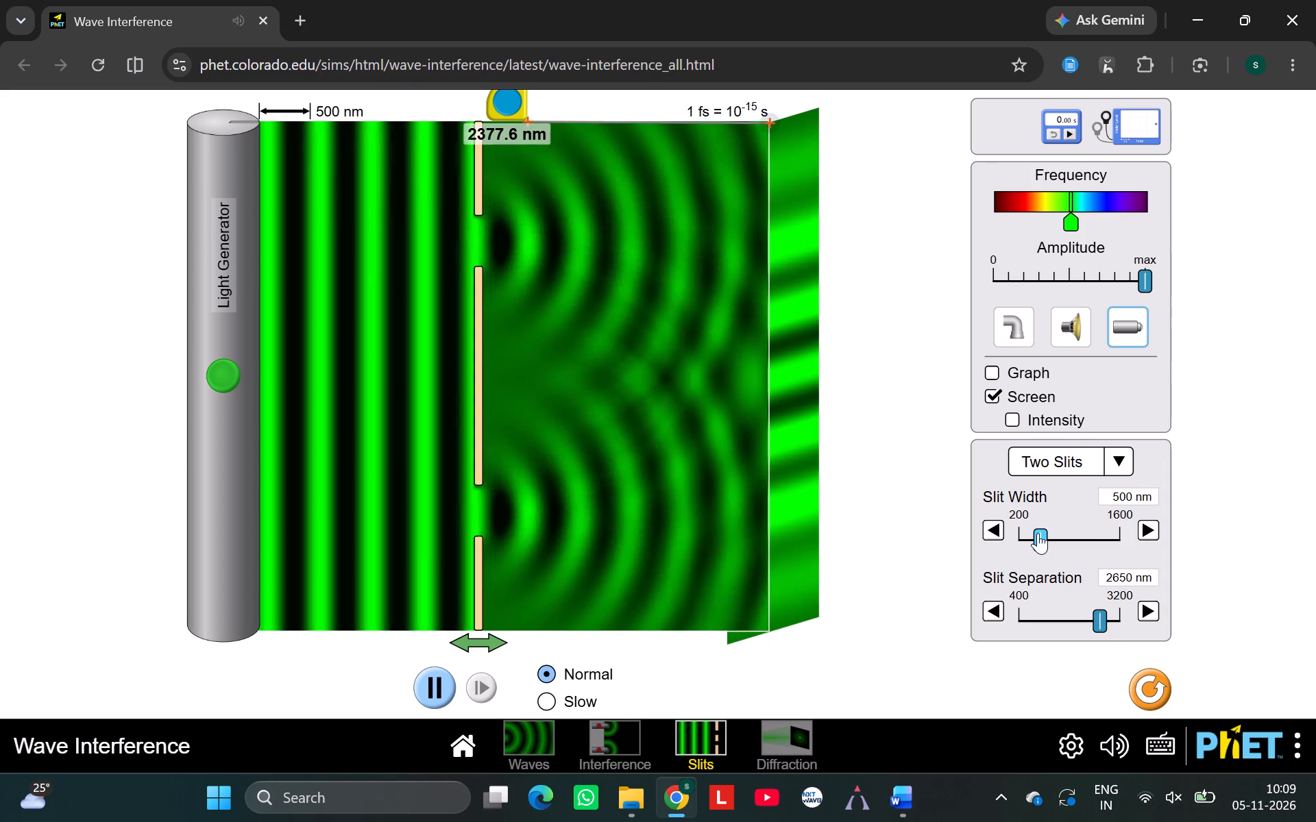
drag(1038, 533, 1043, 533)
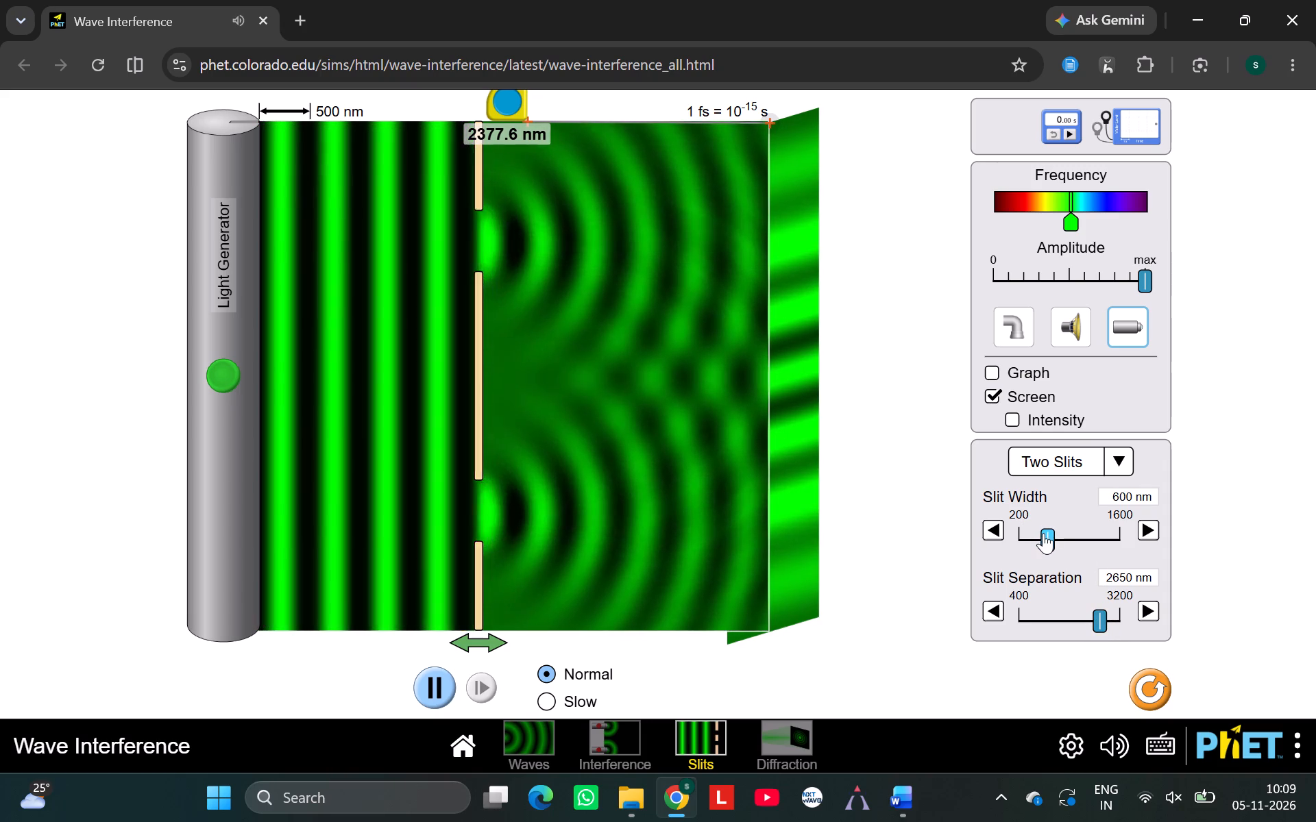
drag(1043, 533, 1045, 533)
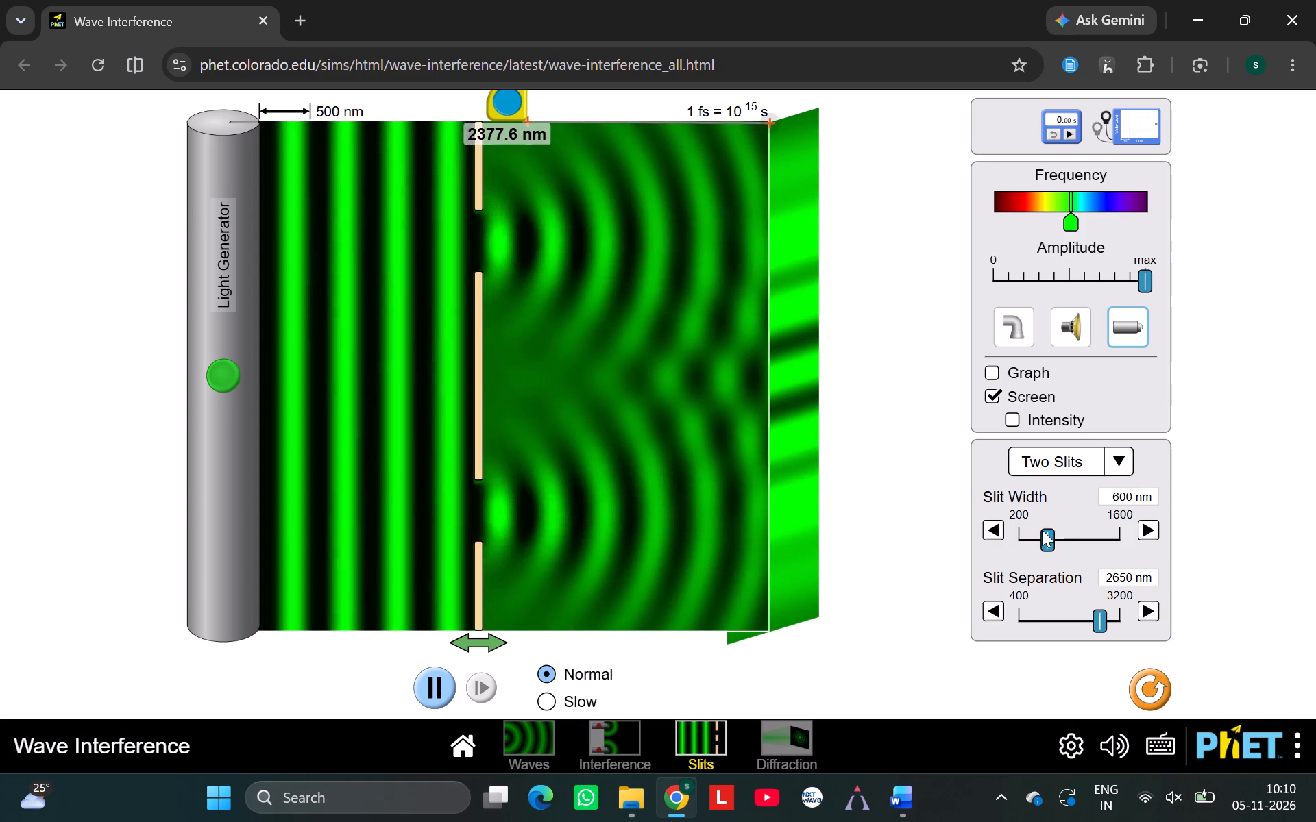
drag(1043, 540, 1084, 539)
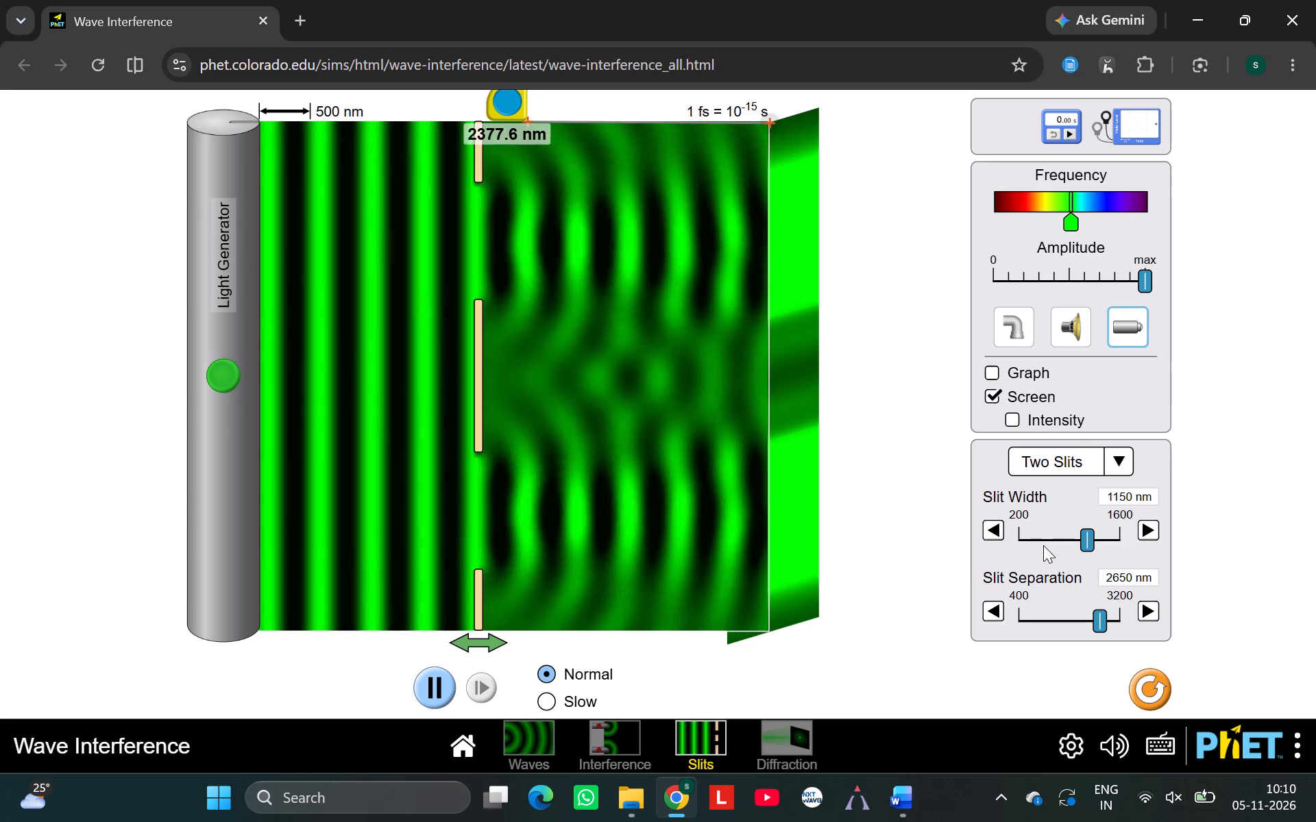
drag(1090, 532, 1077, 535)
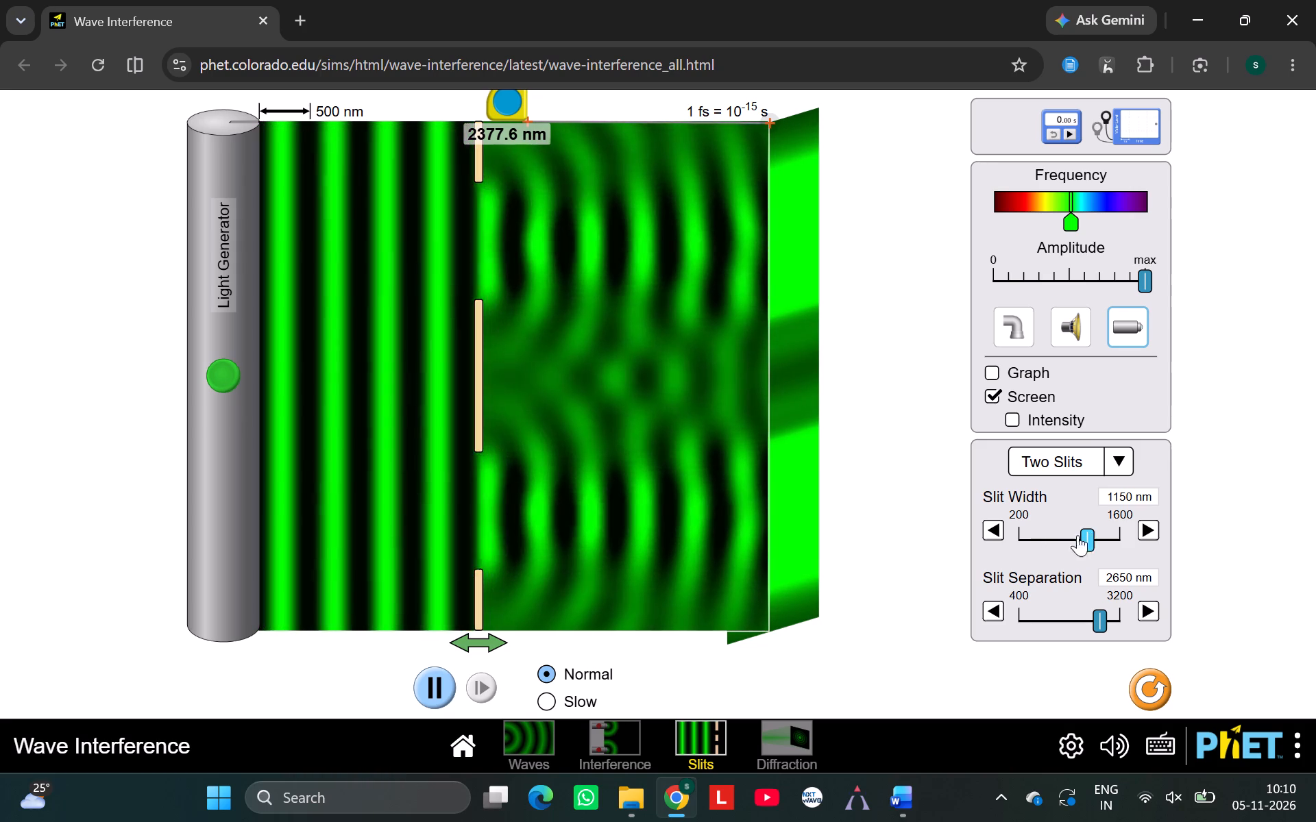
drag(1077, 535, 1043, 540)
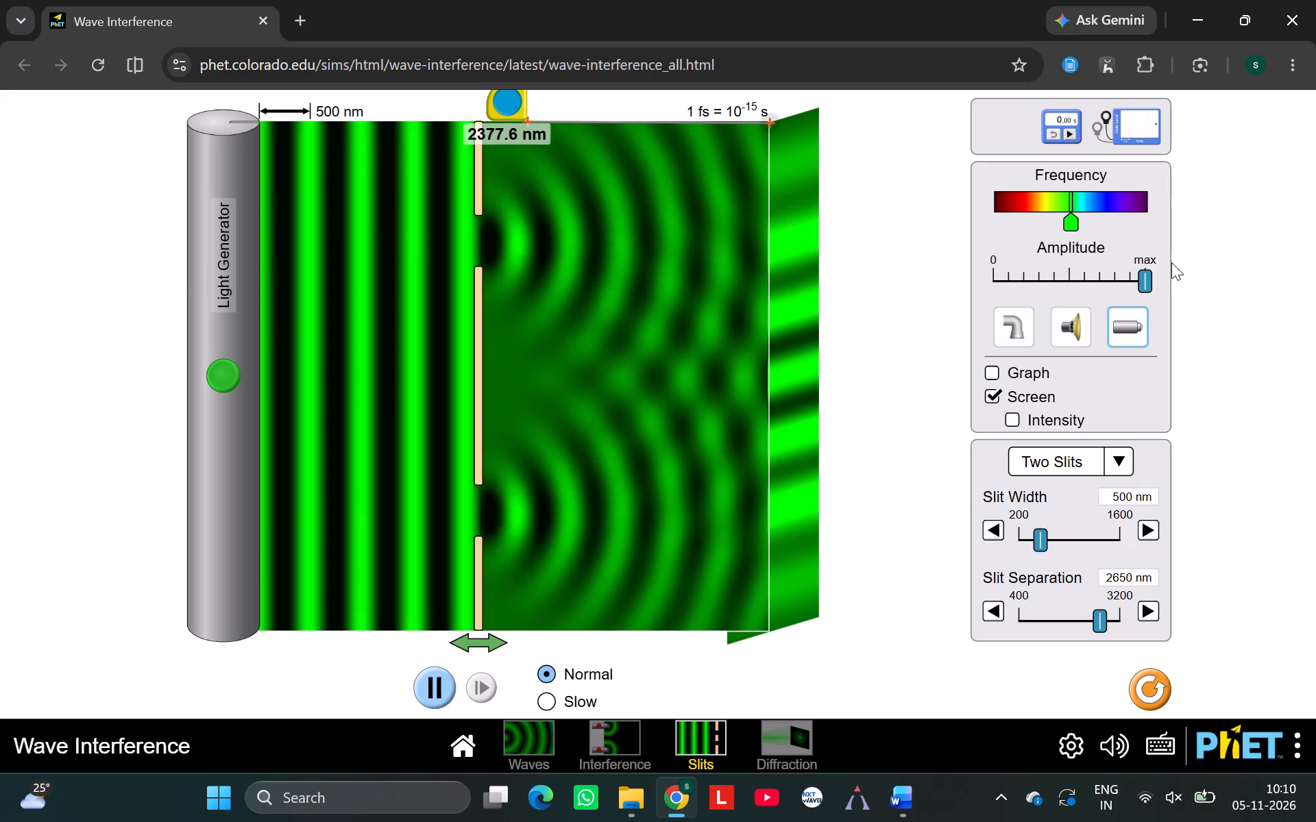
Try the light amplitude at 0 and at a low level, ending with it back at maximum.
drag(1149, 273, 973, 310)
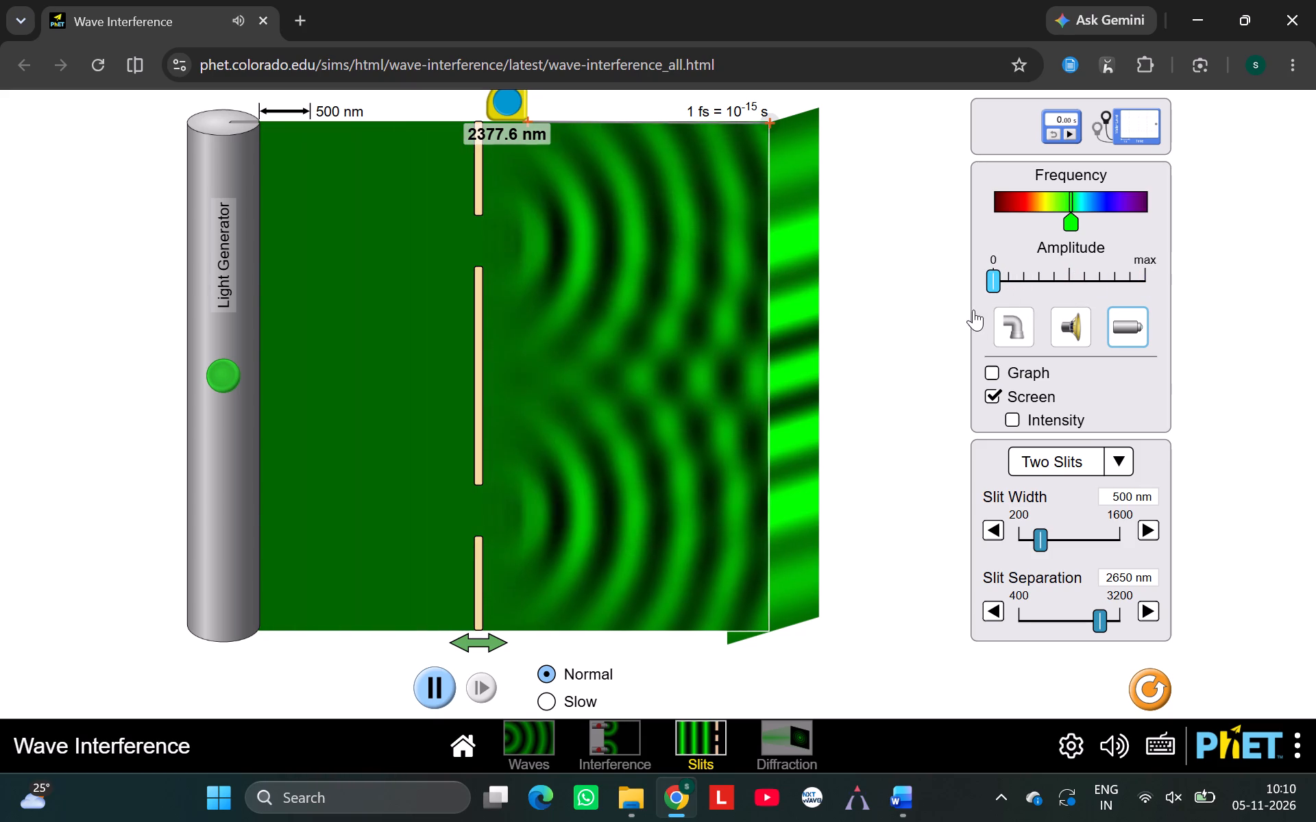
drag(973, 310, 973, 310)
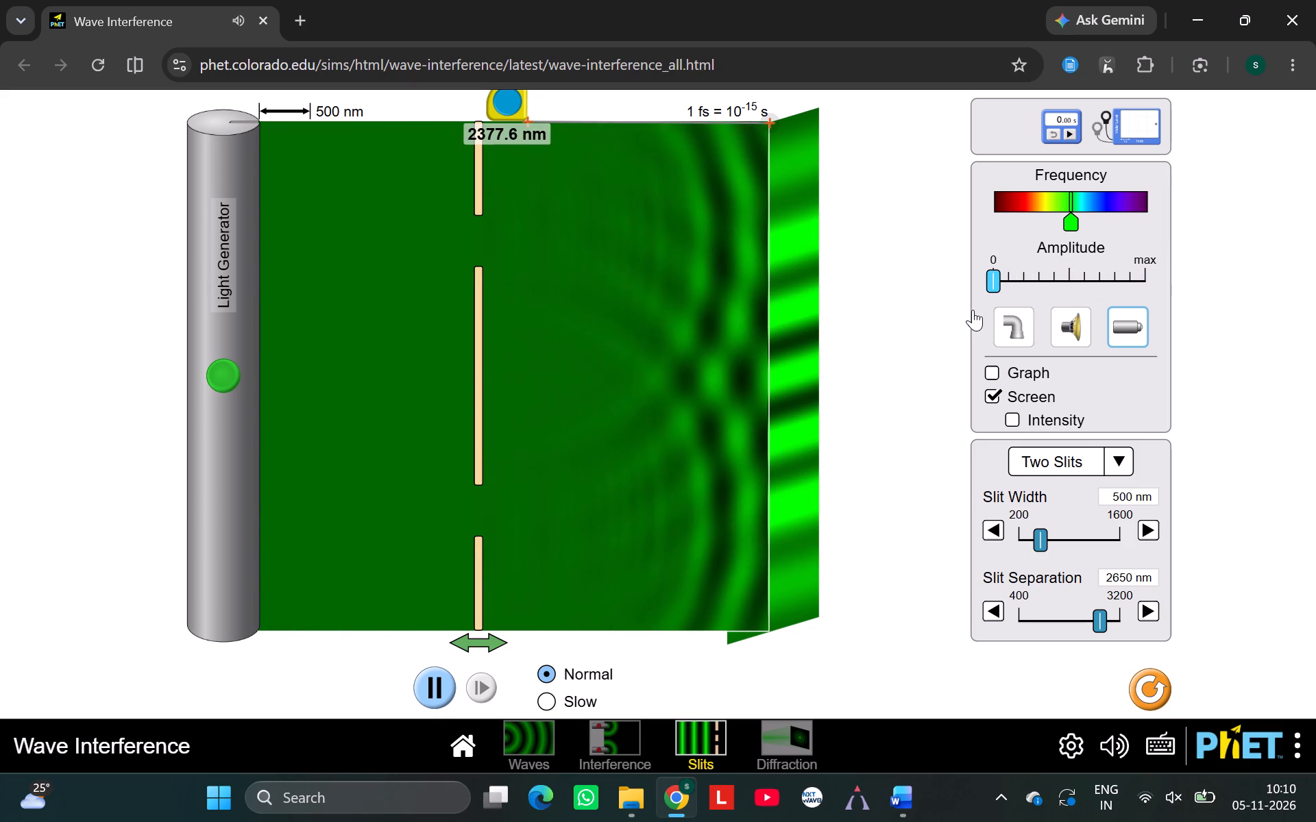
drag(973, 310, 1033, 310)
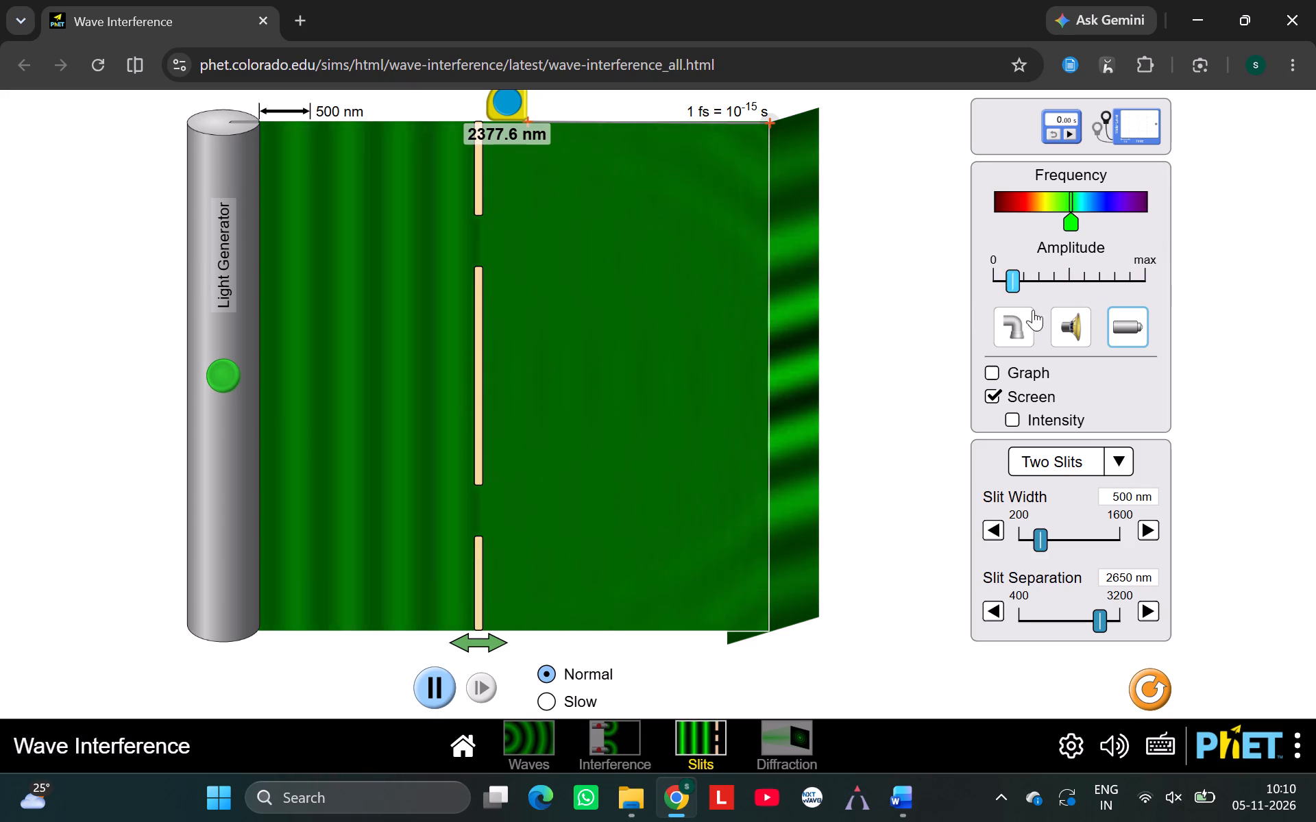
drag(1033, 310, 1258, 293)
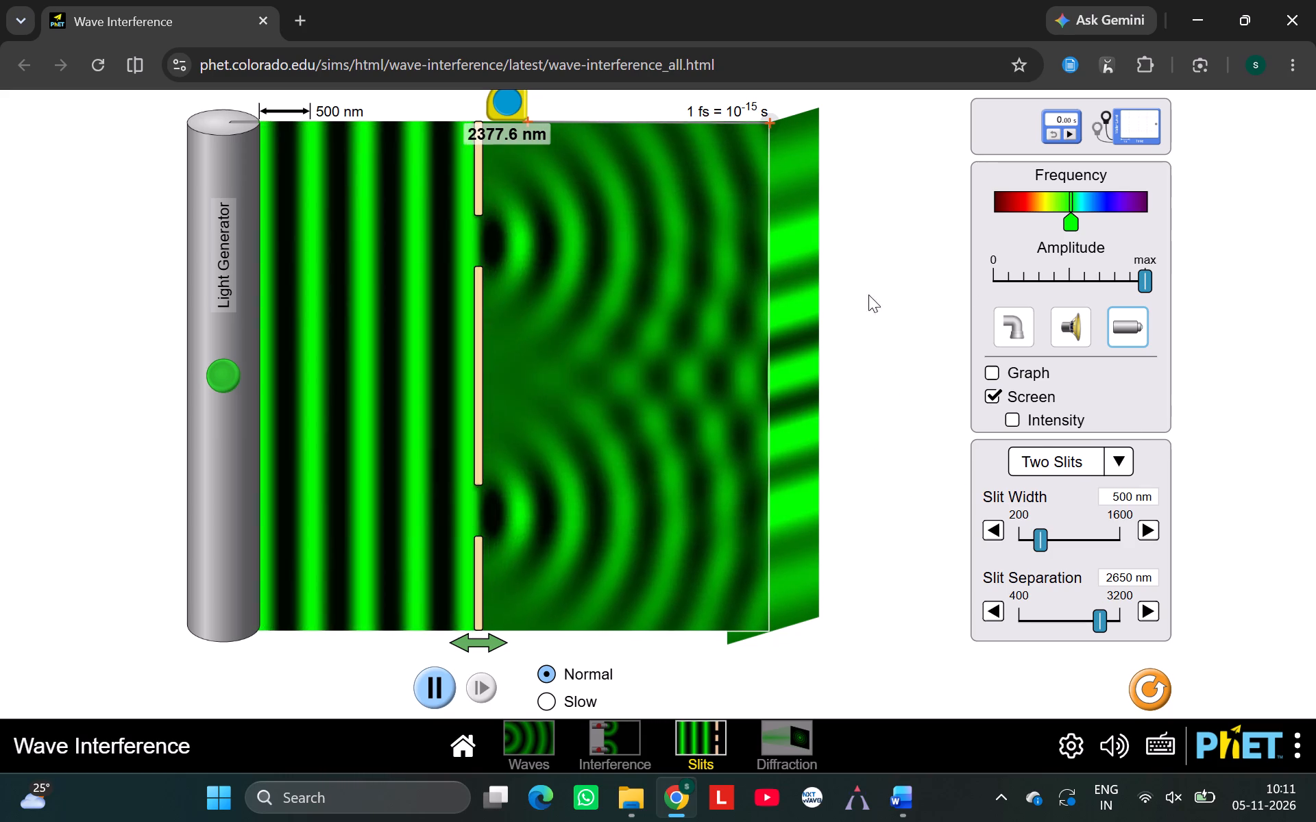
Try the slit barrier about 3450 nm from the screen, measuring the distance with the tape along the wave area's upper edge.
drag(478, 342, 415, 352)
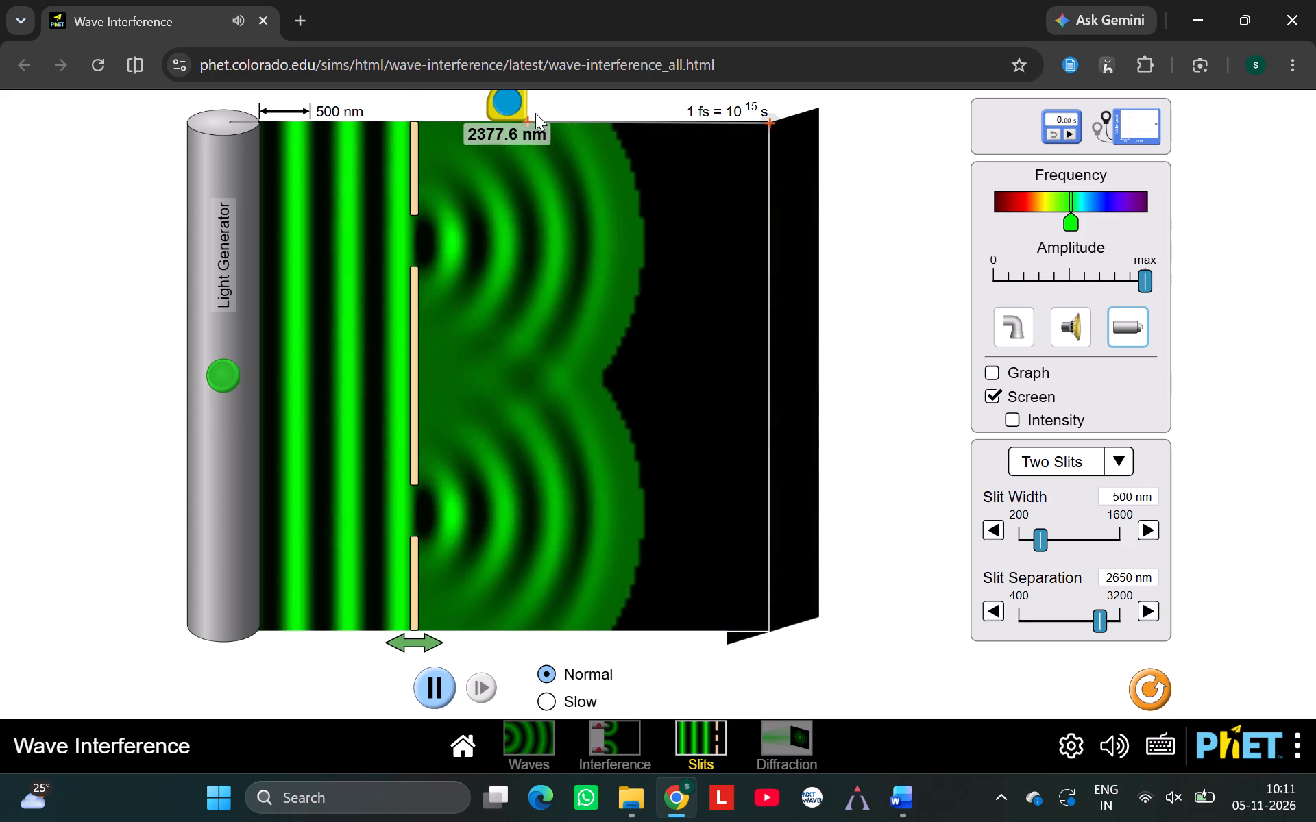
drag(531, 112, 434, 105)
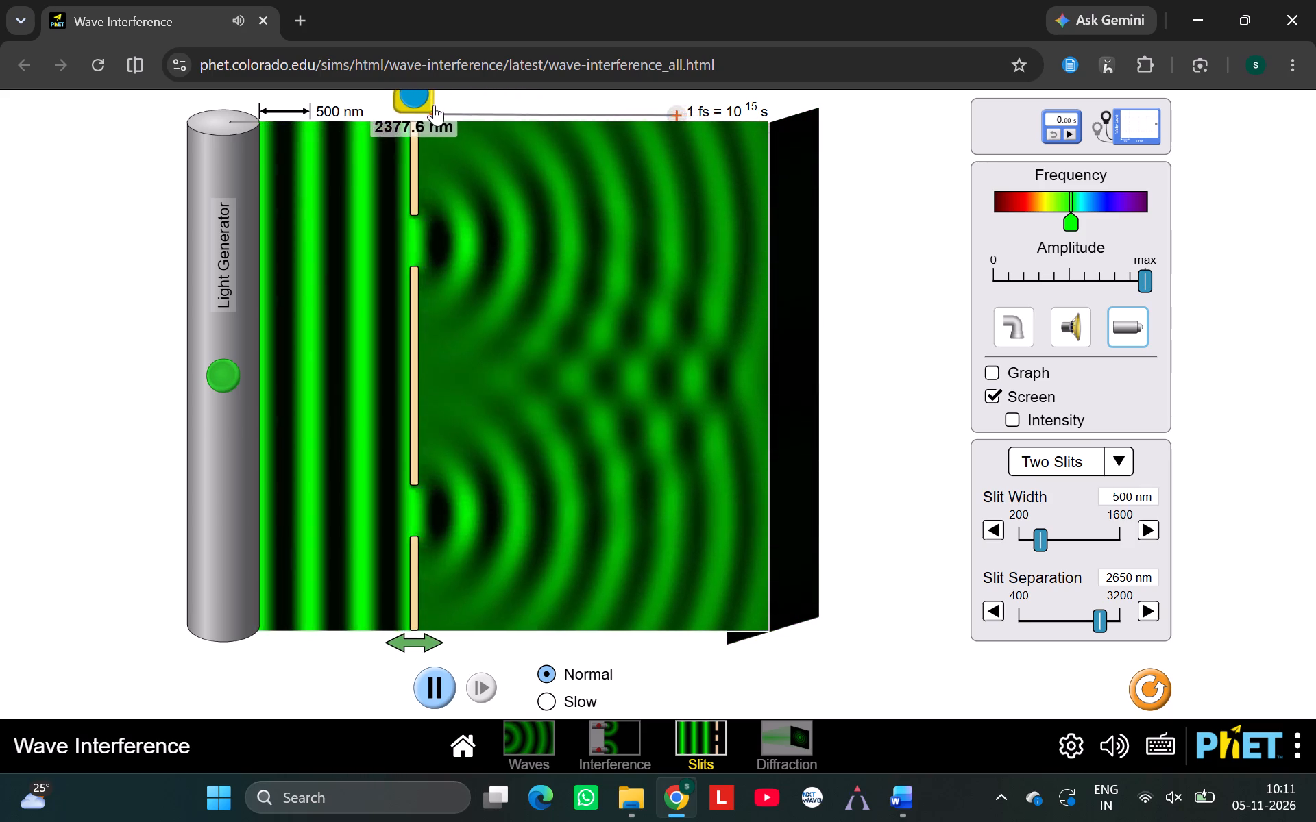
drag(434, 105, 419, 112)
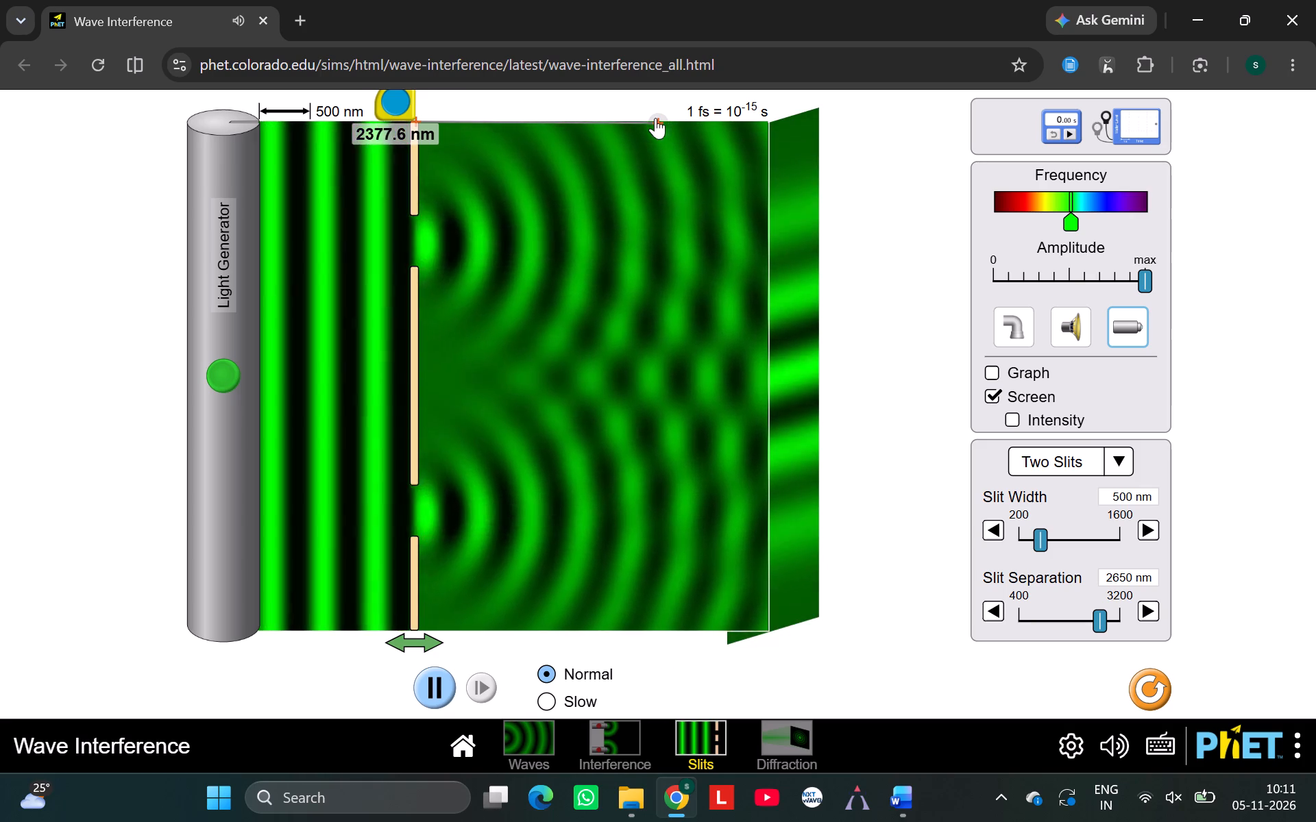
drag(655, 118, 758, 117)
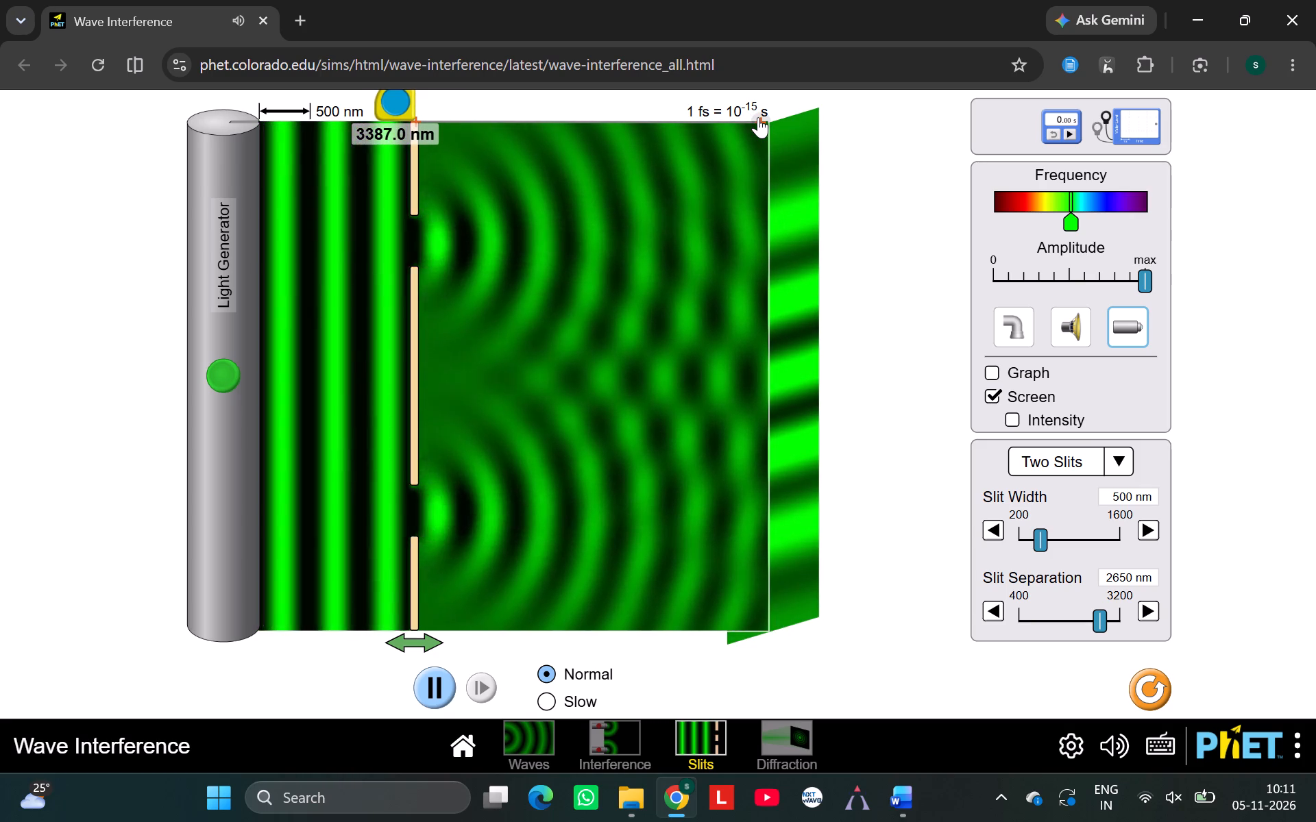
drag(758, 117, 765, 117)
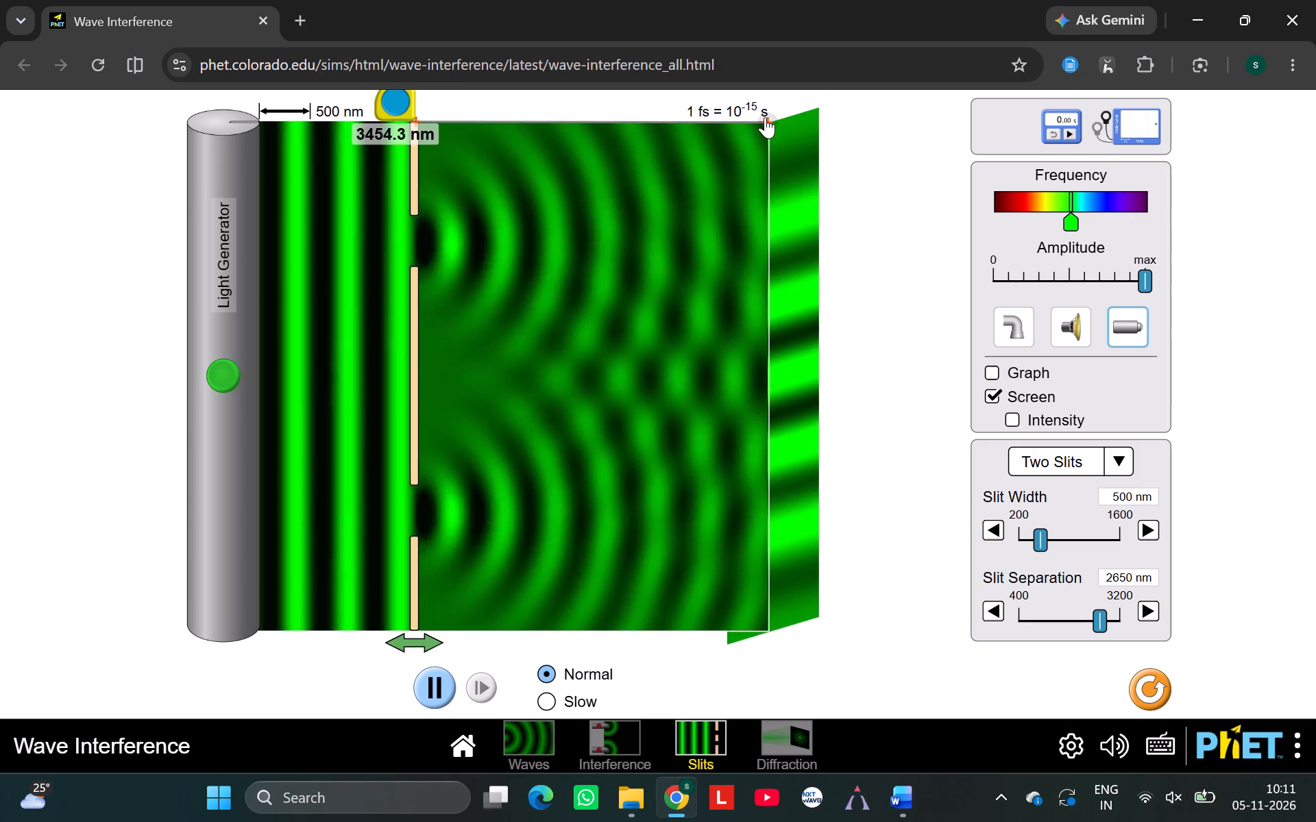
Set the measuring tape's length to about 2530 nm and place its far end at the screen's upper corner.
drag(765, 117, 679, 116)
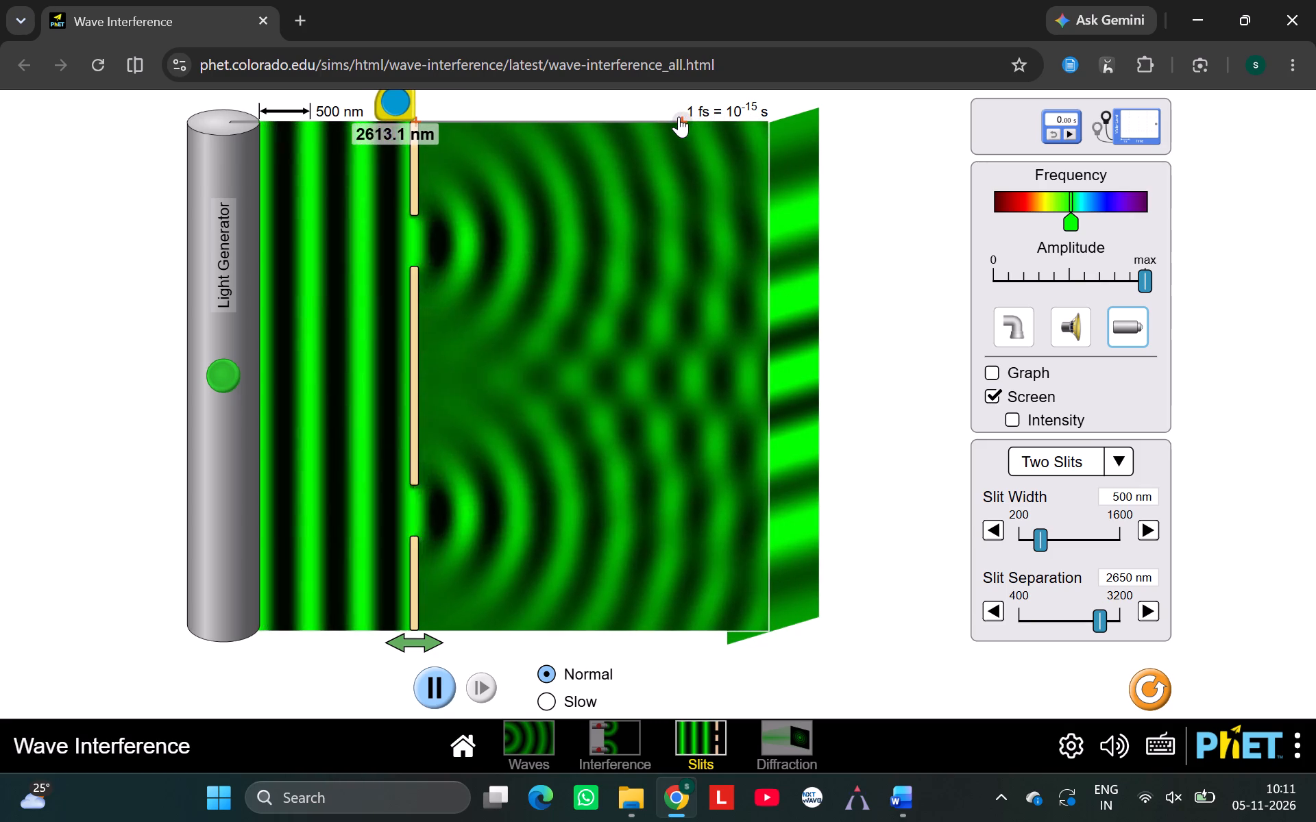
drag(679, 116, 671, 117)
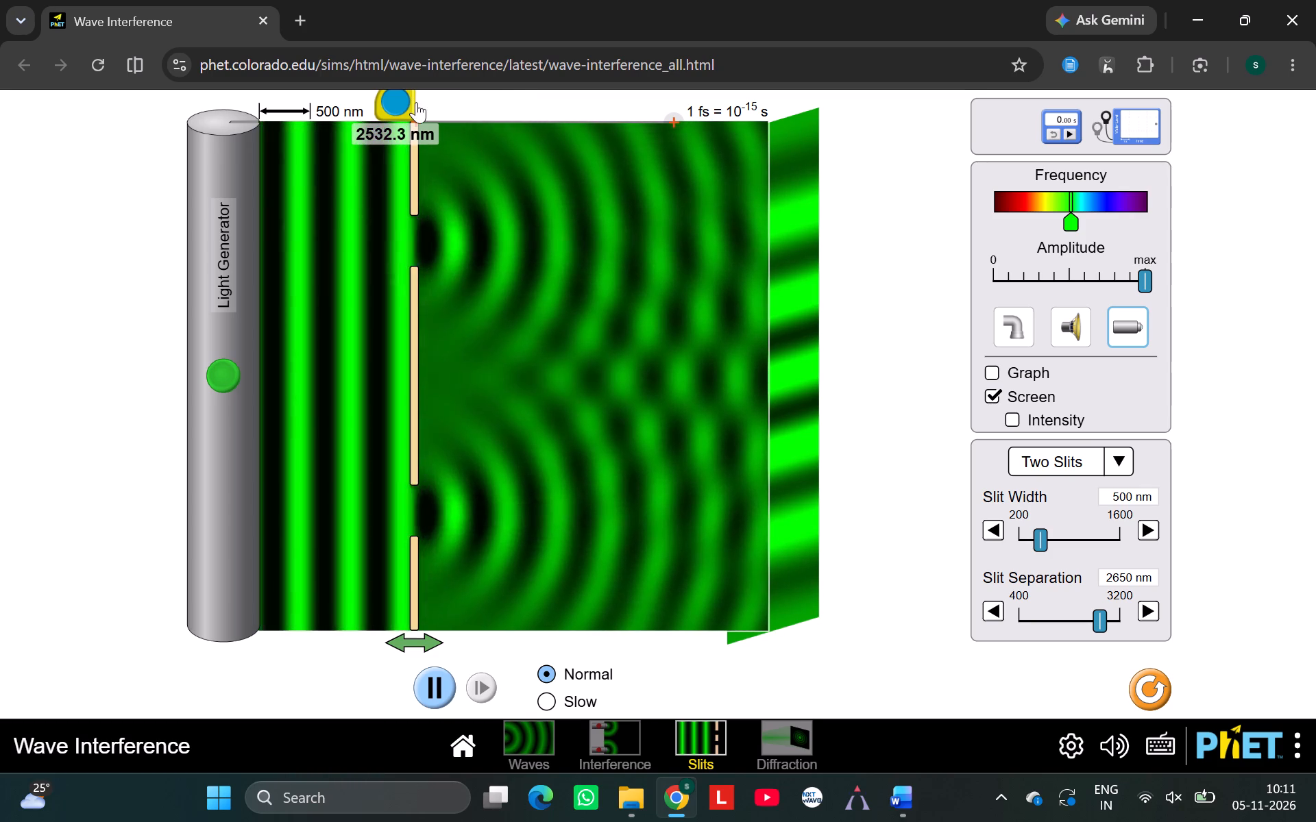
drag(407, 102, 492, 104)
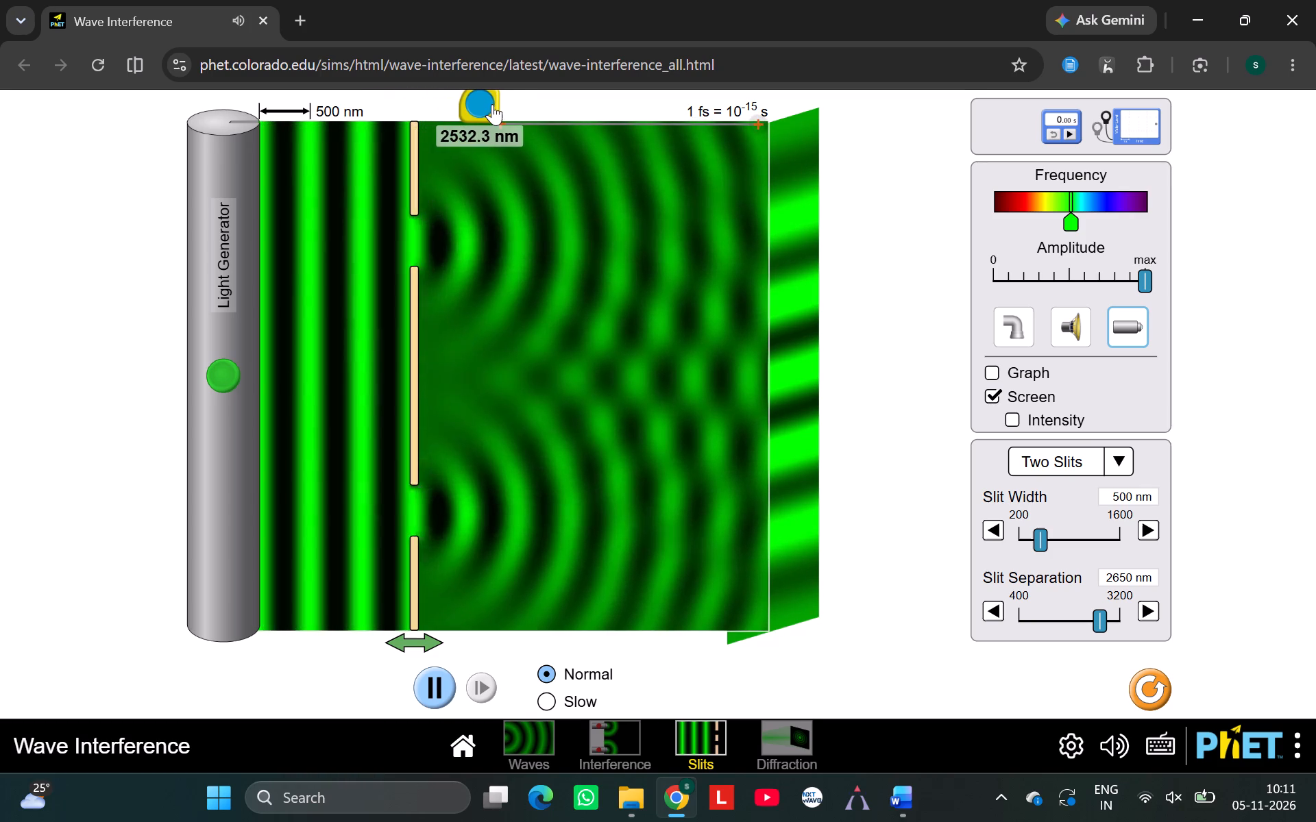
drag(492, 104, 500, 104)
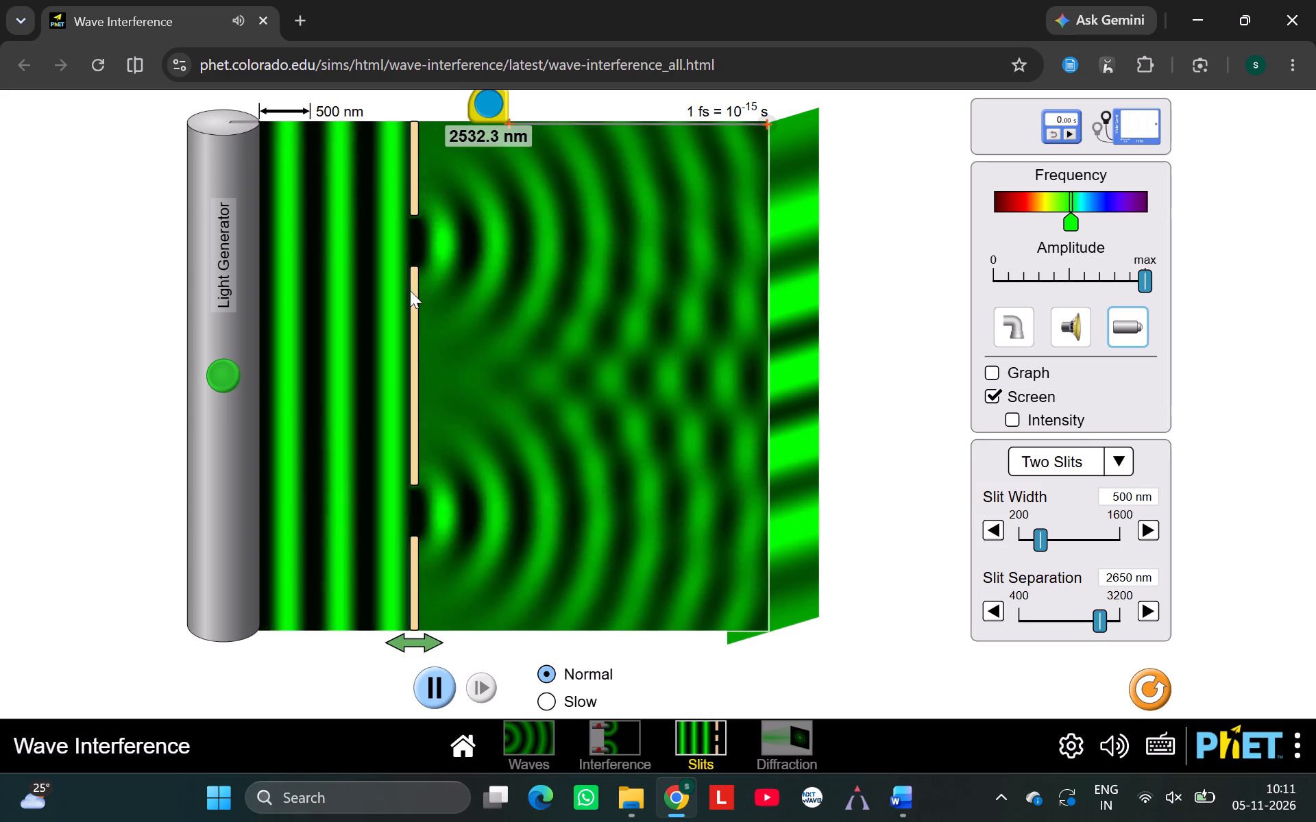
Move the slit barrier to line up with the measuring tape's start, about 2530 nm from the screen.
drag(410, 290, 459, 300)
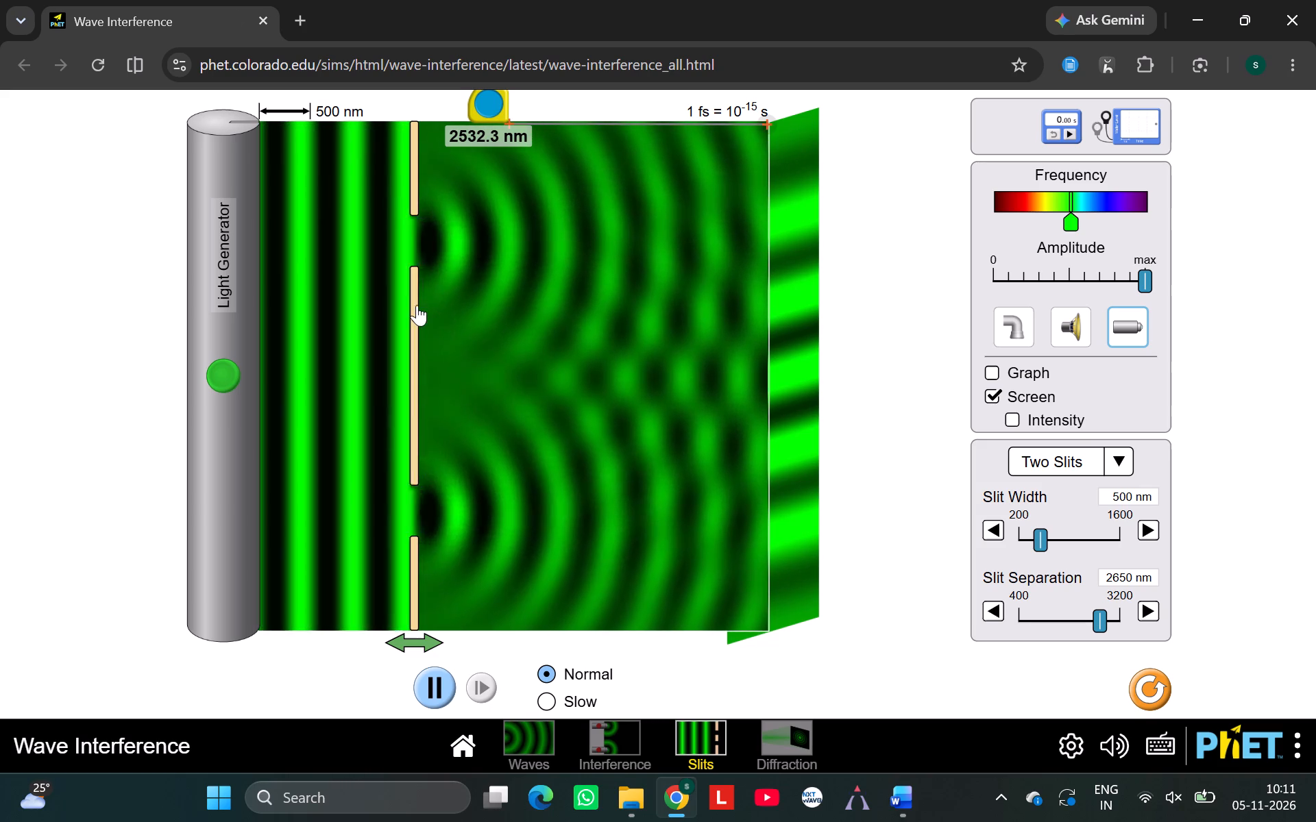
drag(415, 305, 504, 323)
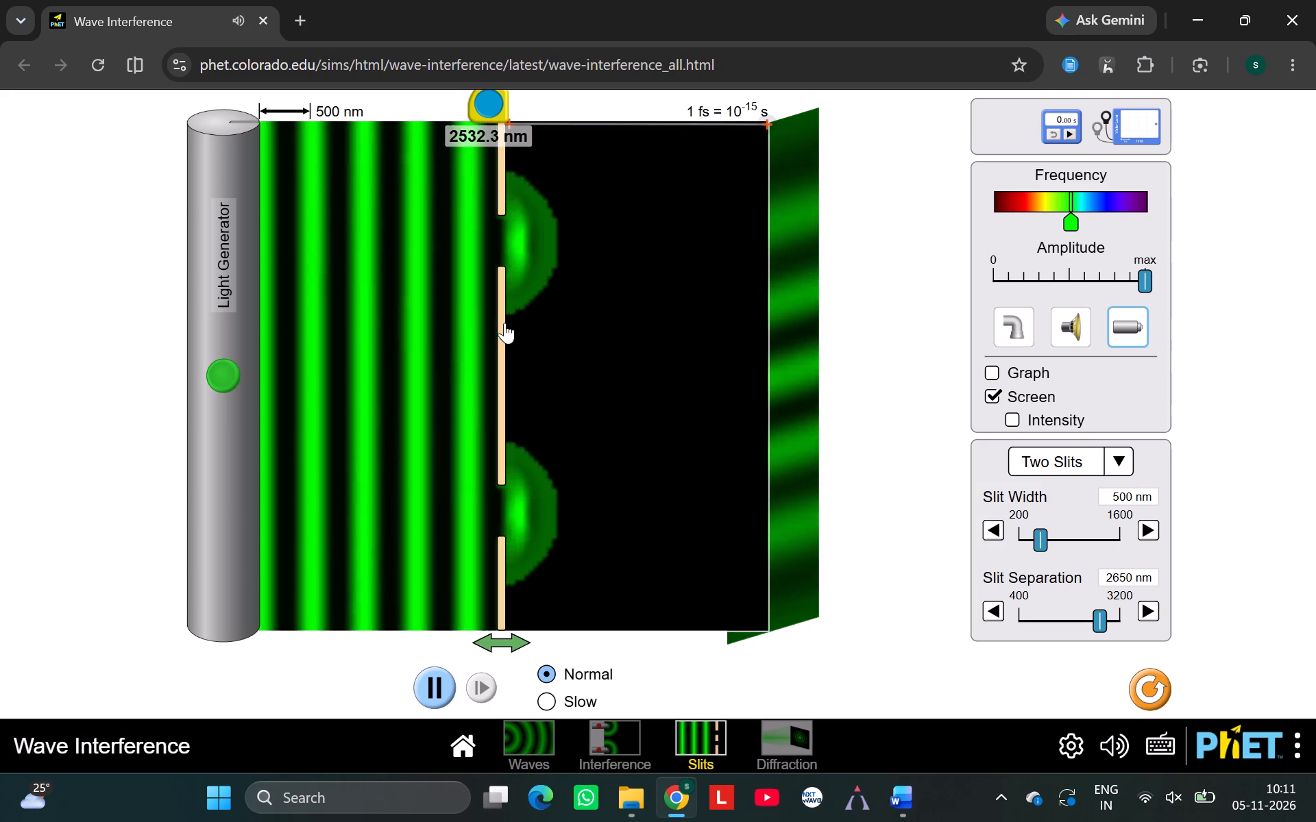
drag(504, 323, 507, 325)
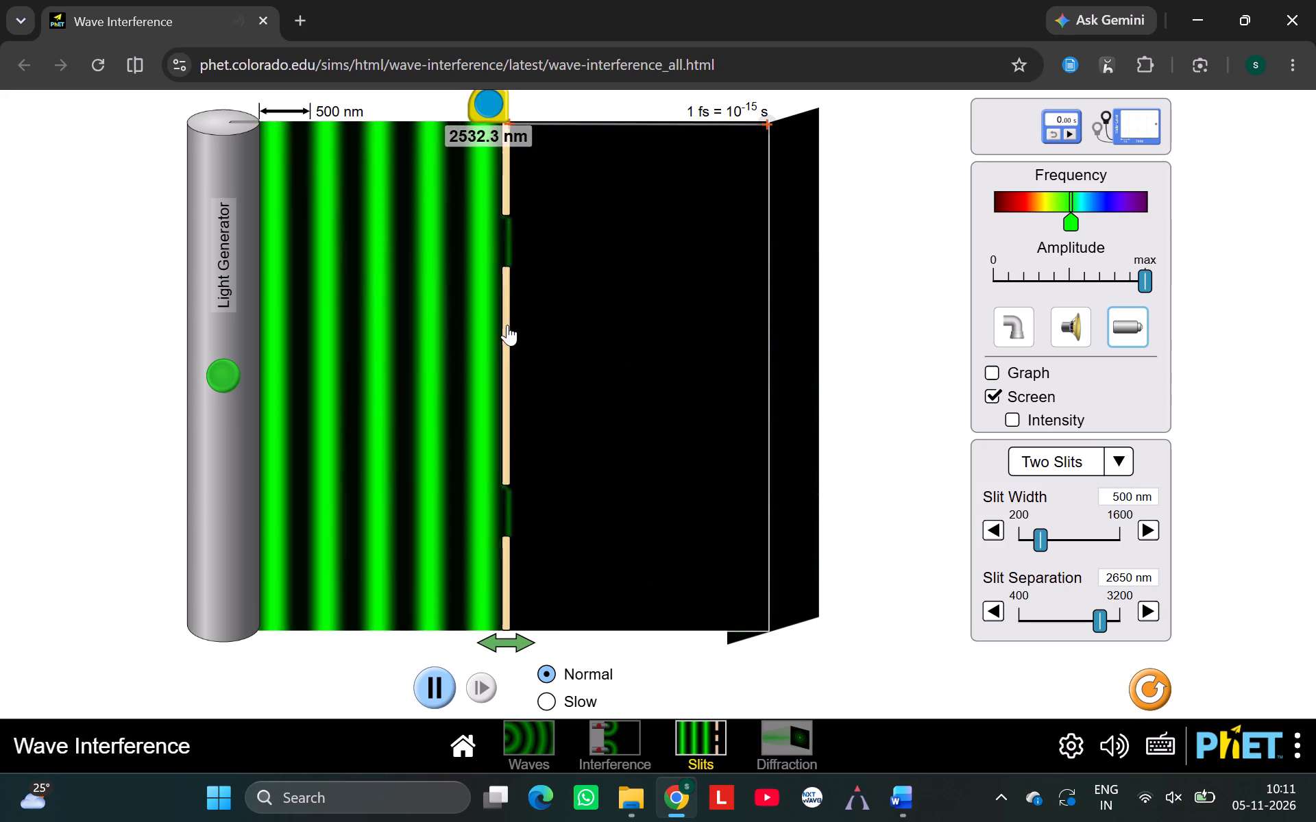
drag(507, 325, 509, 325)
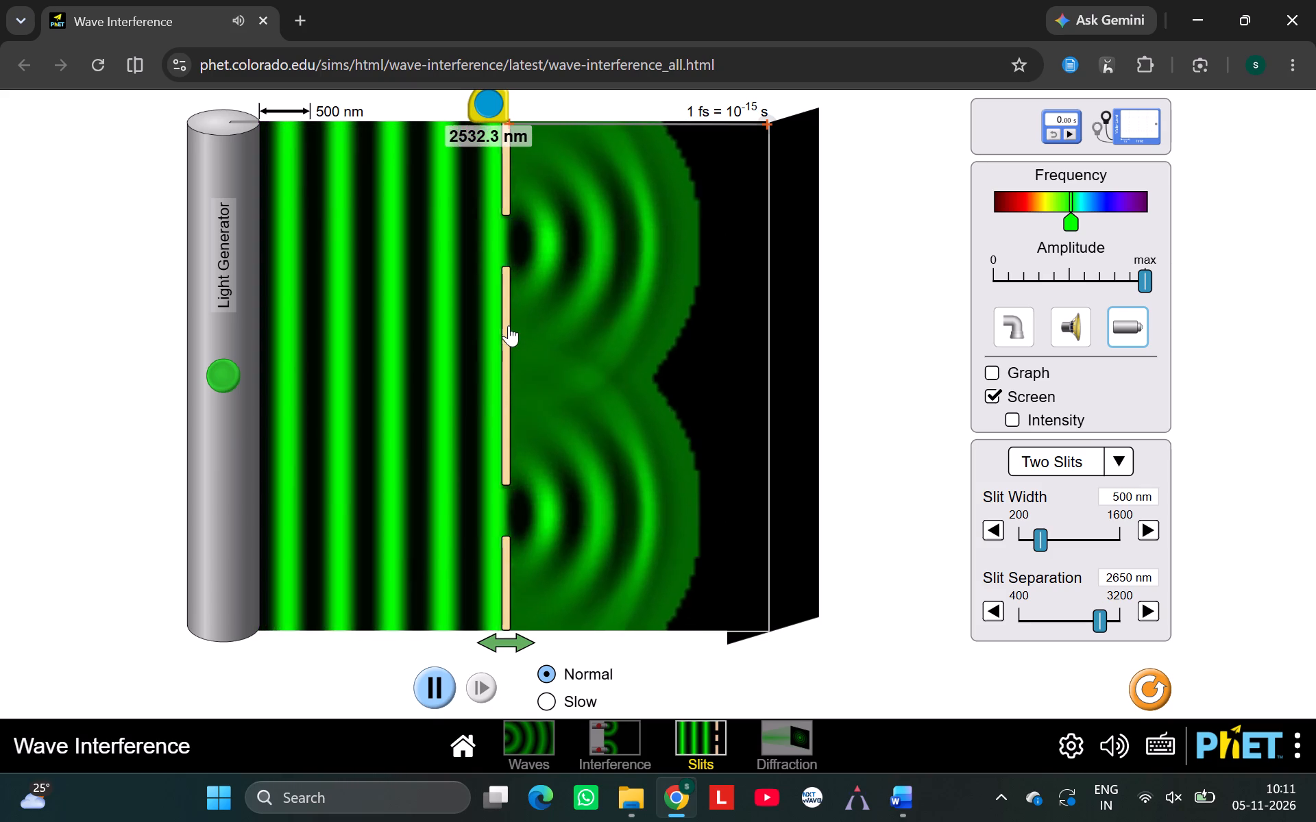
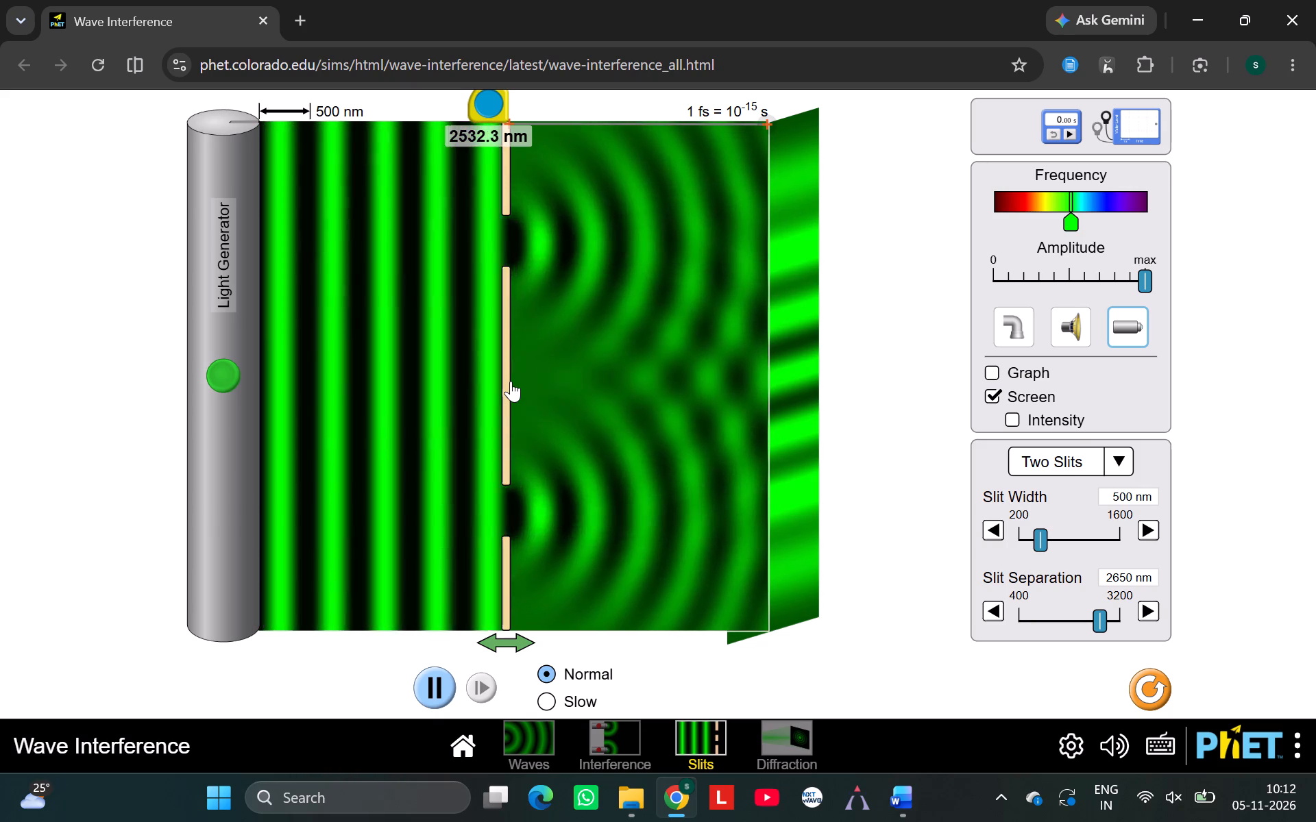
Shift the slit barrier slightly farther from the screen and align the measuring tape's start with its upper end.
drag(511, 381, 498, 386)
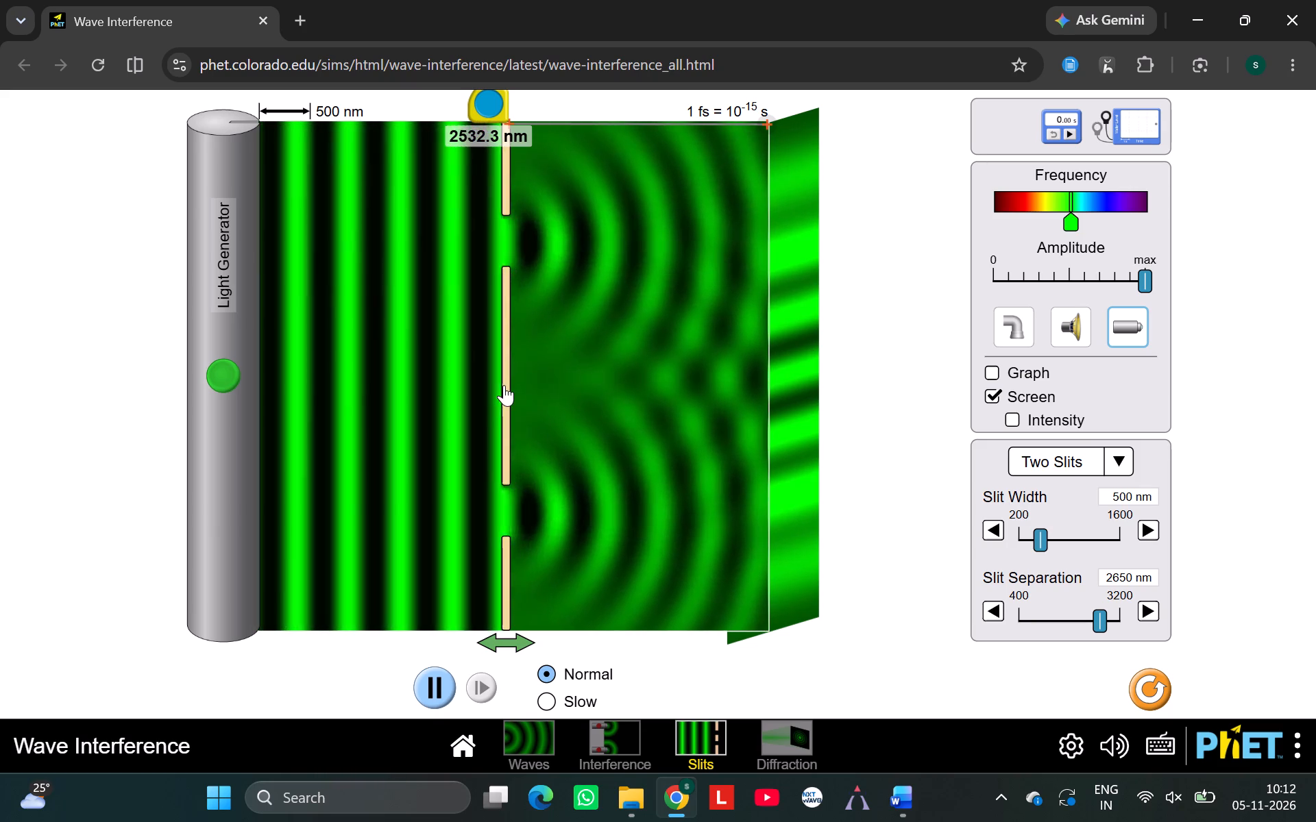
drag(504, 385, 494, 385)
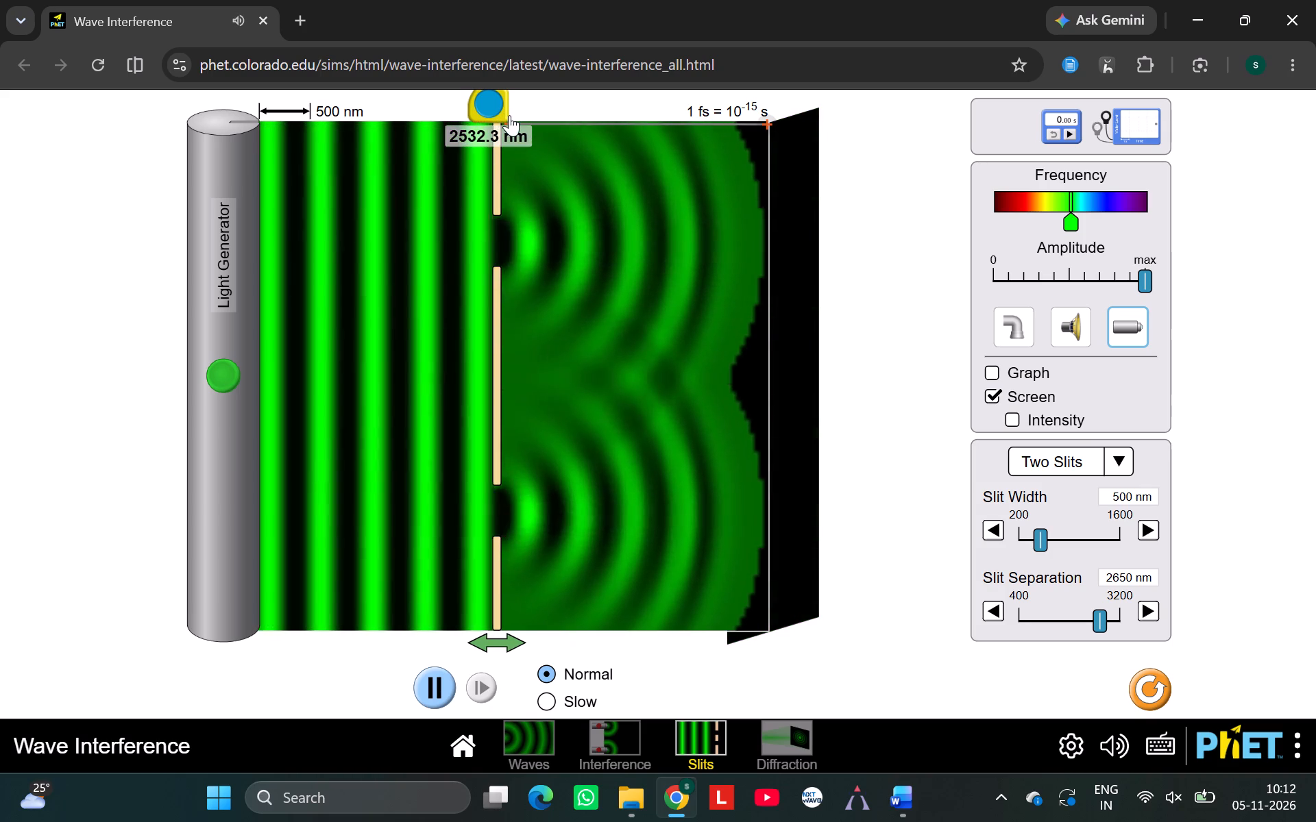
drag(509, 118, 498, 118)
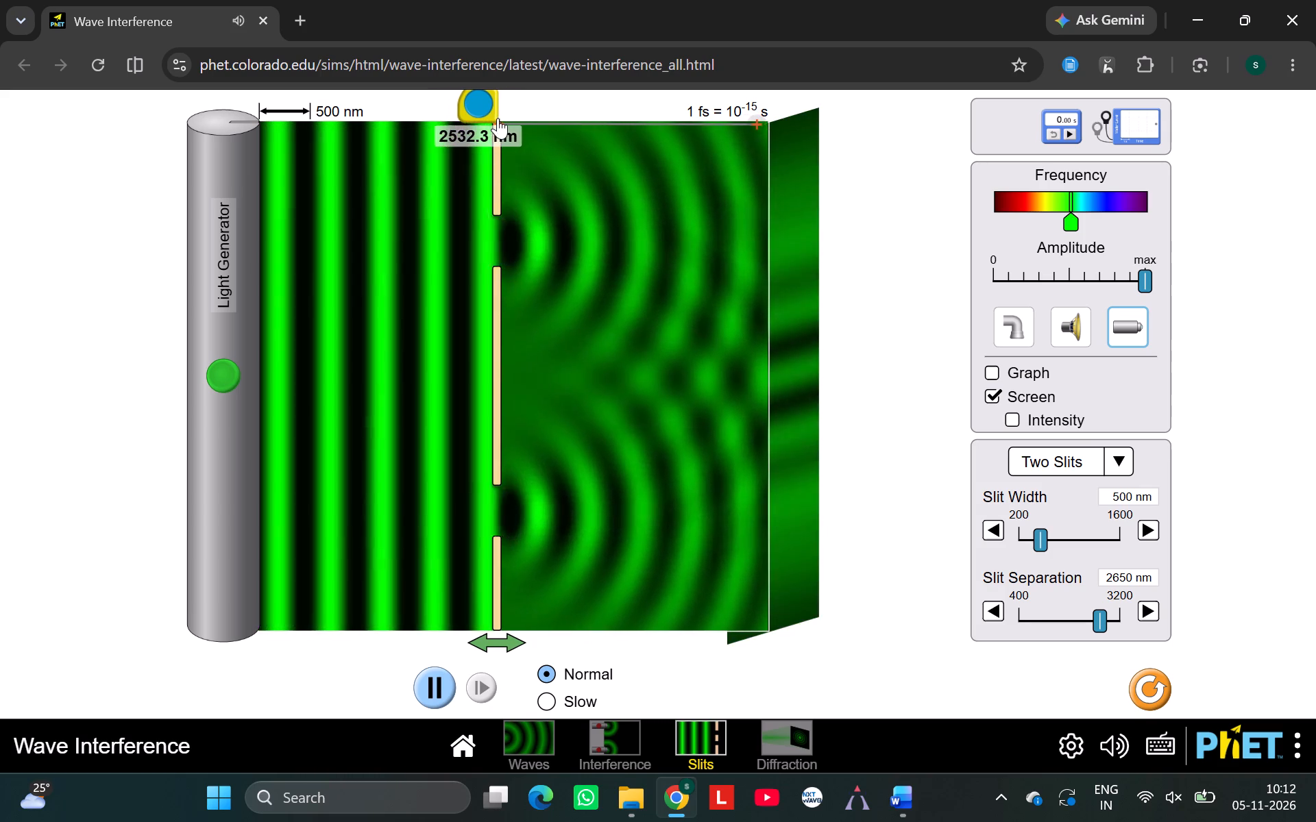
drag(498, 118, 496, 118)
click(748, 120)
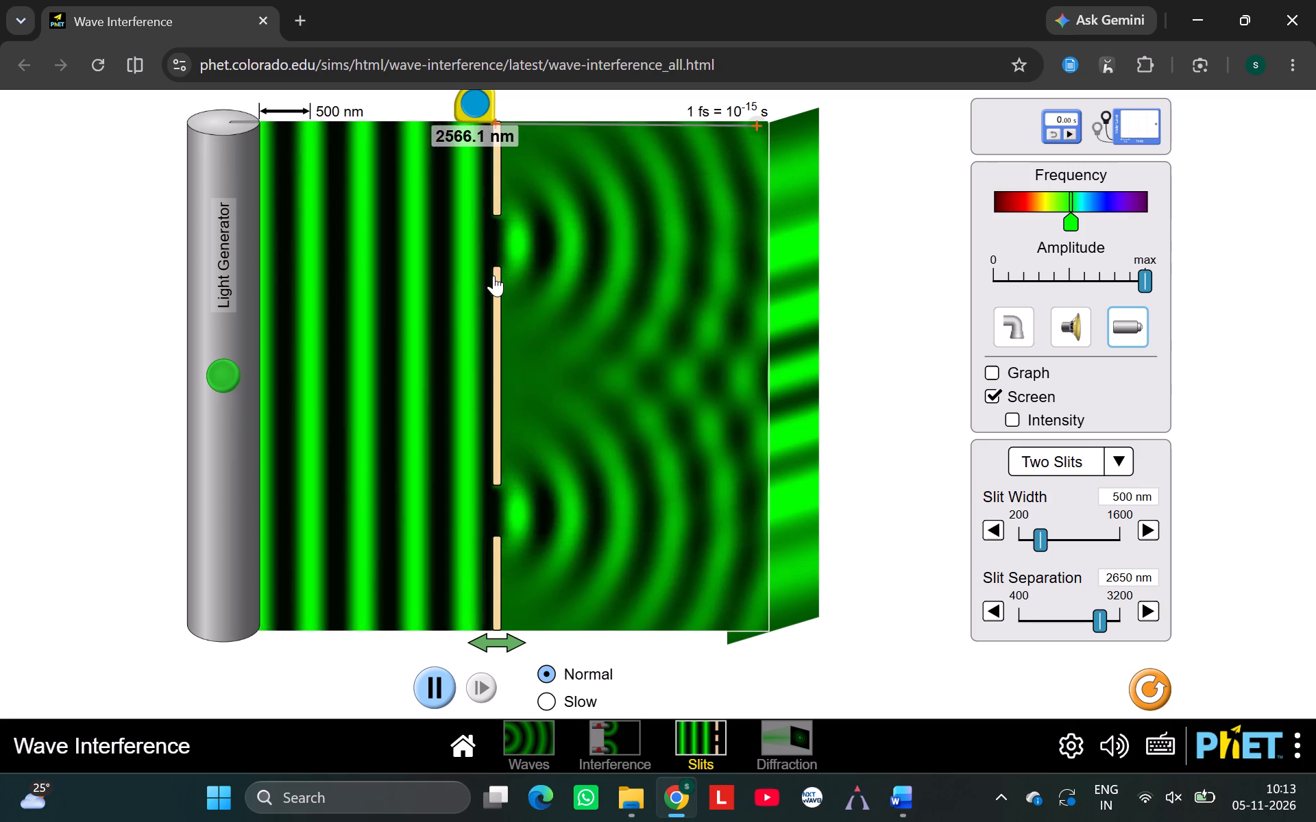
Try the slit barrier near the light generator and closer to the screen, ending with it lined up with the measuring tape's start.
drag(493, 276, 334, 282)
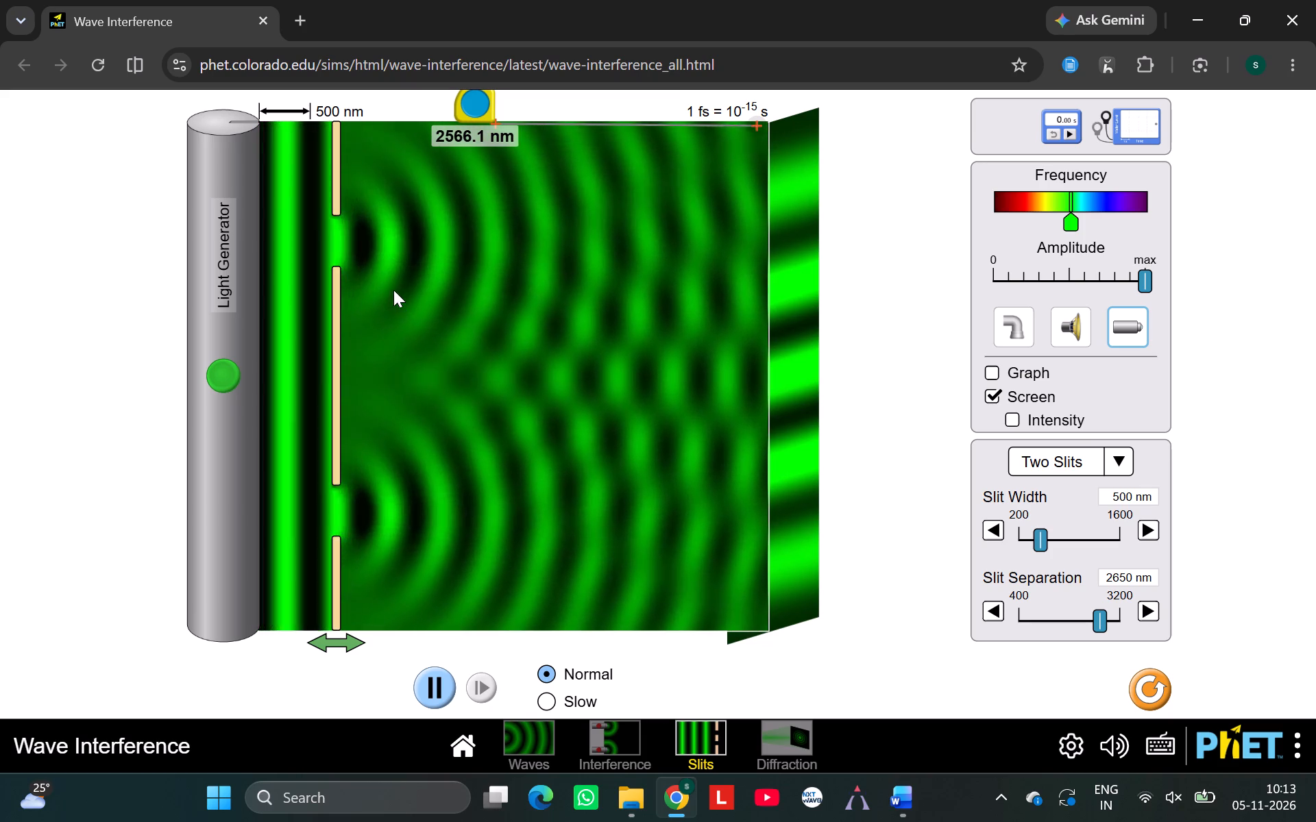
click(330, 312)
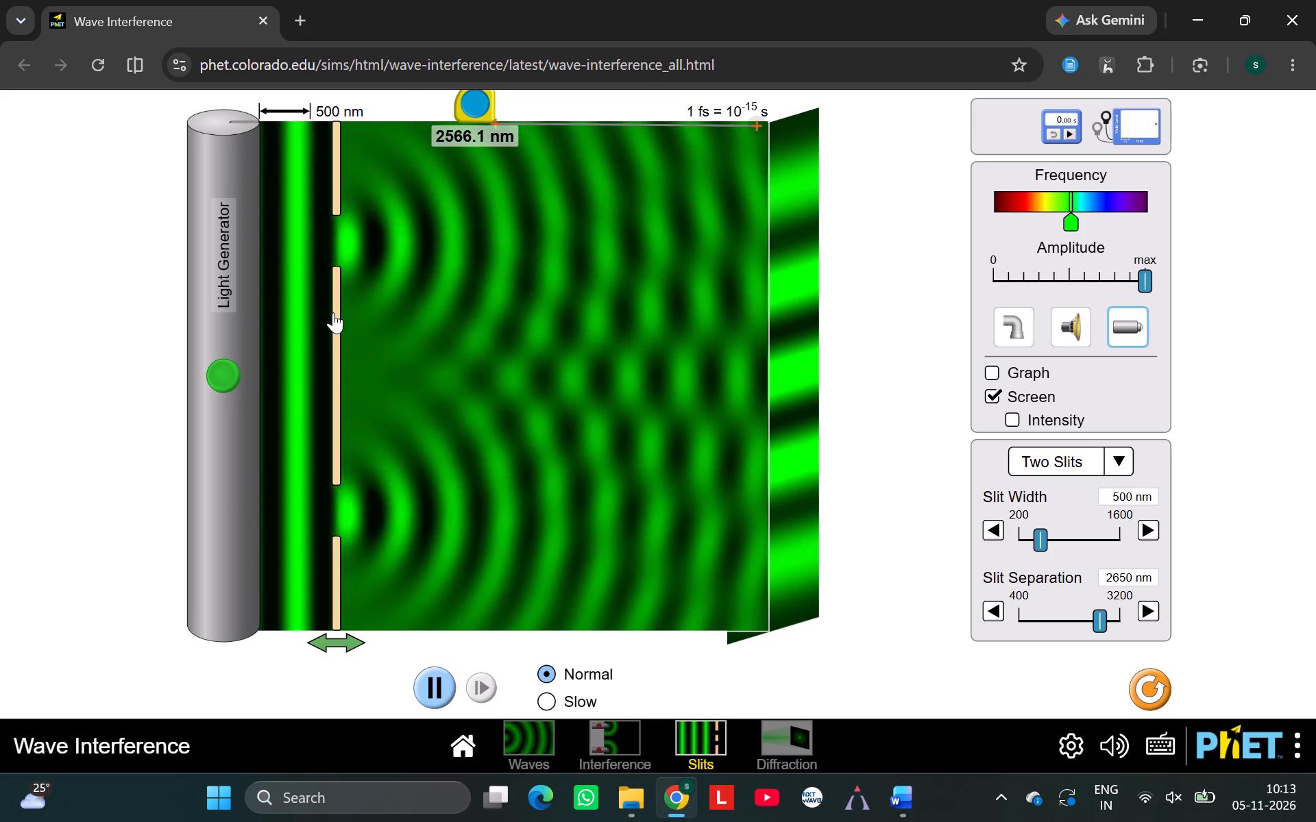
drag(333, 312, 550, 323)
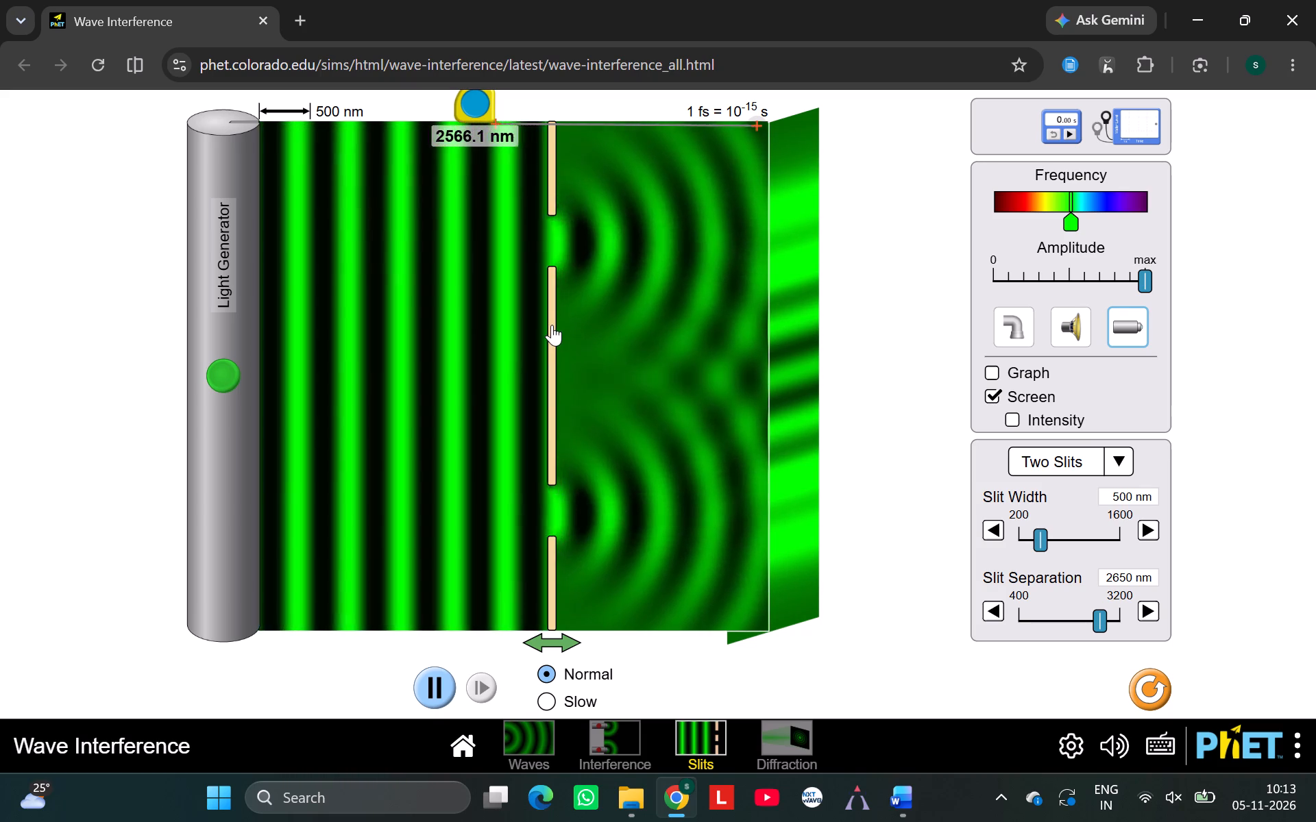
drag(552, 325, 493, 332)
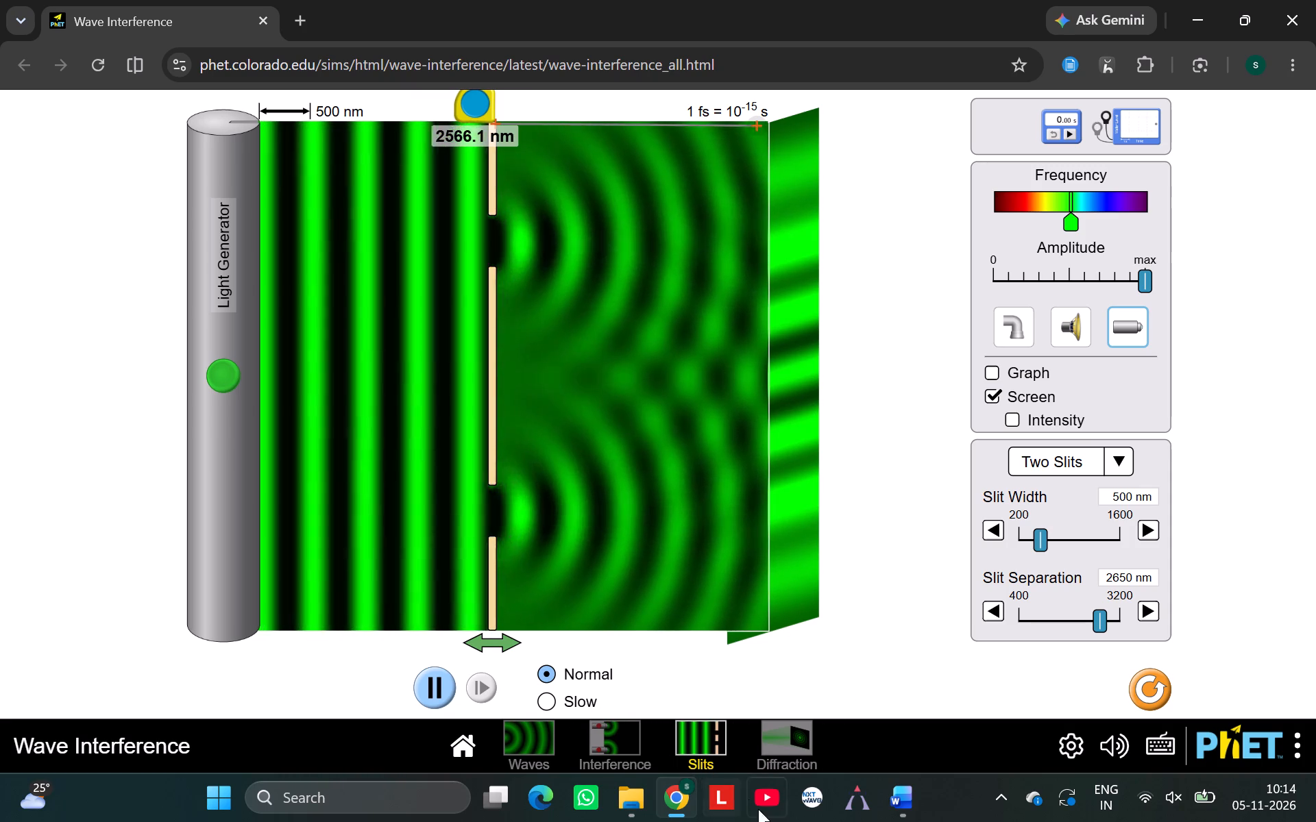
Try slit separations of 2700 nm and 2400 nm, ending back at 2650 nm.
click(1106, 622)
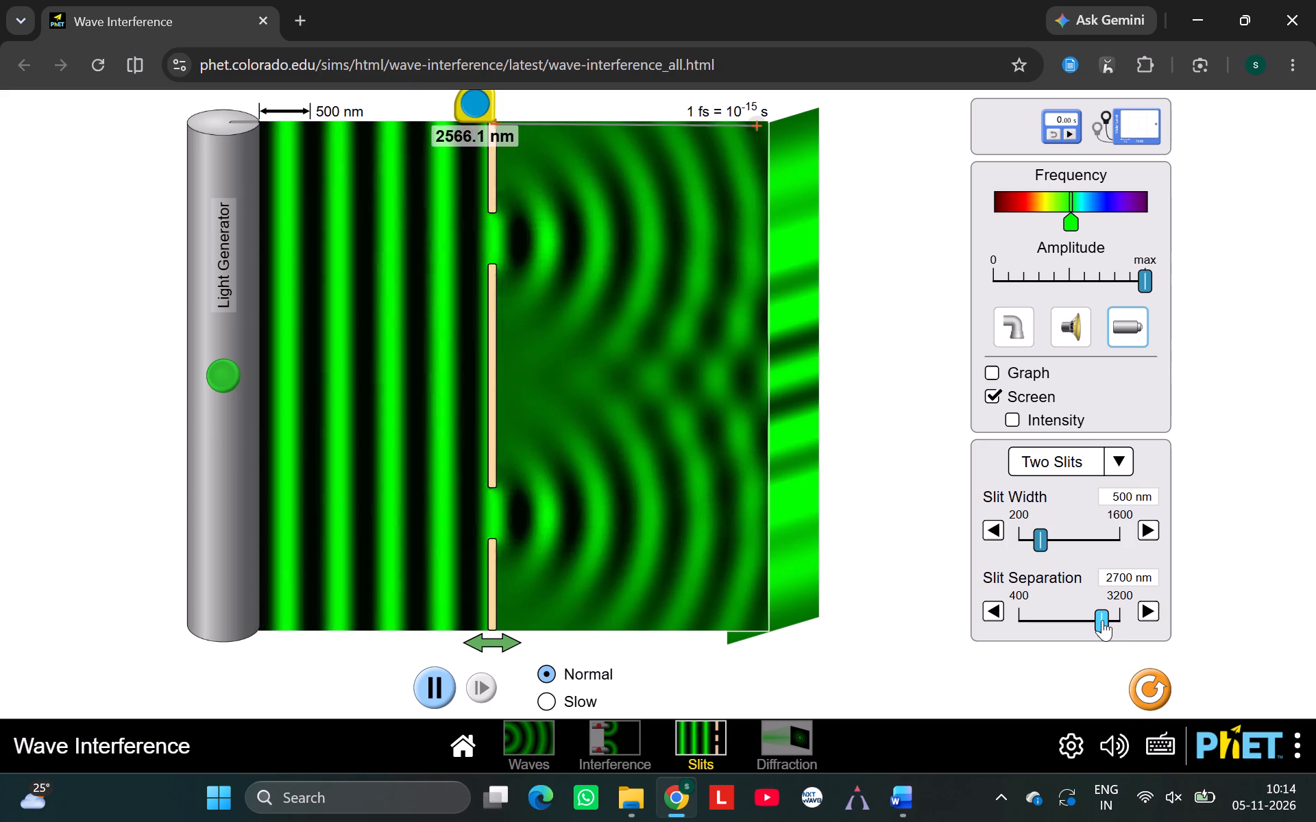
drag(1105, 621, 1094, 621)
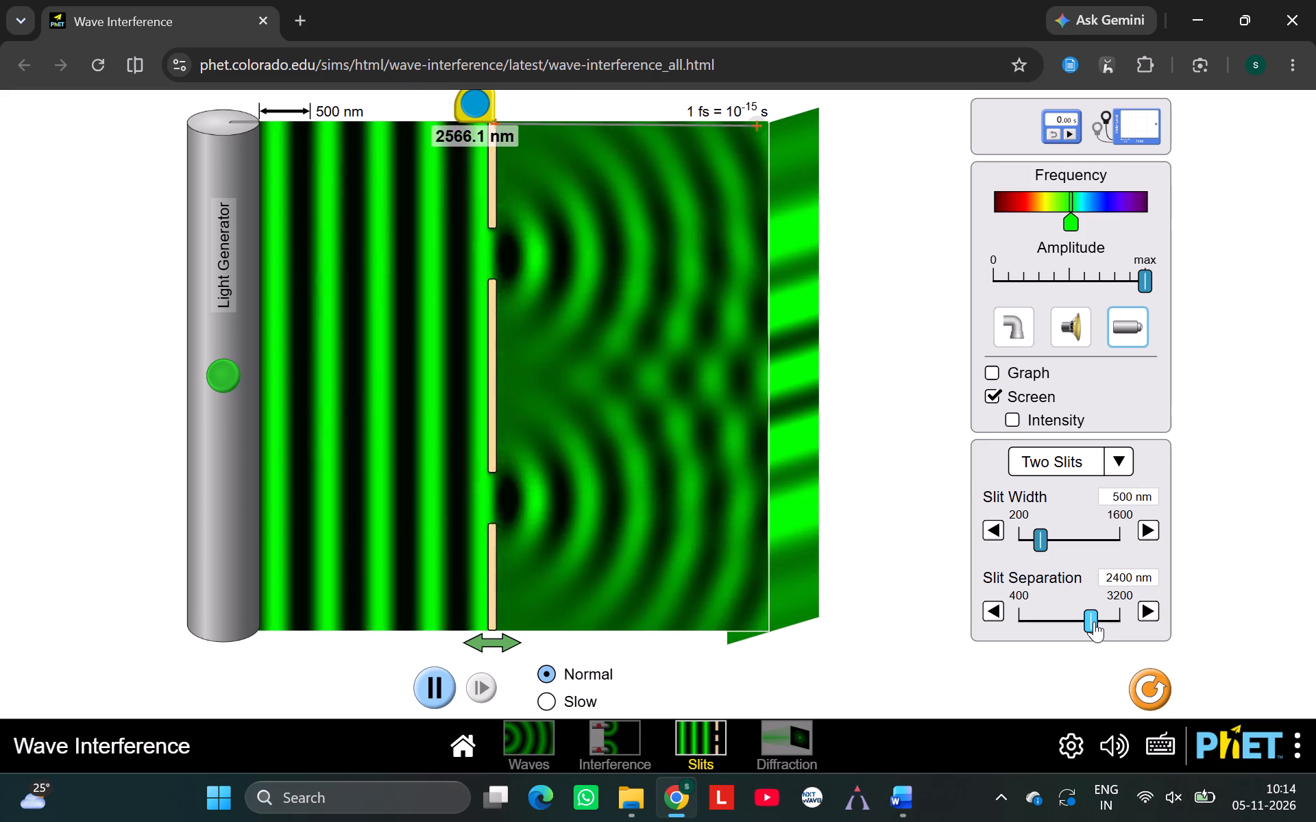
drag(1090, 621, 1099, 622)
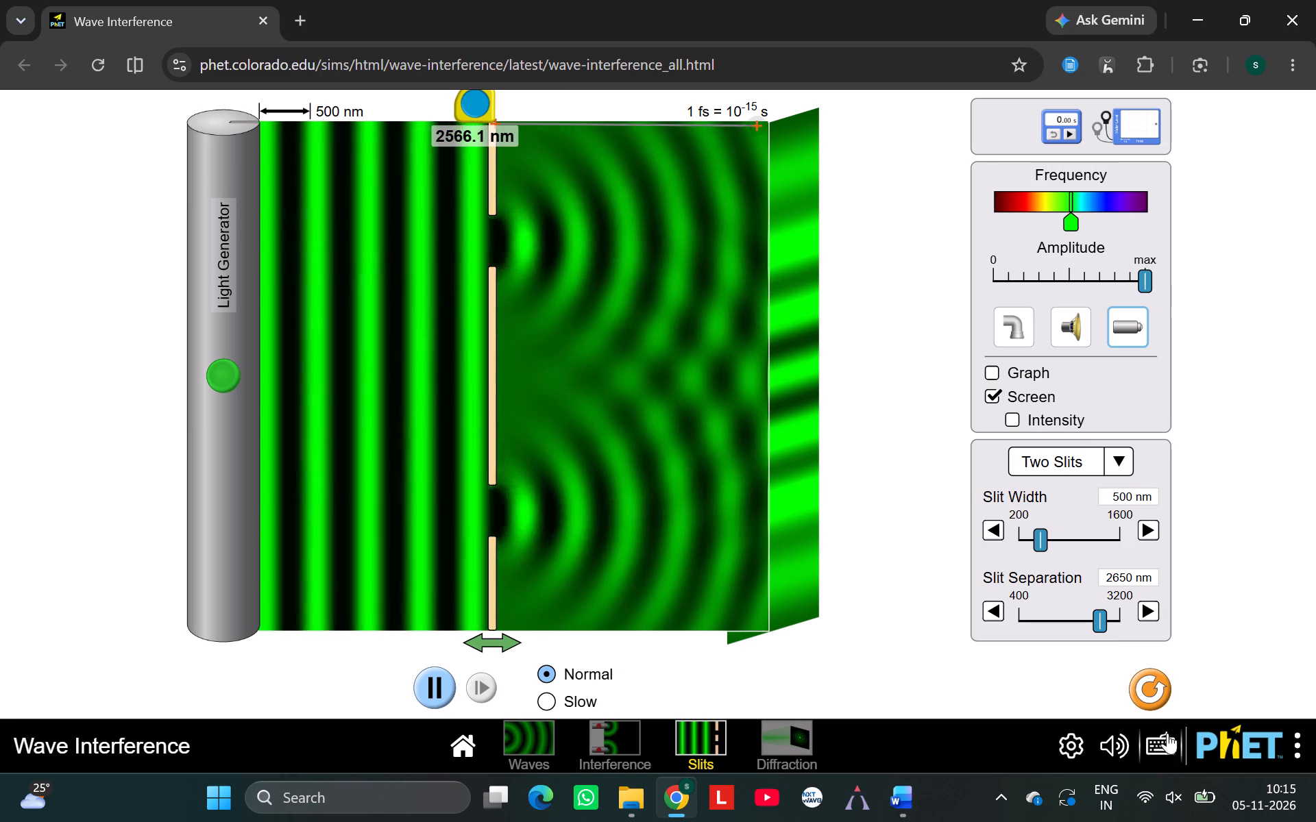
View the simulation's keyboard shortcuts reference and close it.
click(1170, 743)
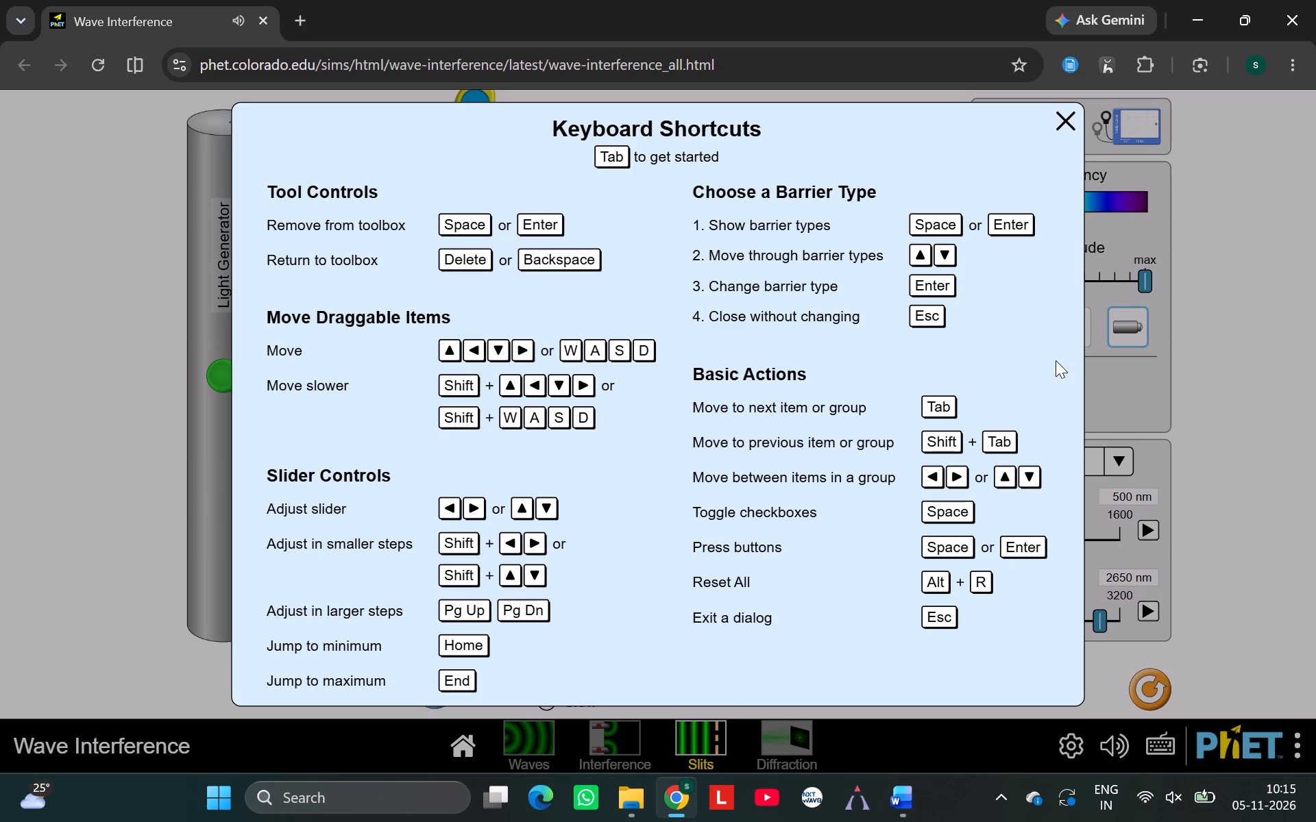
click(1247, 297)
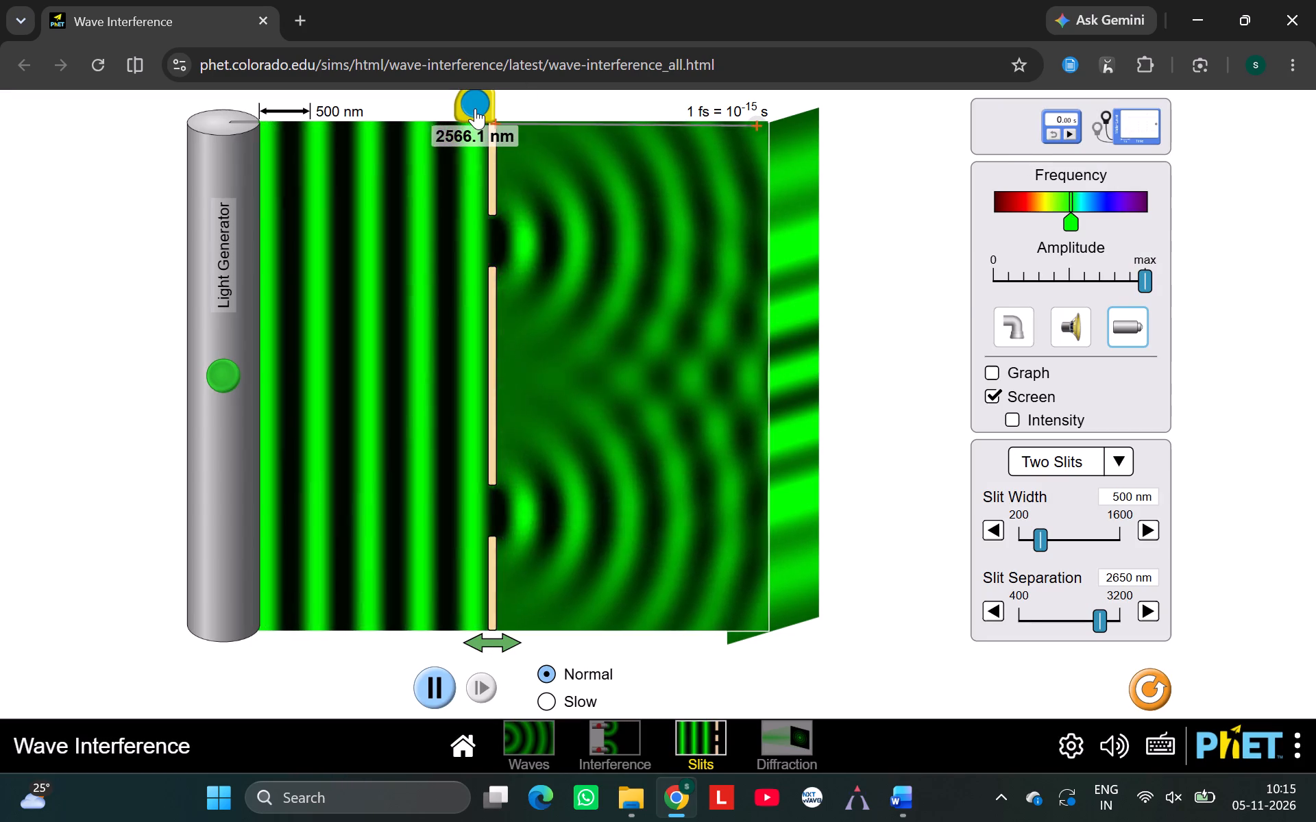
Extend the measuring tape's far end to the screen's upper corner, about 2680 nm from the slit barrier.
drag(751, 126, 764, 123)
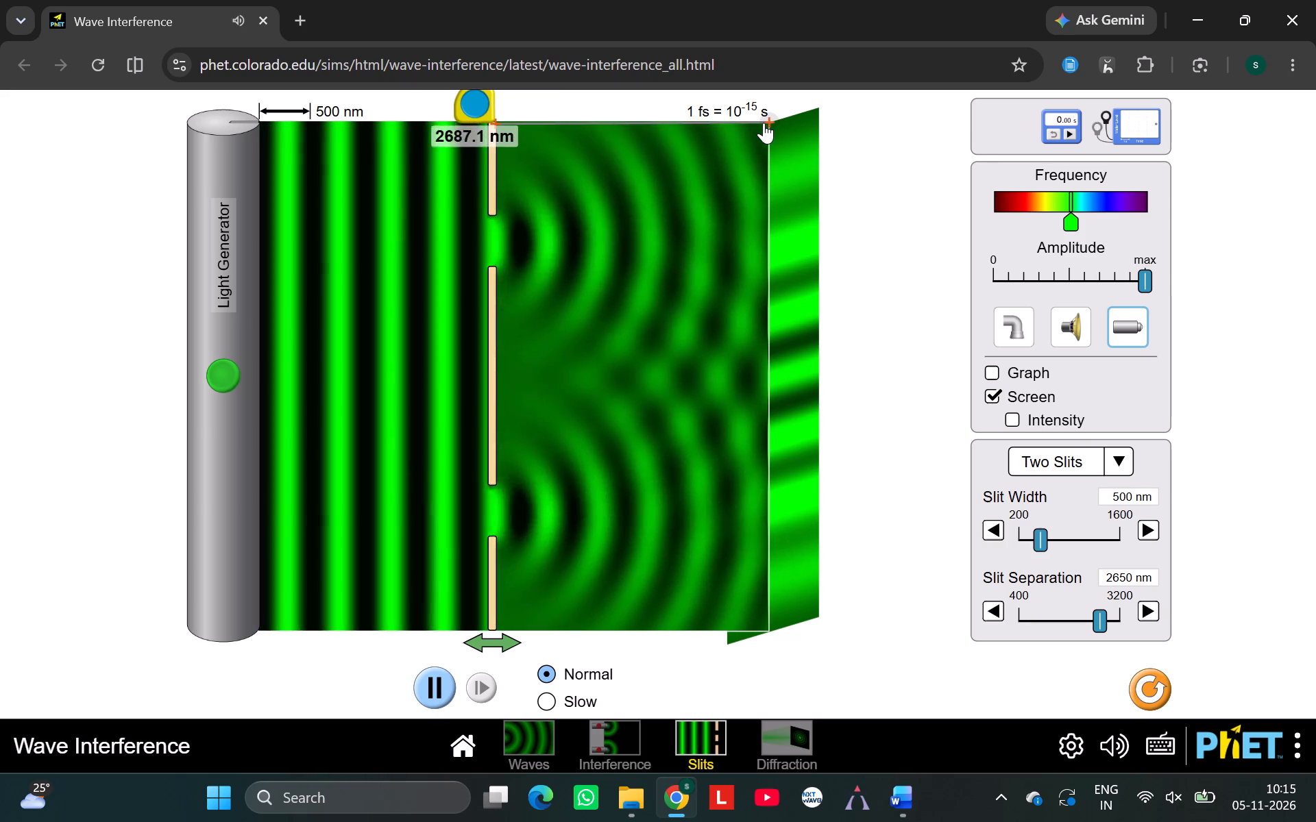
drag(764, 123, 763, 124)
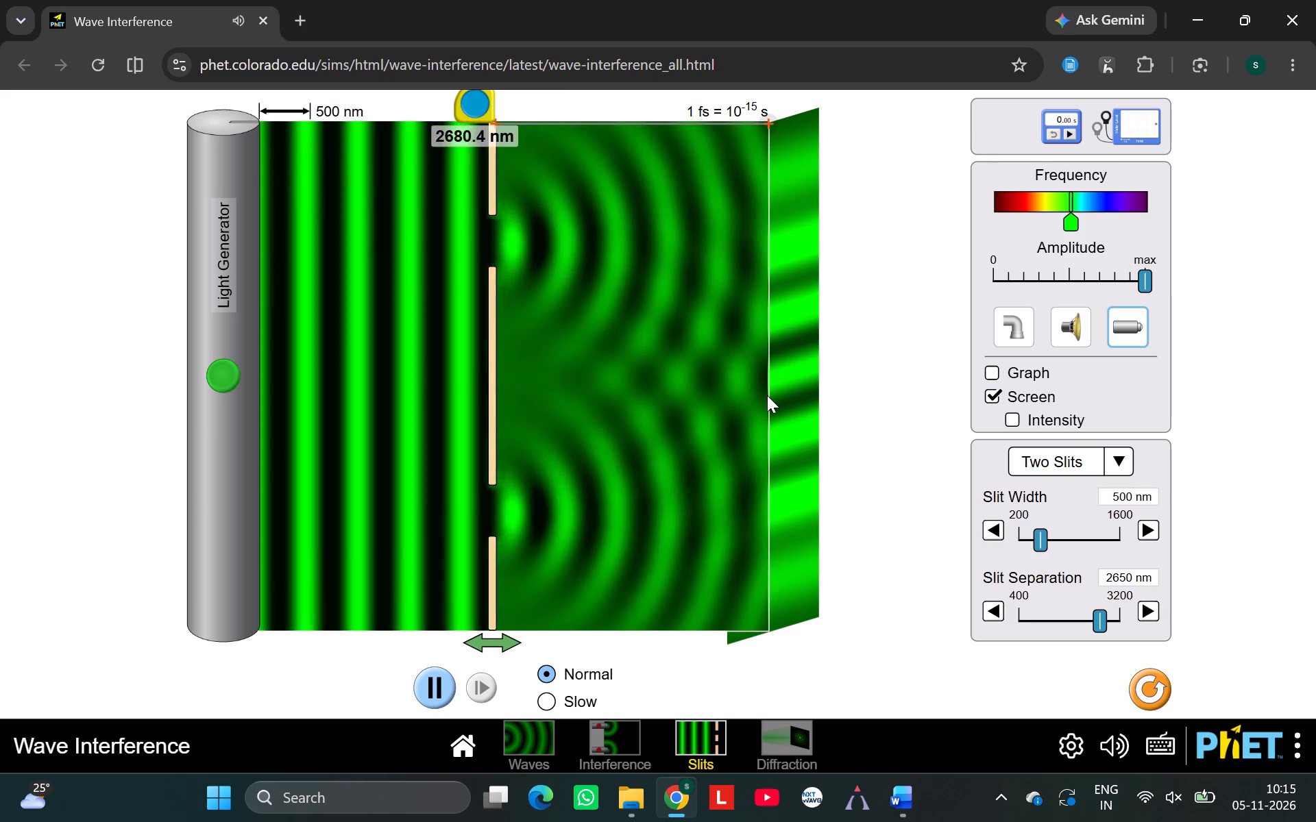
Switch to the Word report and enter 2680 as the distance from slits to screen (L).
click(907, 806)
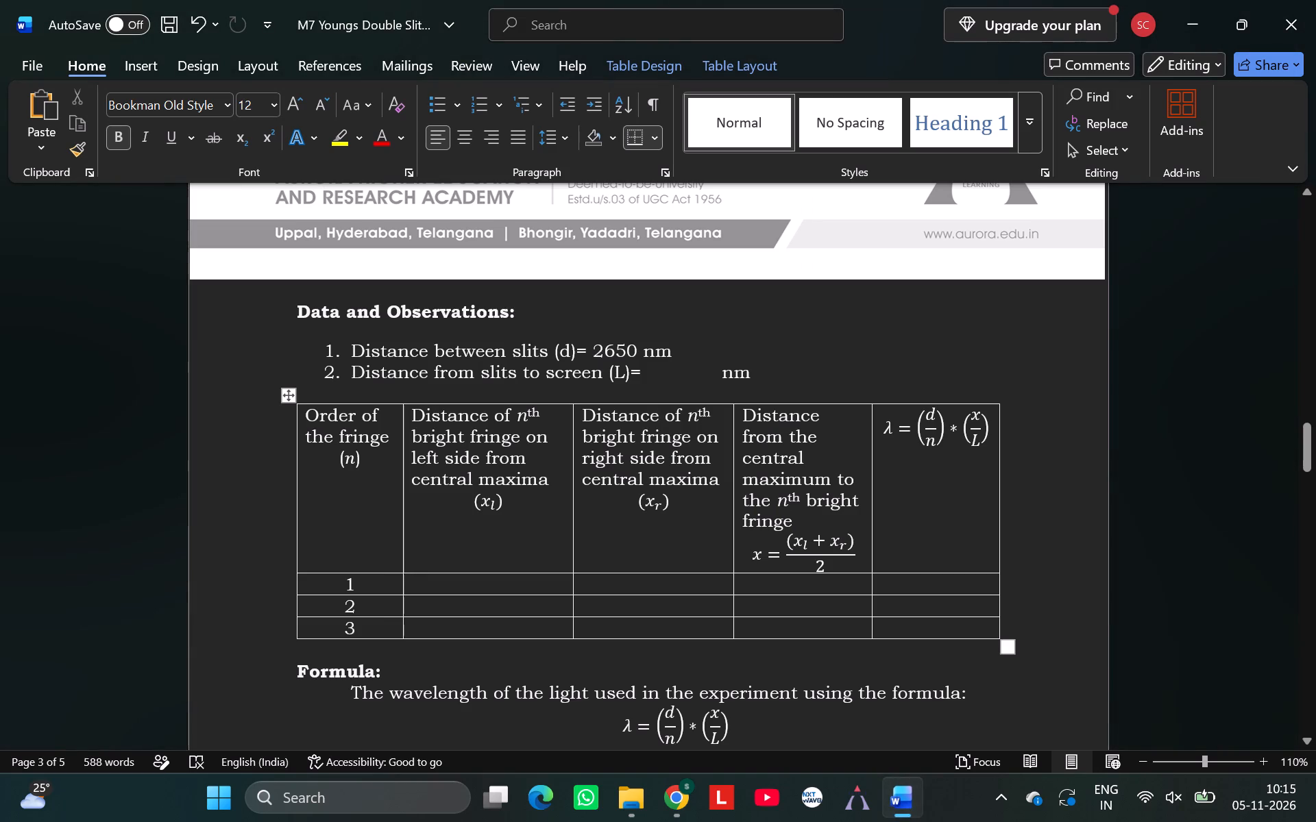
click(651, 371)
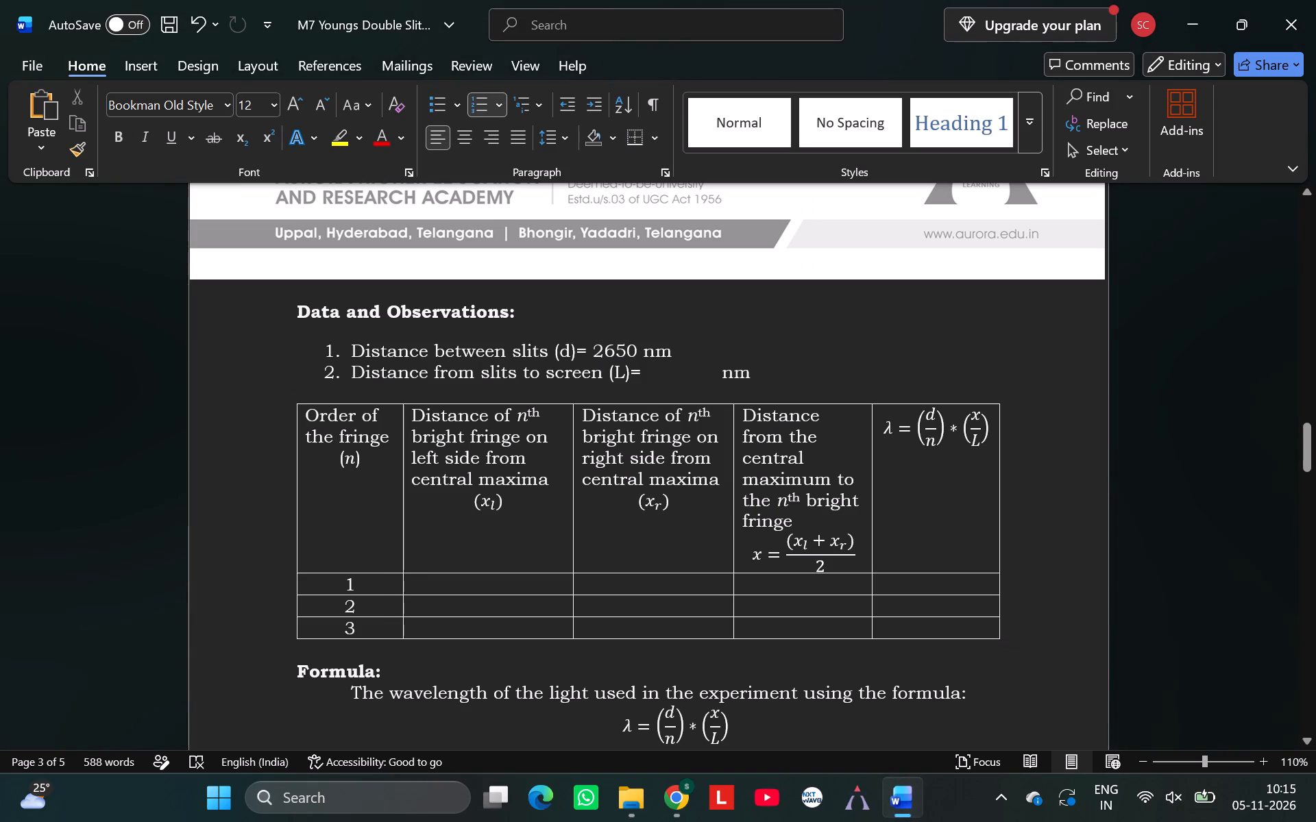
text(2680)
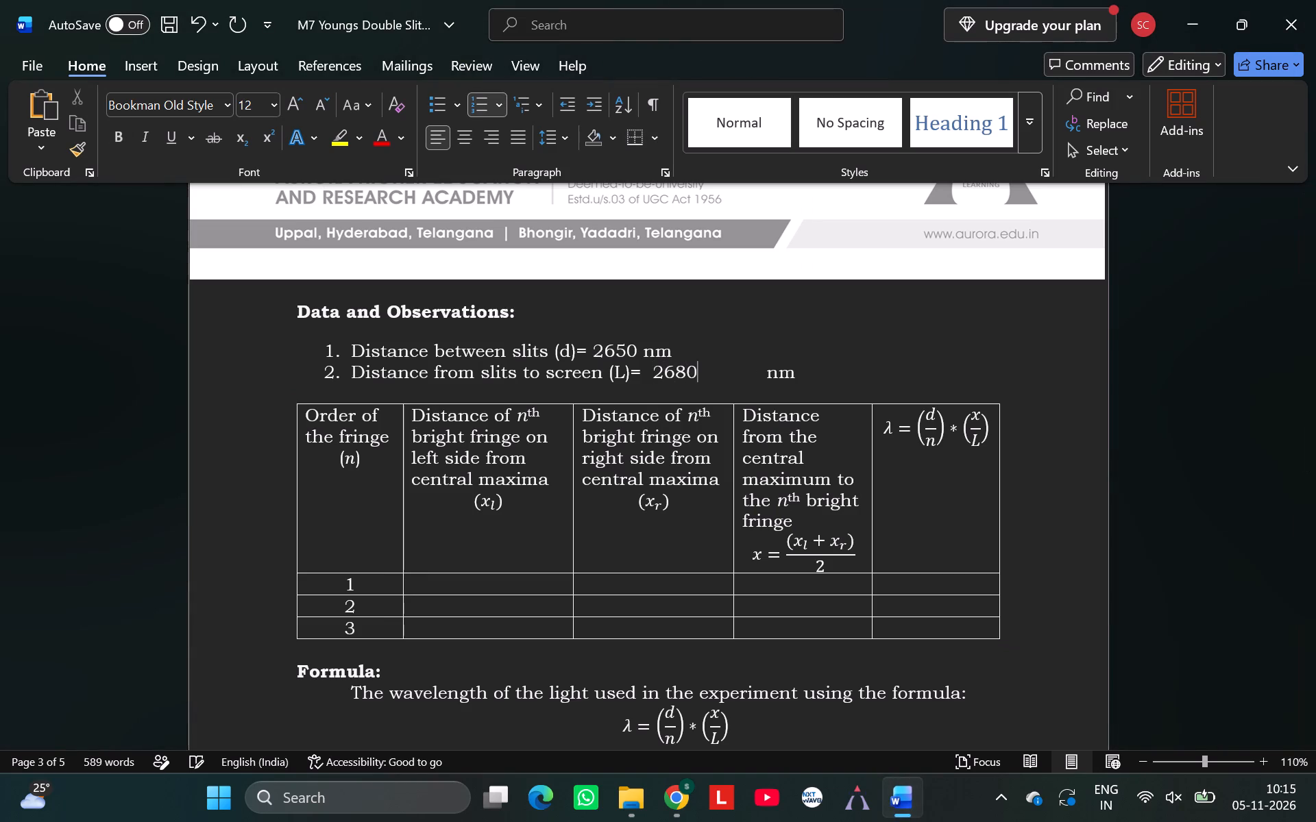
Remove the extra spaces around the slits-to-screen value so the line reads "(L)=2680 nm".
click(761, 377)
key(Right)
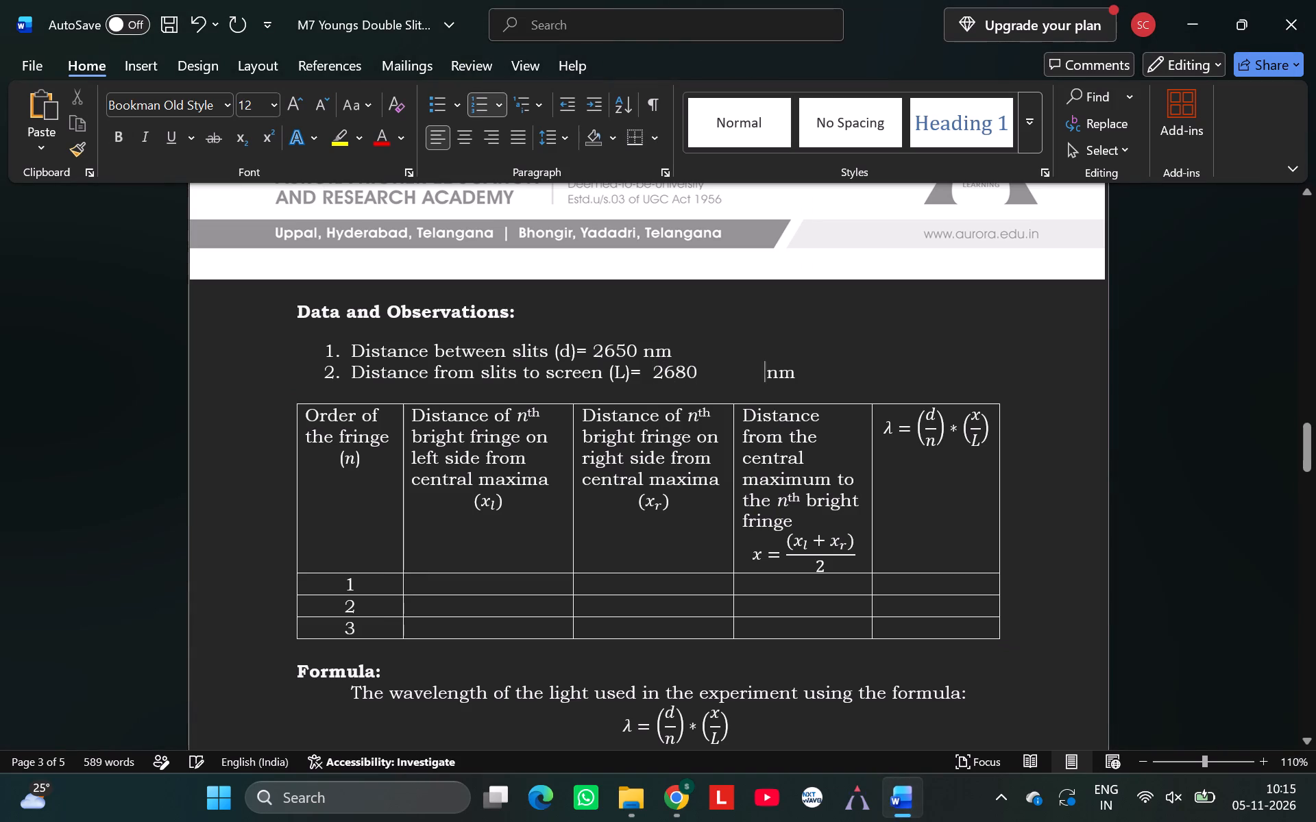
key(BackSpace)
key(BackSpace)
key(BackSpace)
key(BackSpace)
key(BackSpace)
key(BackSpace)
key(BackSpace)
key(BackSpace)
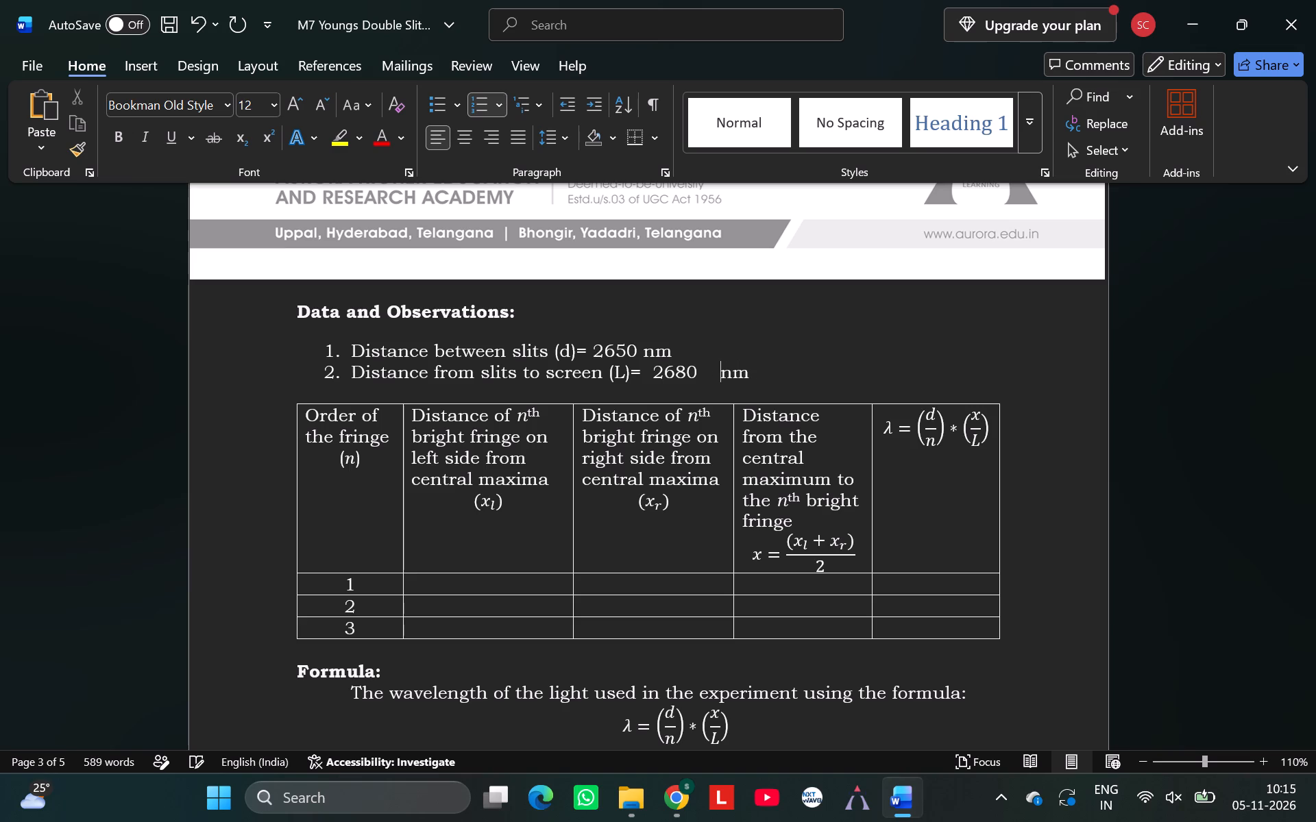
key(BackSpace)
key(BackSpace)
key(BackSpace)
key(Left)
key(Left)
key(Left)
key(Left)
key(Left)
key(BackSpace)
key(BackSpace)
key(BackSpace)
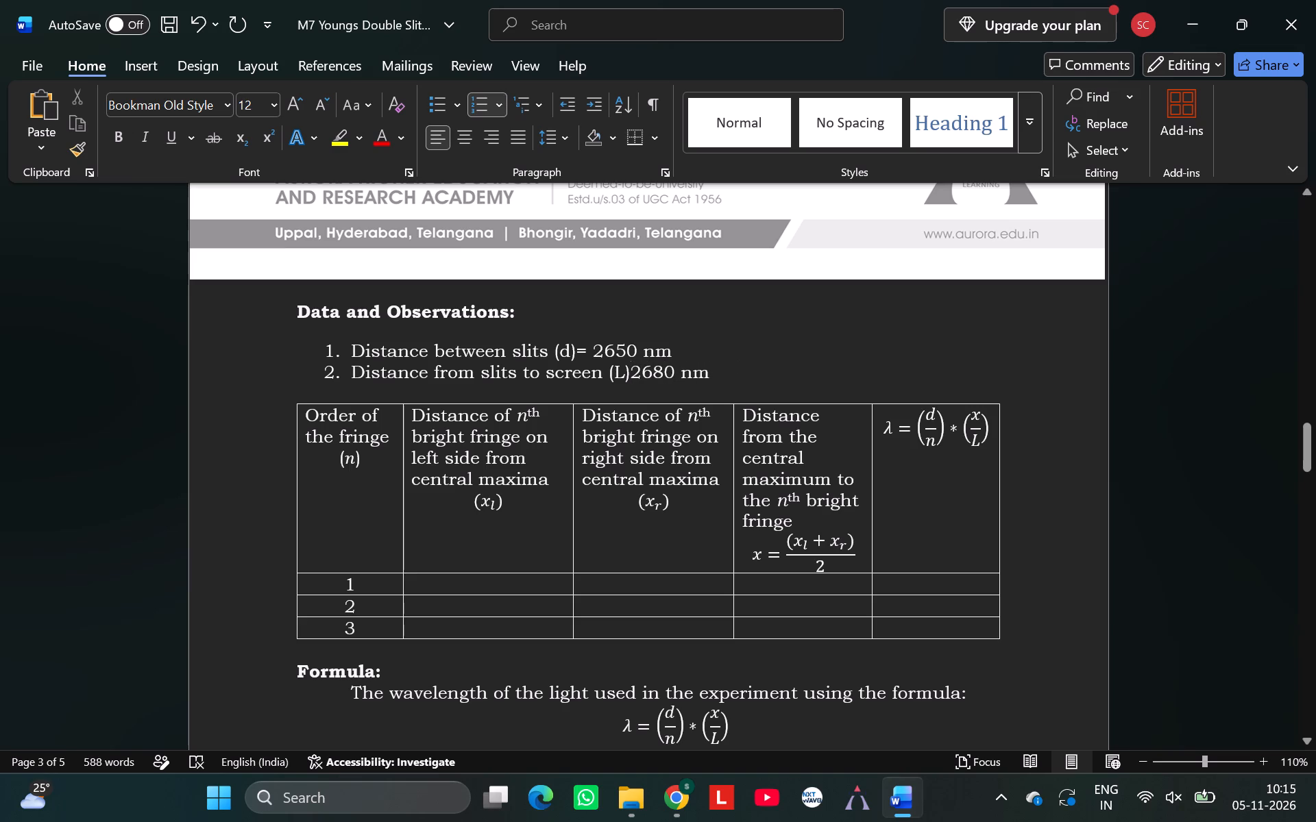
key(equal)
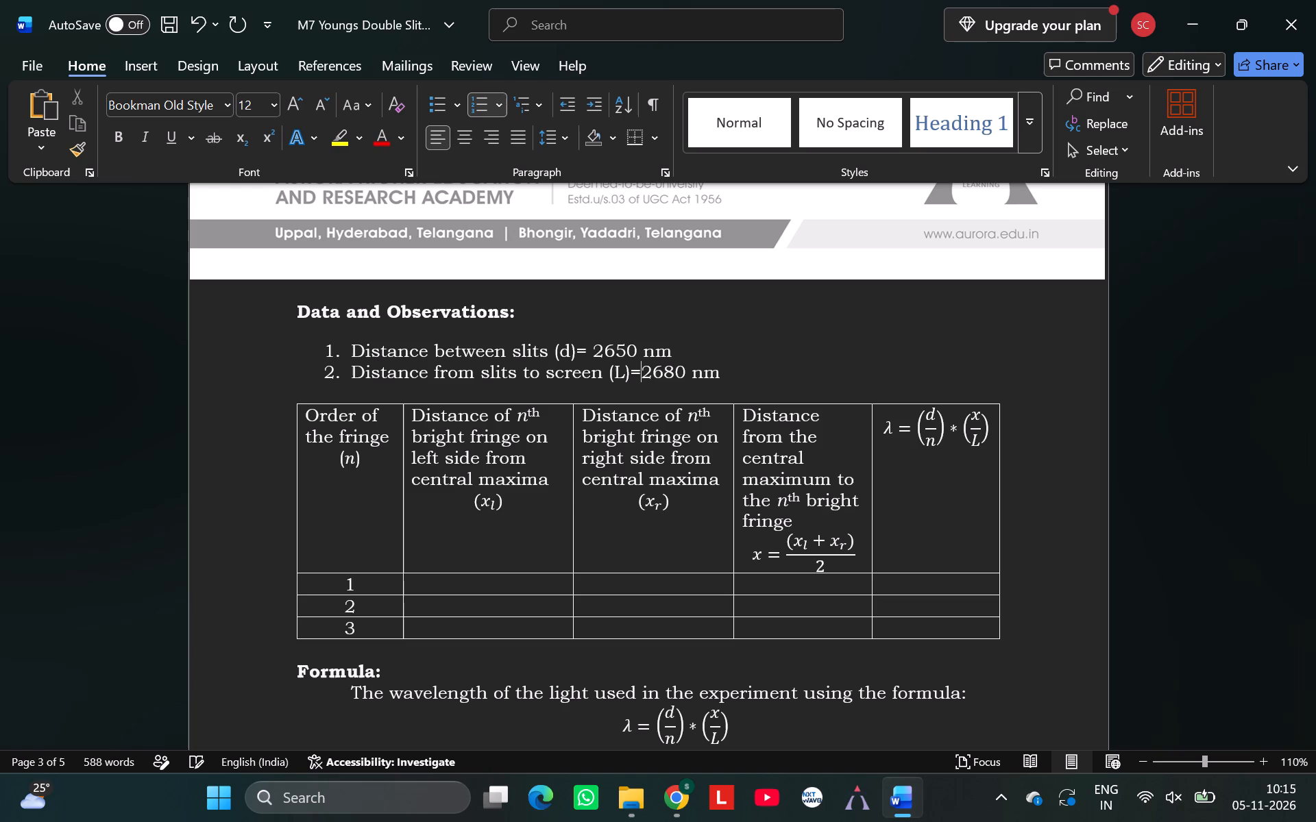
Measure from the central maximum to the first bright fringe above it on the simulation screen and record 572.0 as the report's left-side distance for n = 1.
click(478, 591)
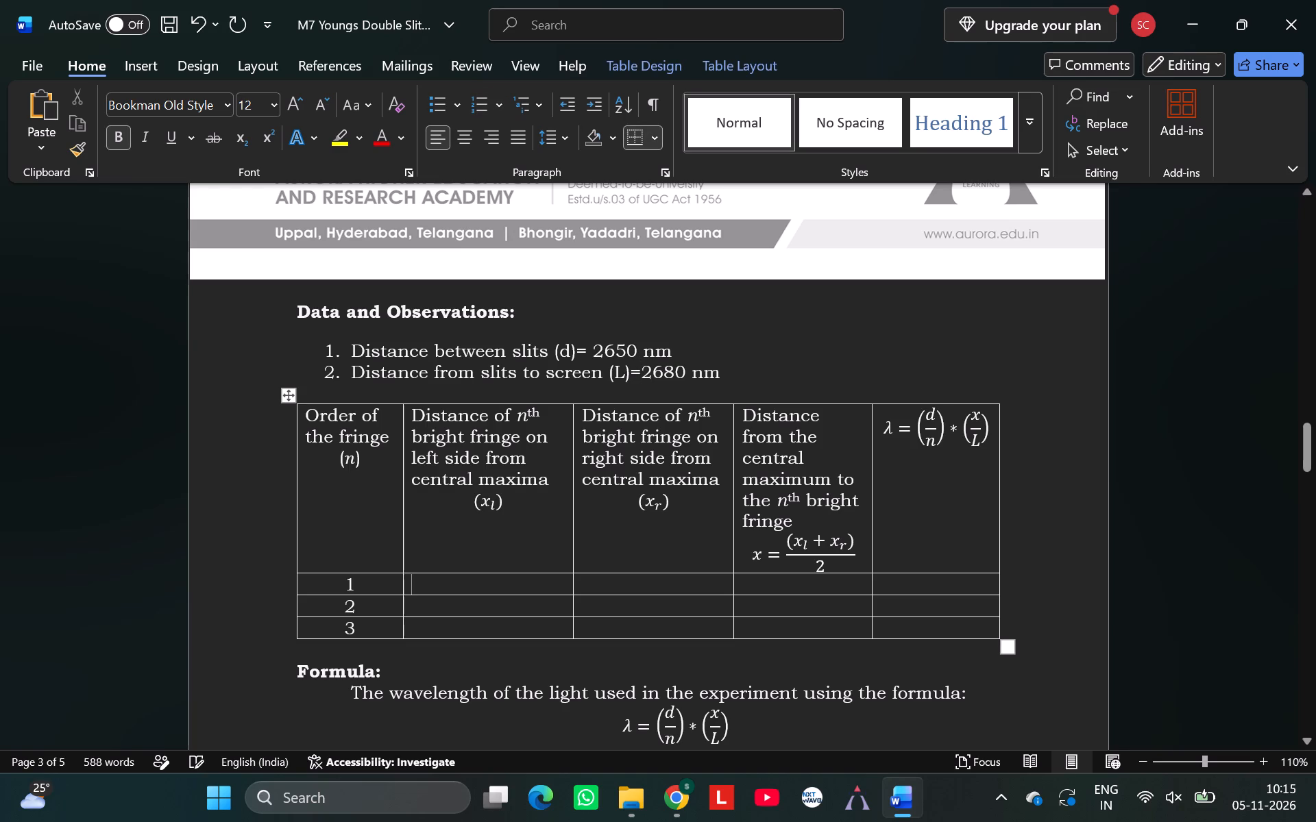
click(667, 795)
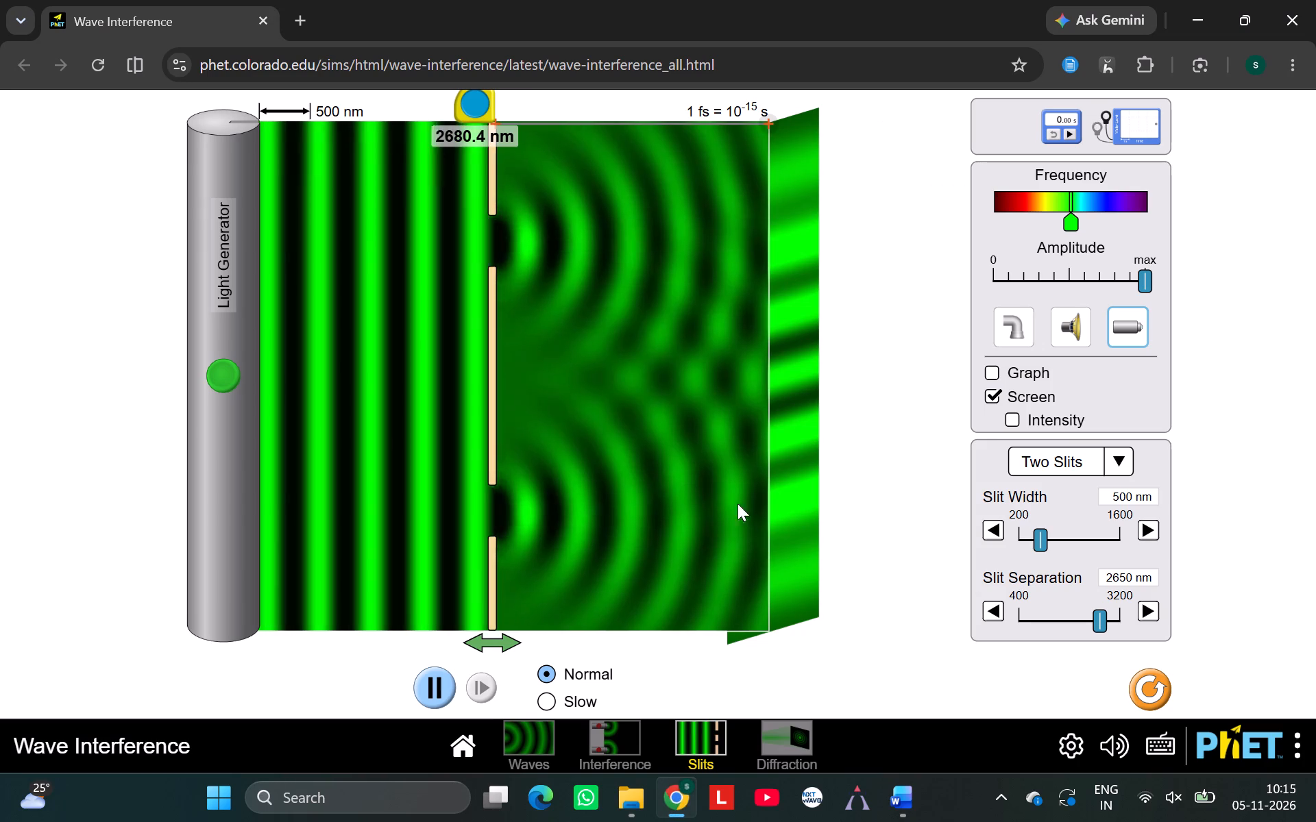
drag(480, 97, 751, 341)
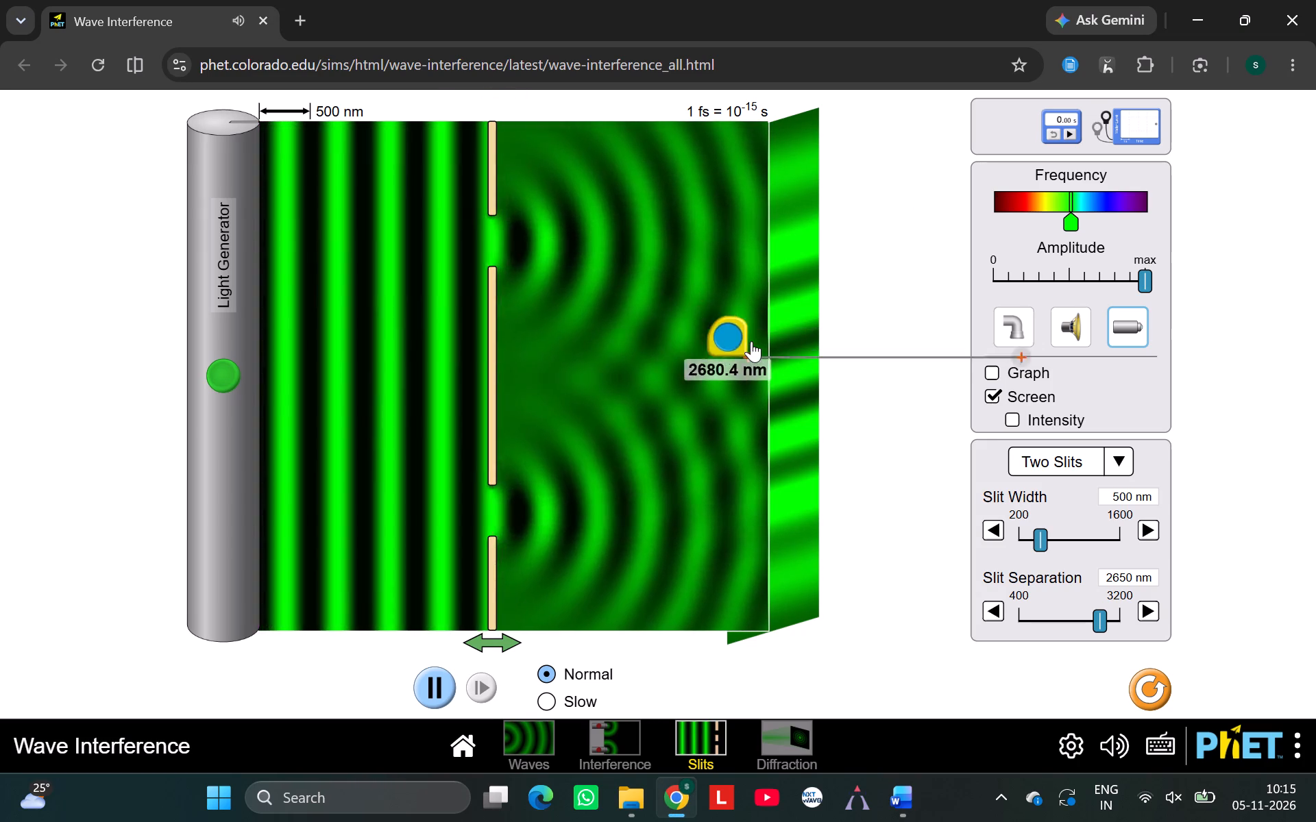
drag(751, 341, 780, 345)
drag(1061, 374, 834, 339)
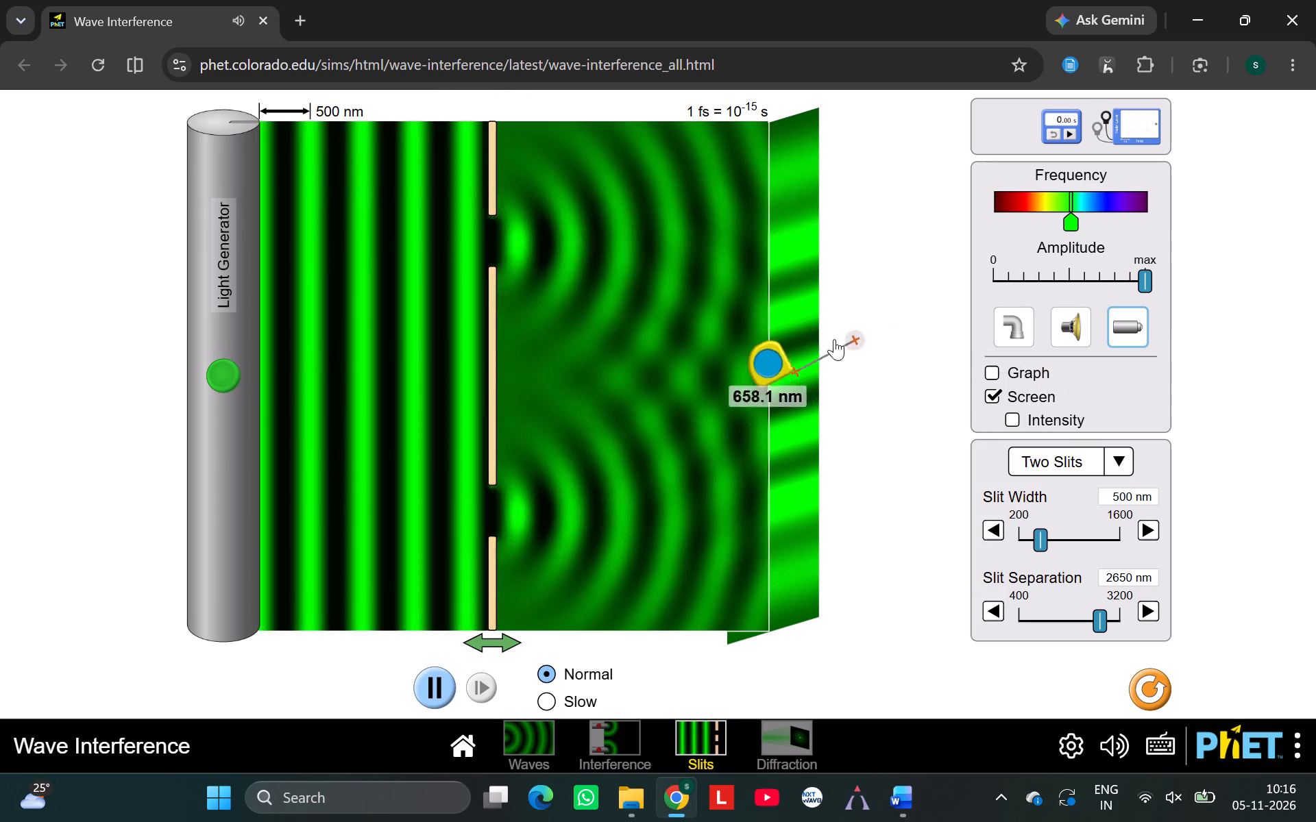
drag(834, 339, 788, 316)
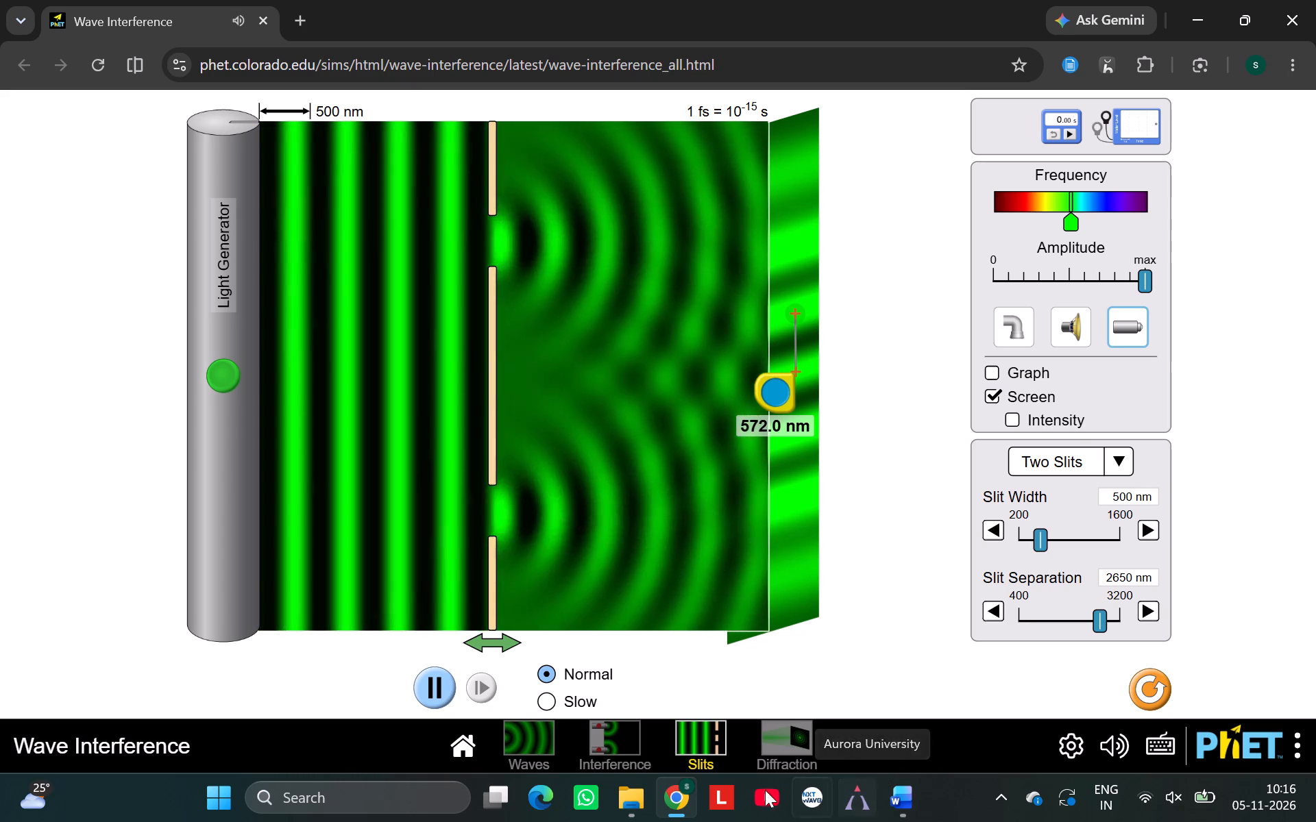
click(897, 786)
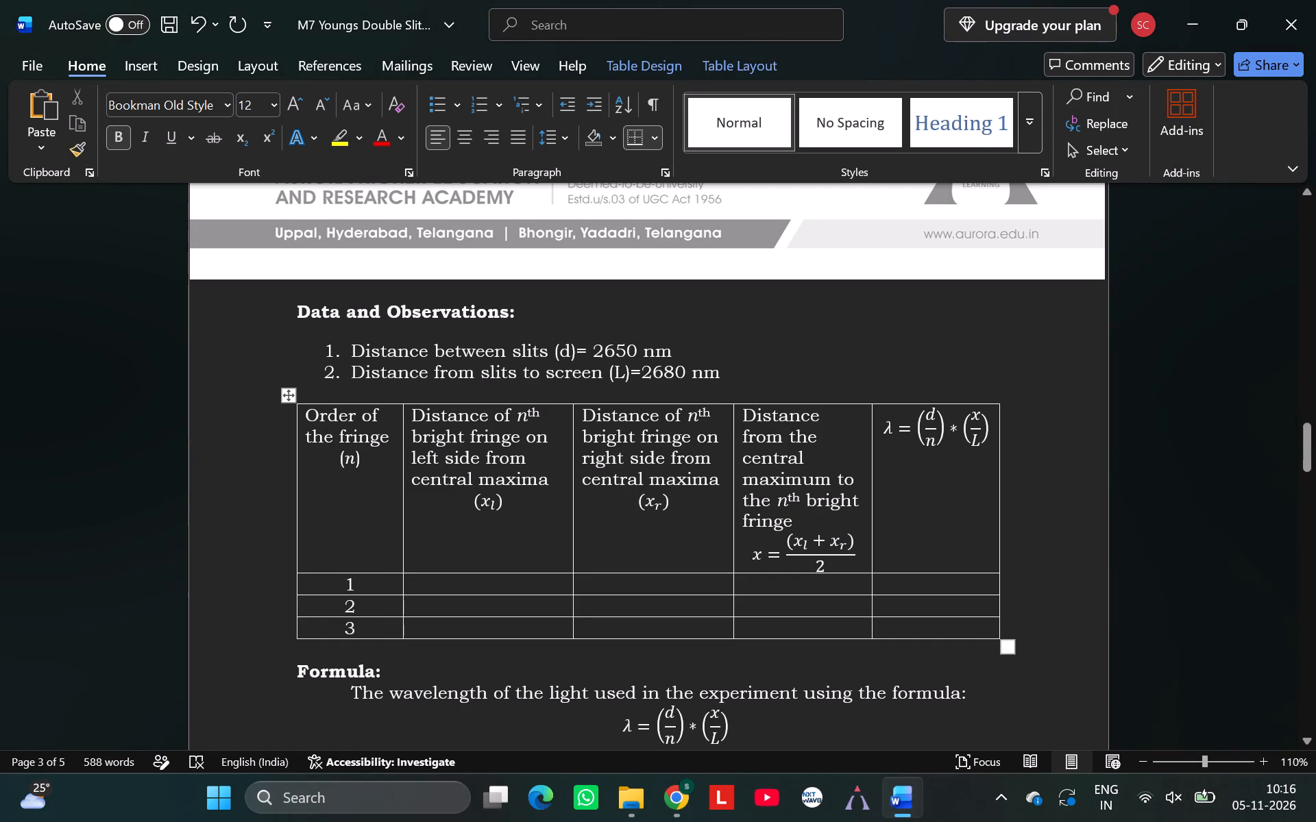
text(572)
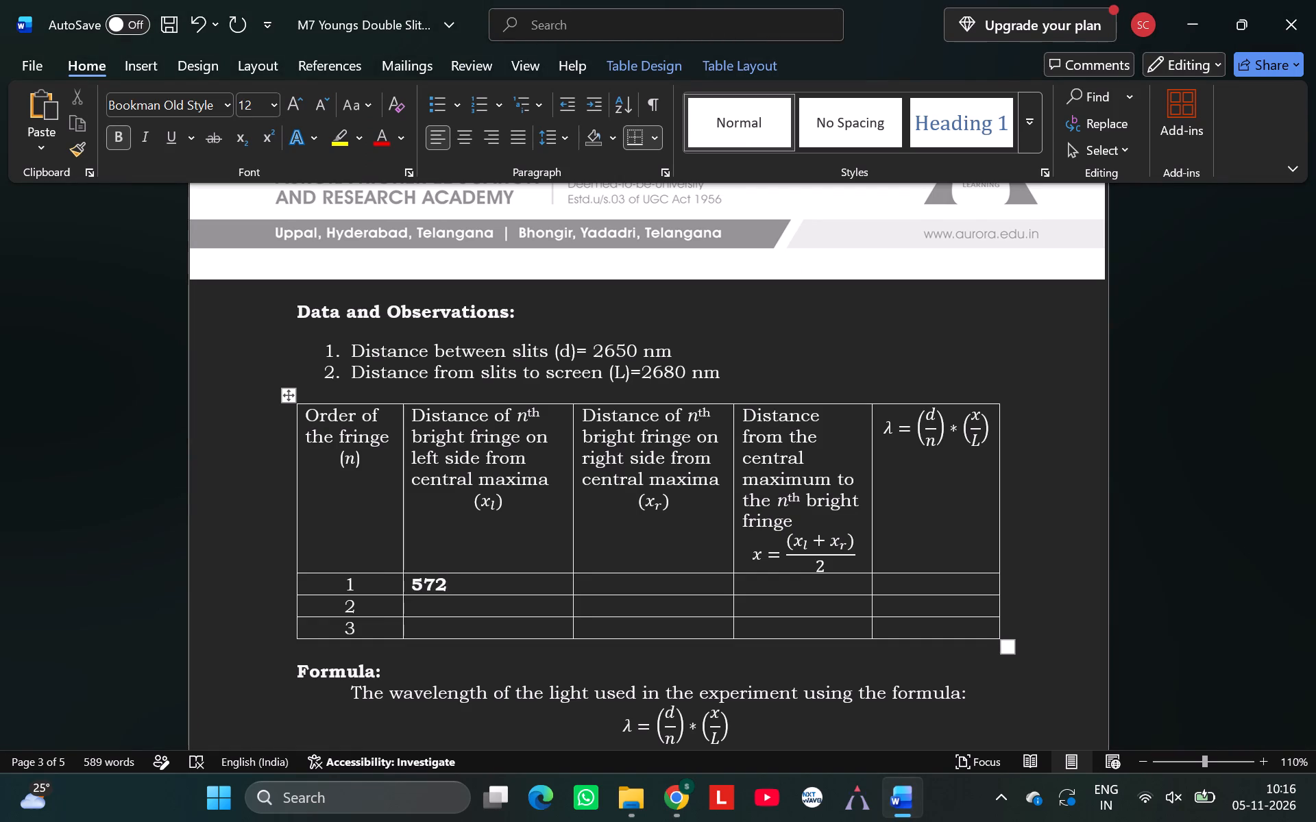
text(.0)
Measure from the central maximum to the second bright fringe above it in the simulation and record 1245.0 as the report's left-side distance for n = 2.
click(446, 601)
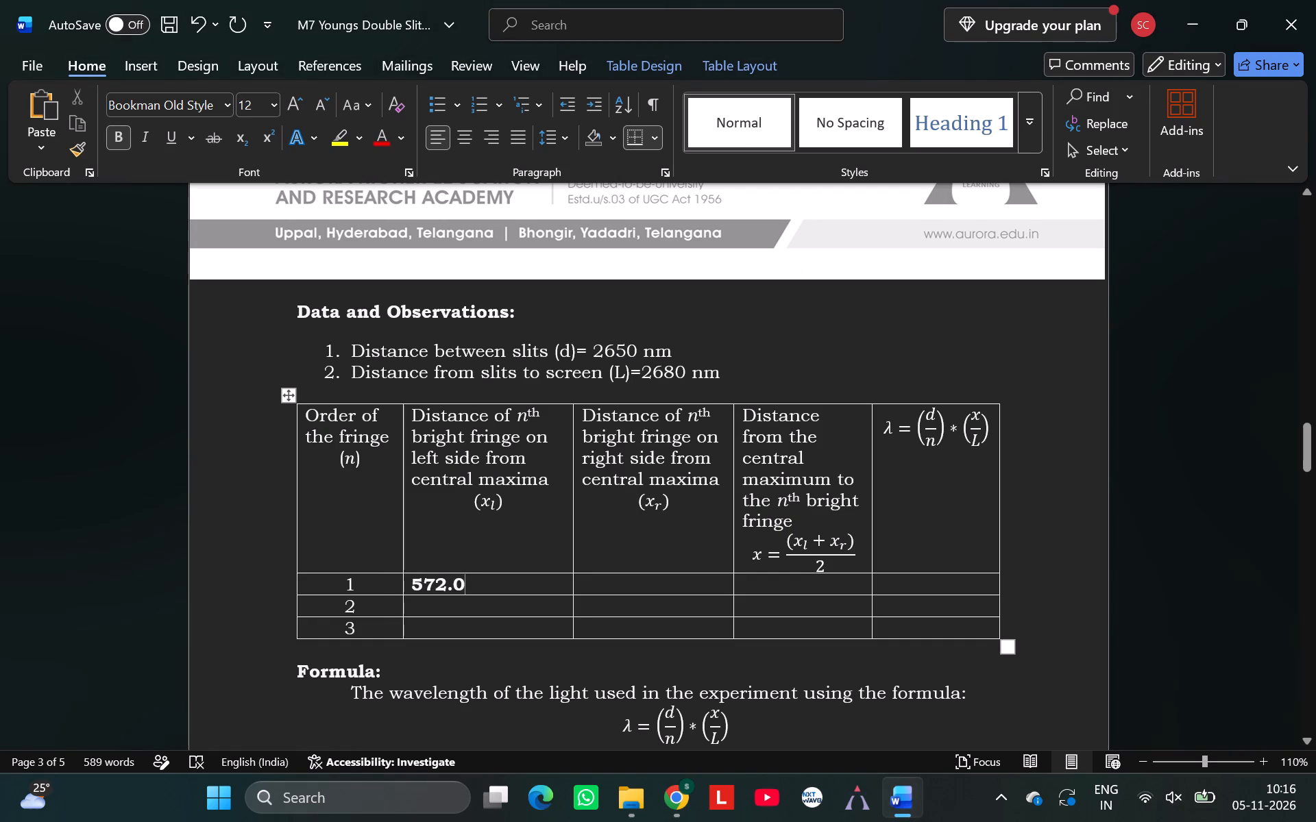
click(687, 789)
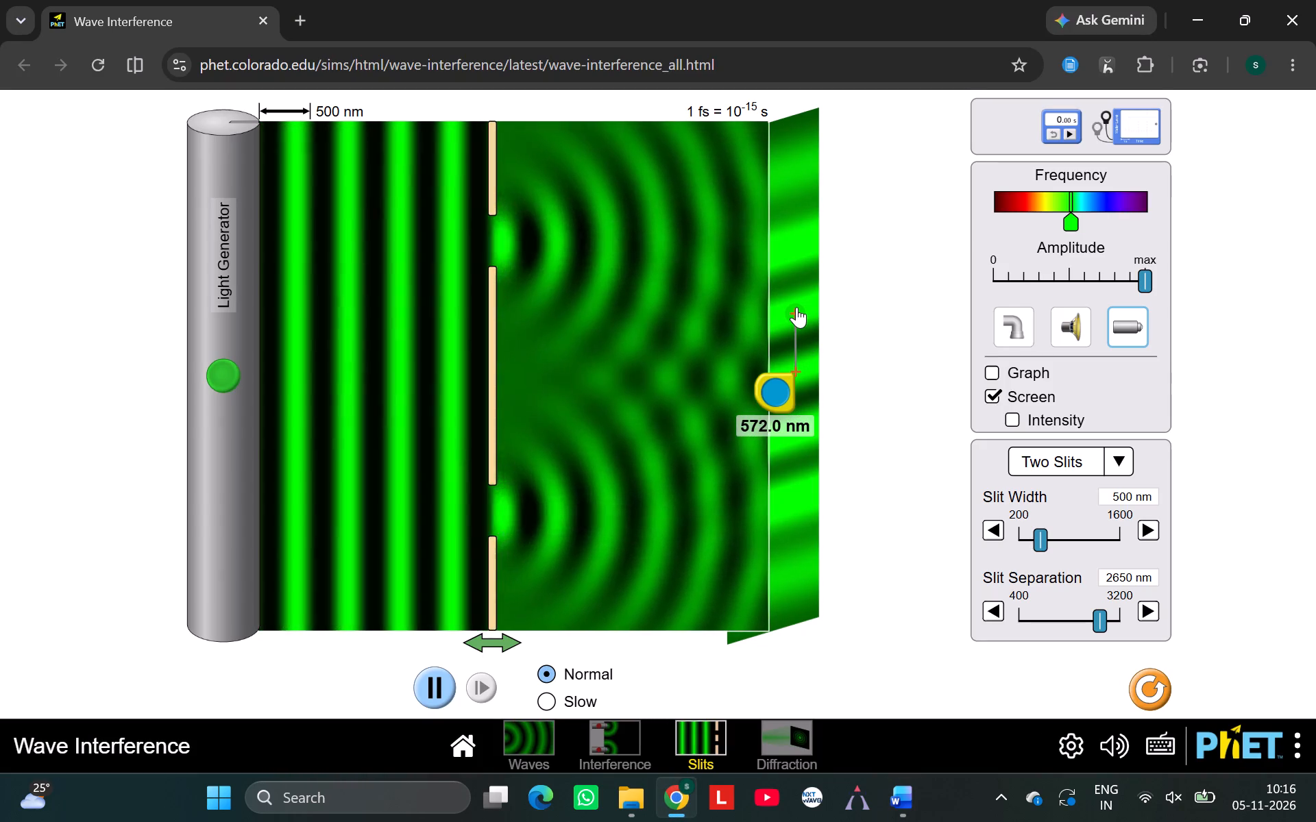
drag(796, 307, 795, 237)
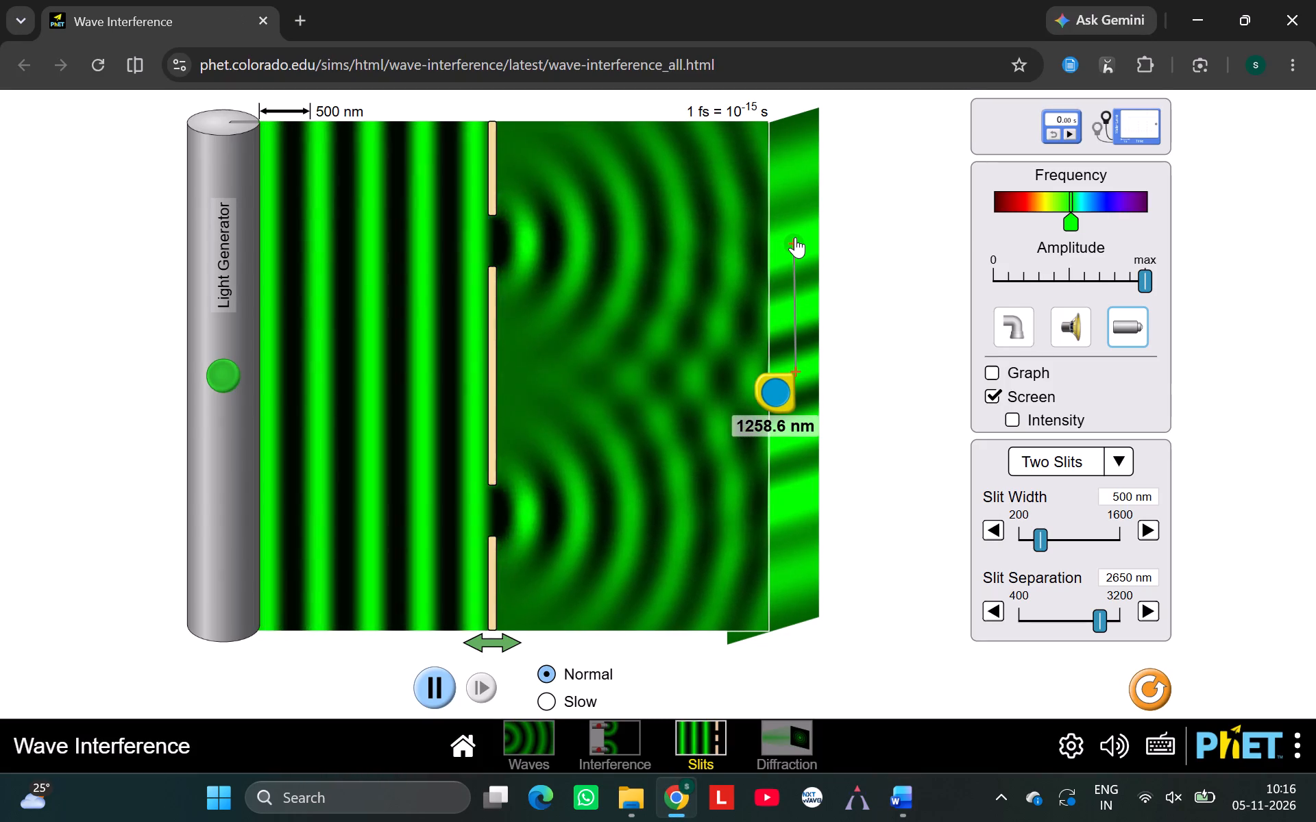
drag(795, 237, 793, 244)
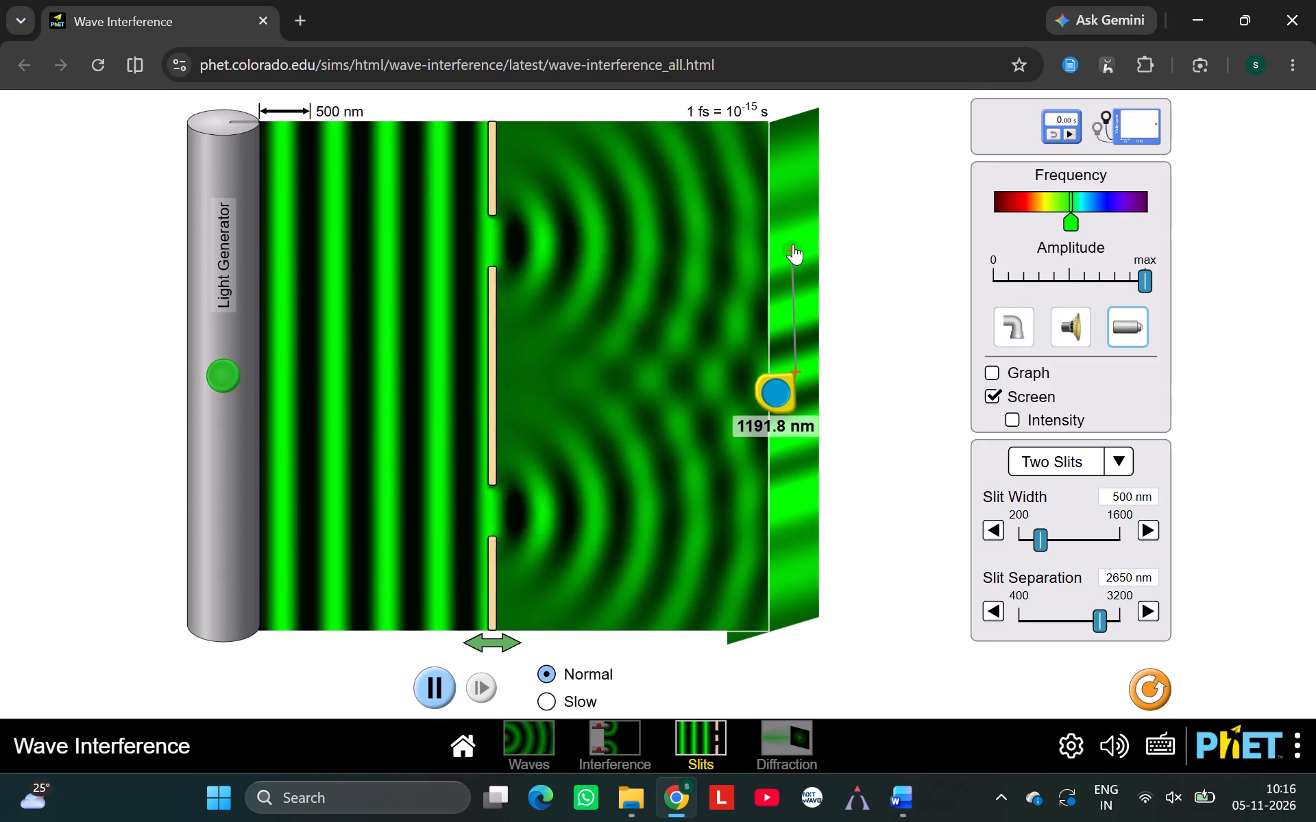
drag(793, 244, 796, 244)
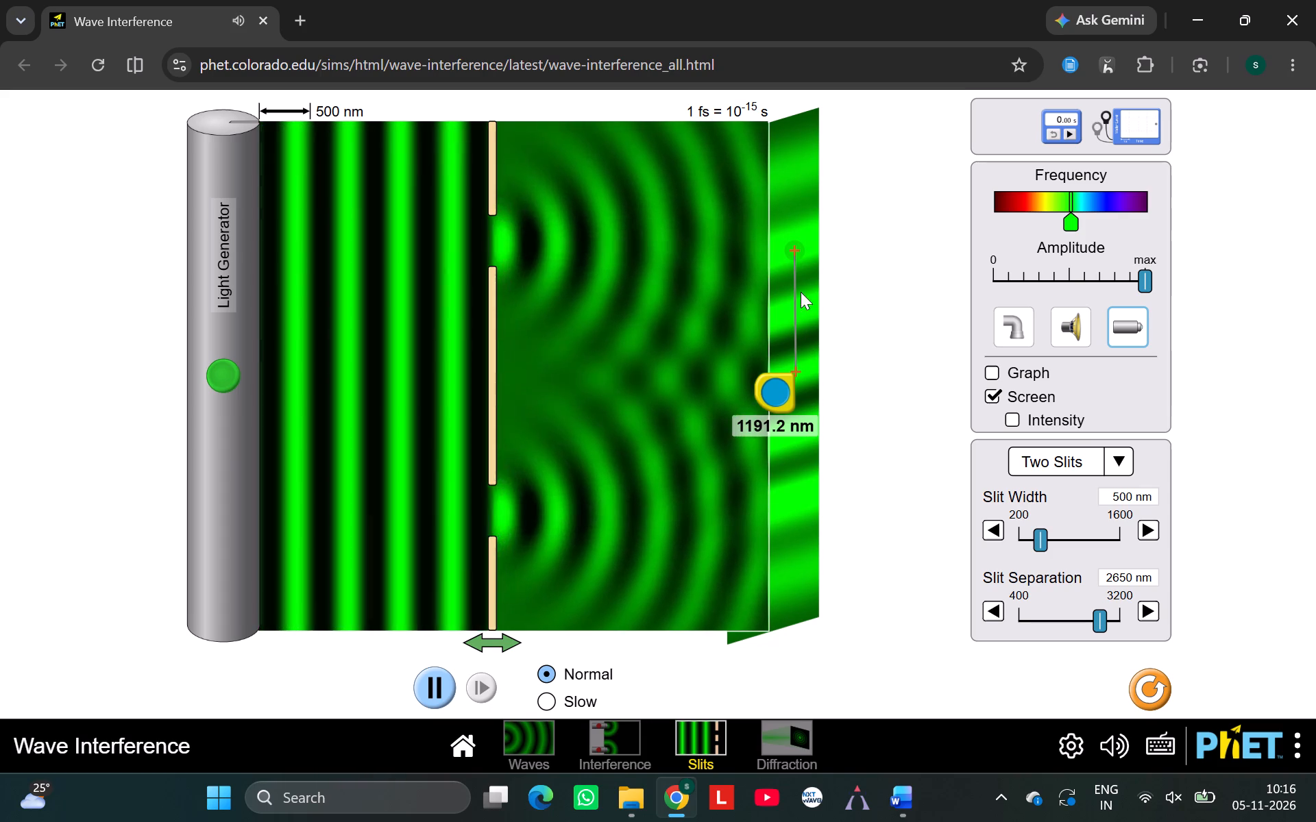
click(790, 250)
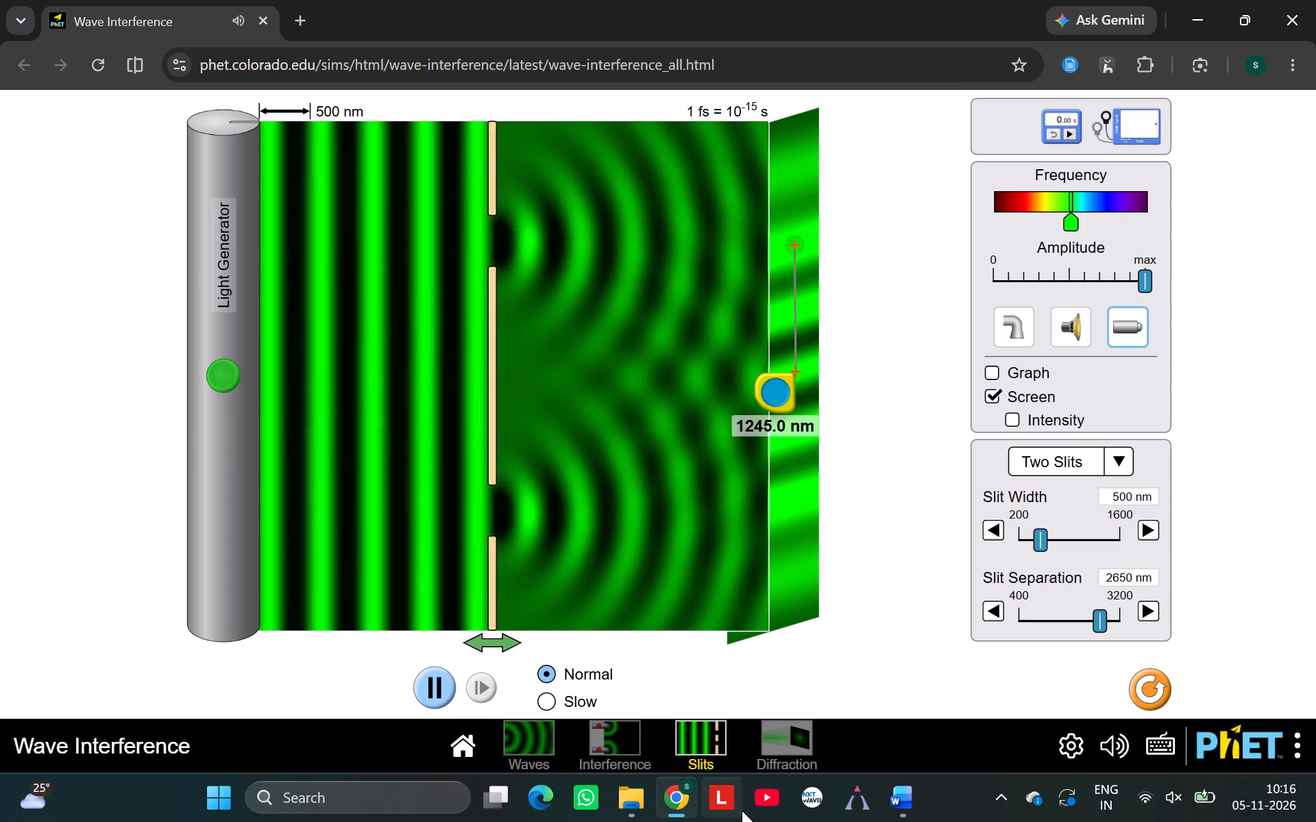
click(890, 804)
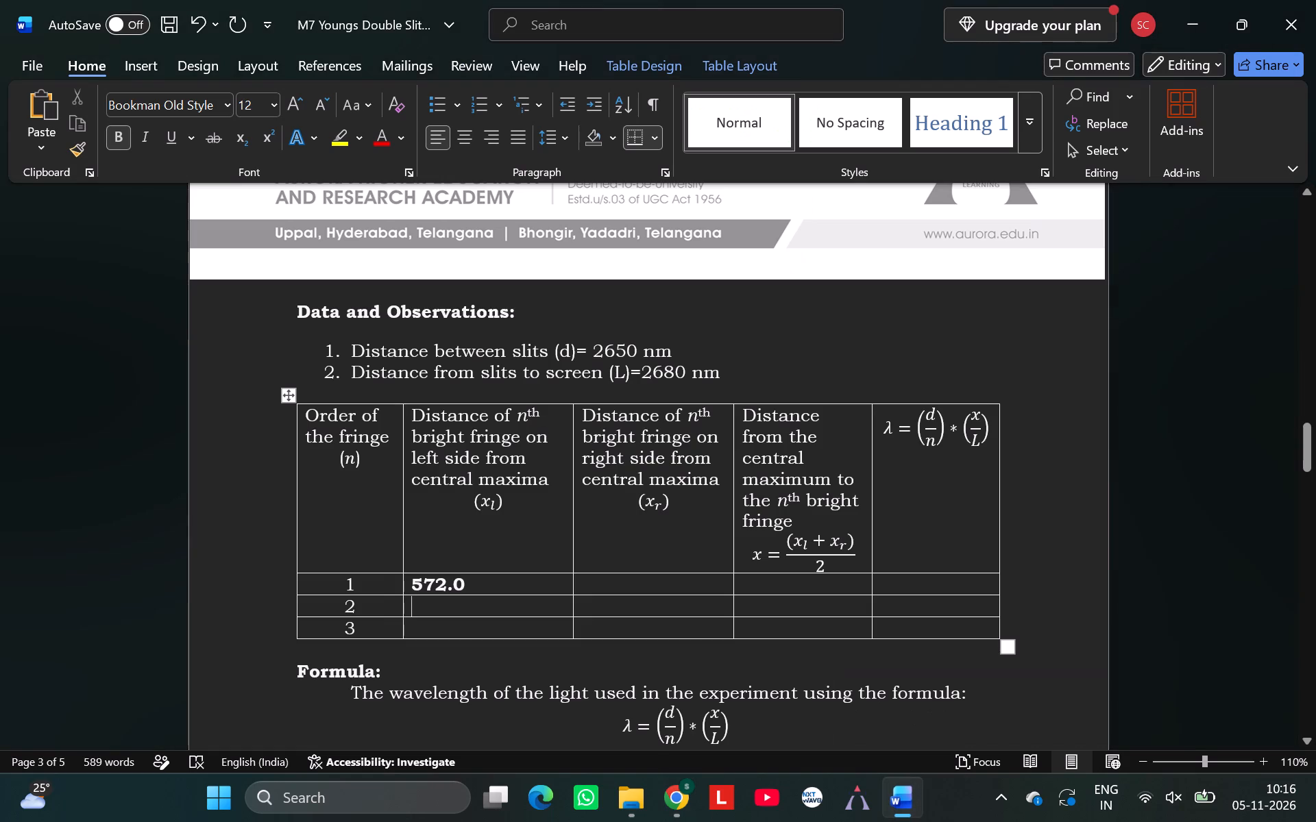
text(12)
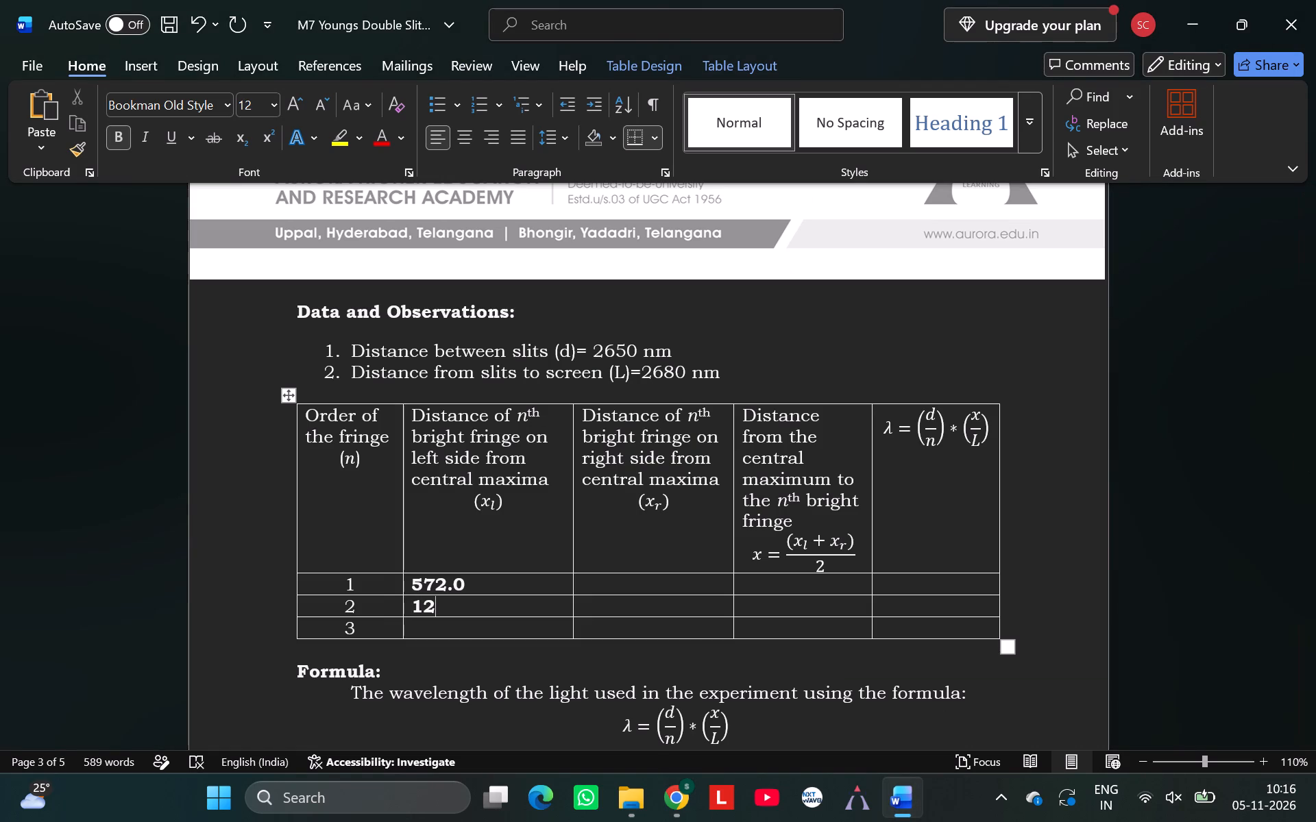
text(45.0)
Measure from the central maximum to the third bright fringe above it in the simulation and record 1938.3 as the report's left-side distance for n = 3.
click(692, 801)
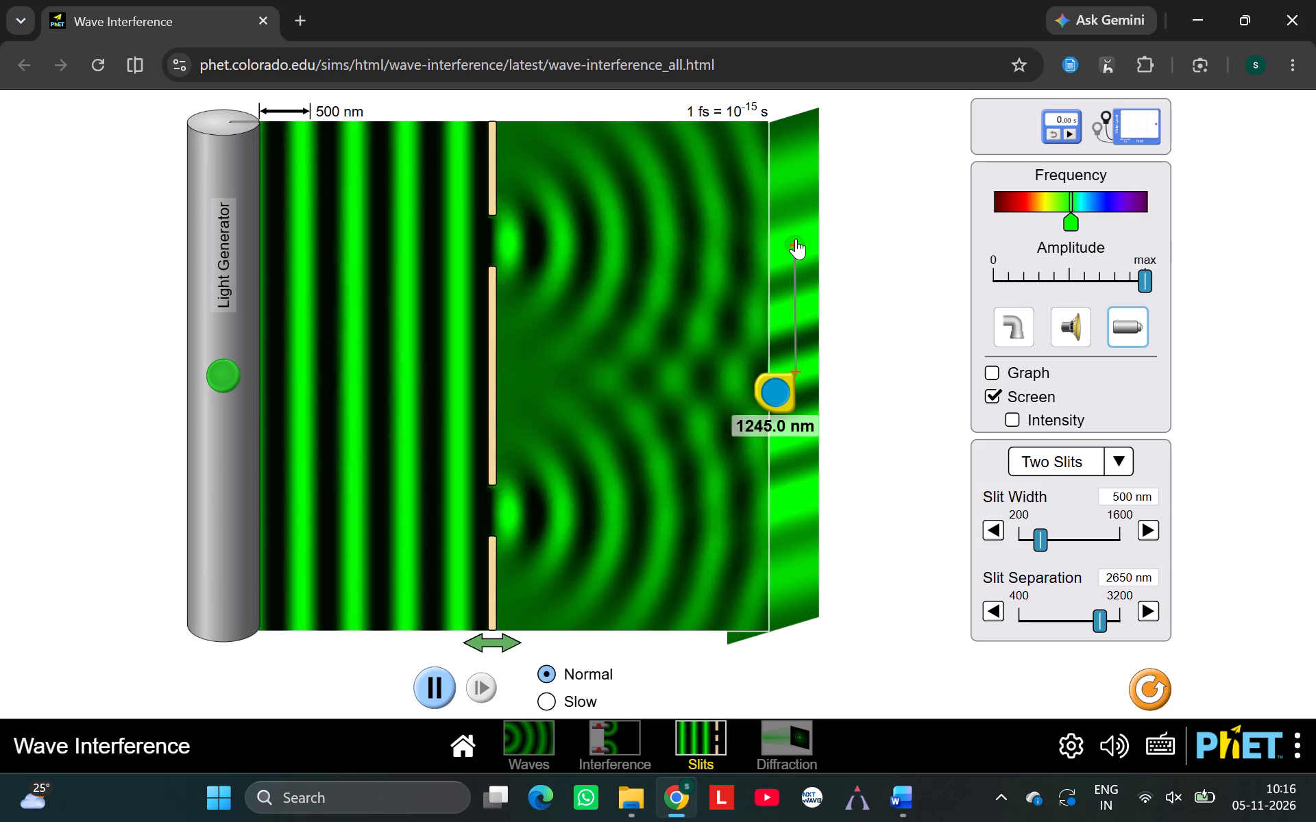
drag(796, 238, 794, 168)
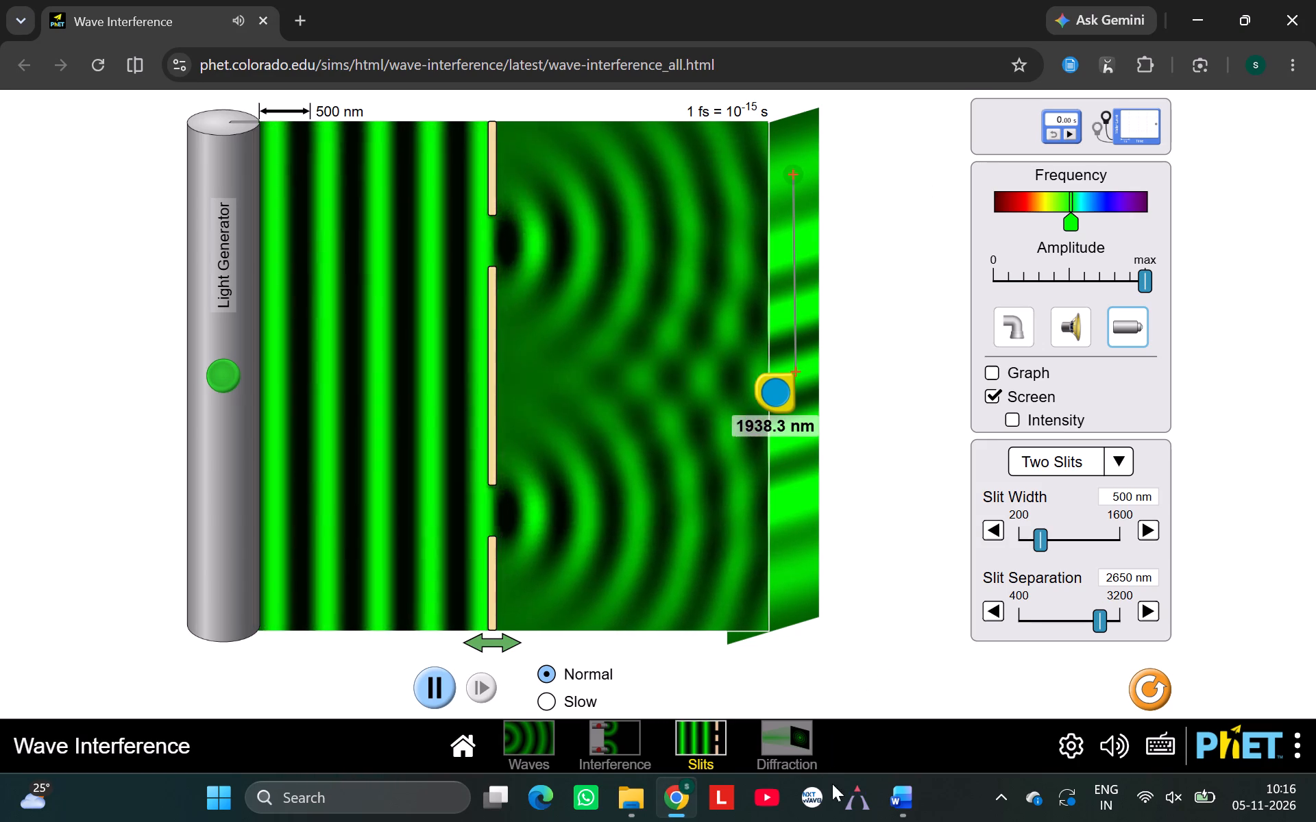
click(893, 804)
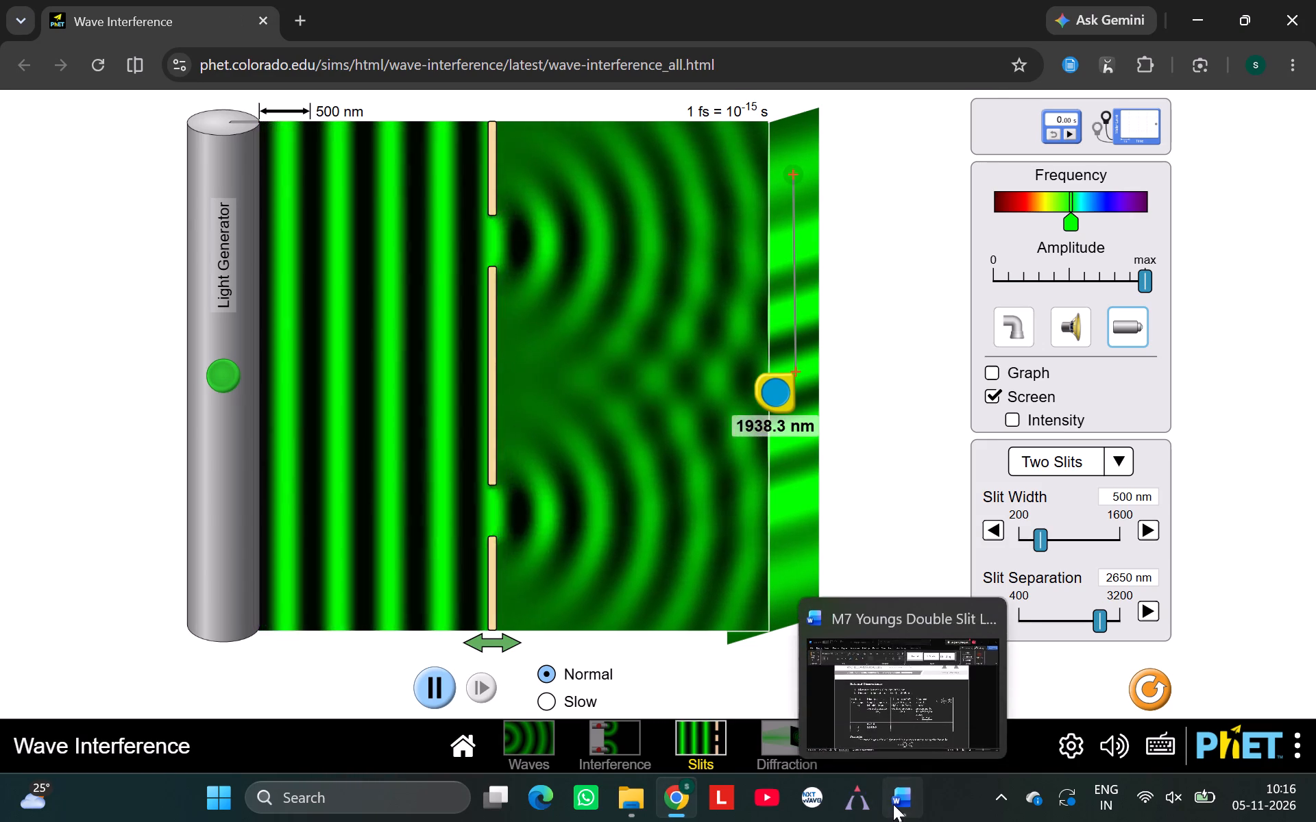
click(417, 630)
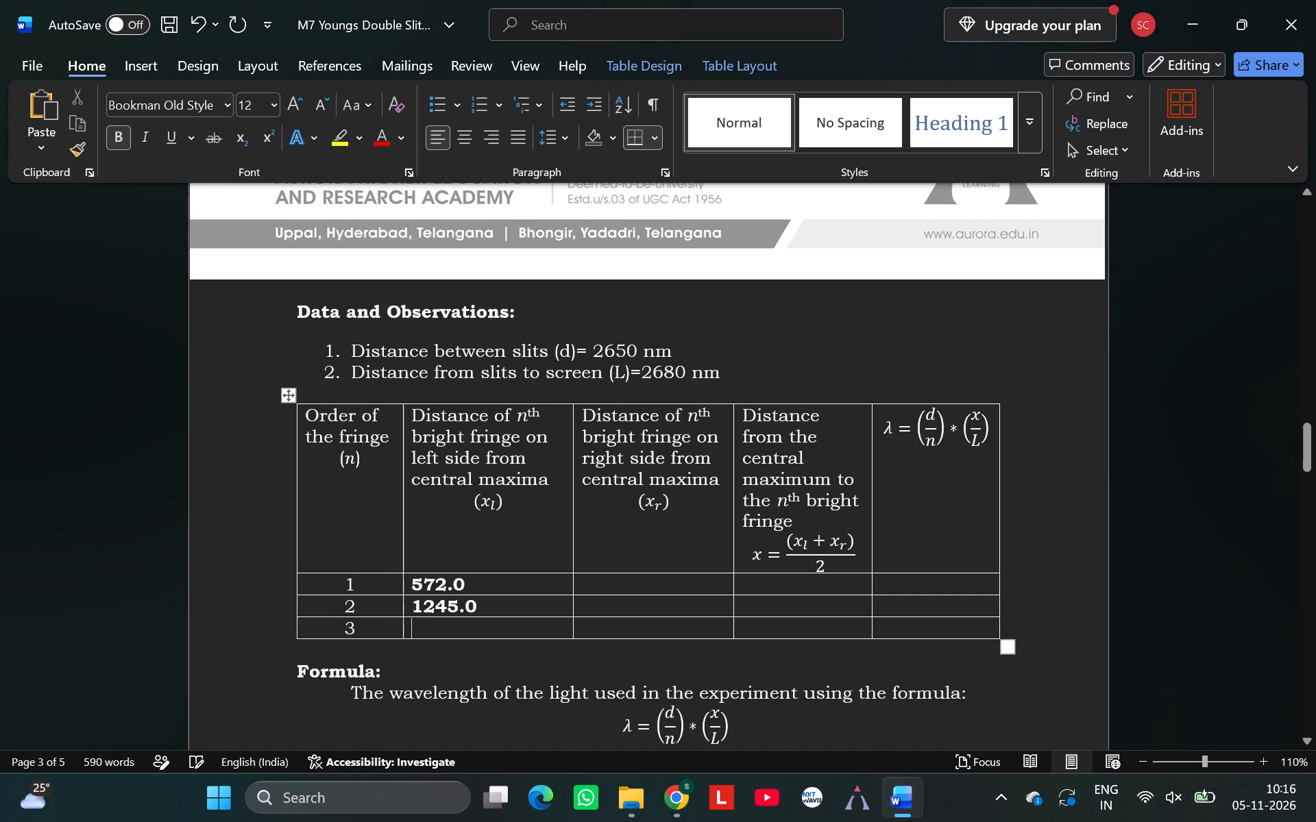
text(1938.3)
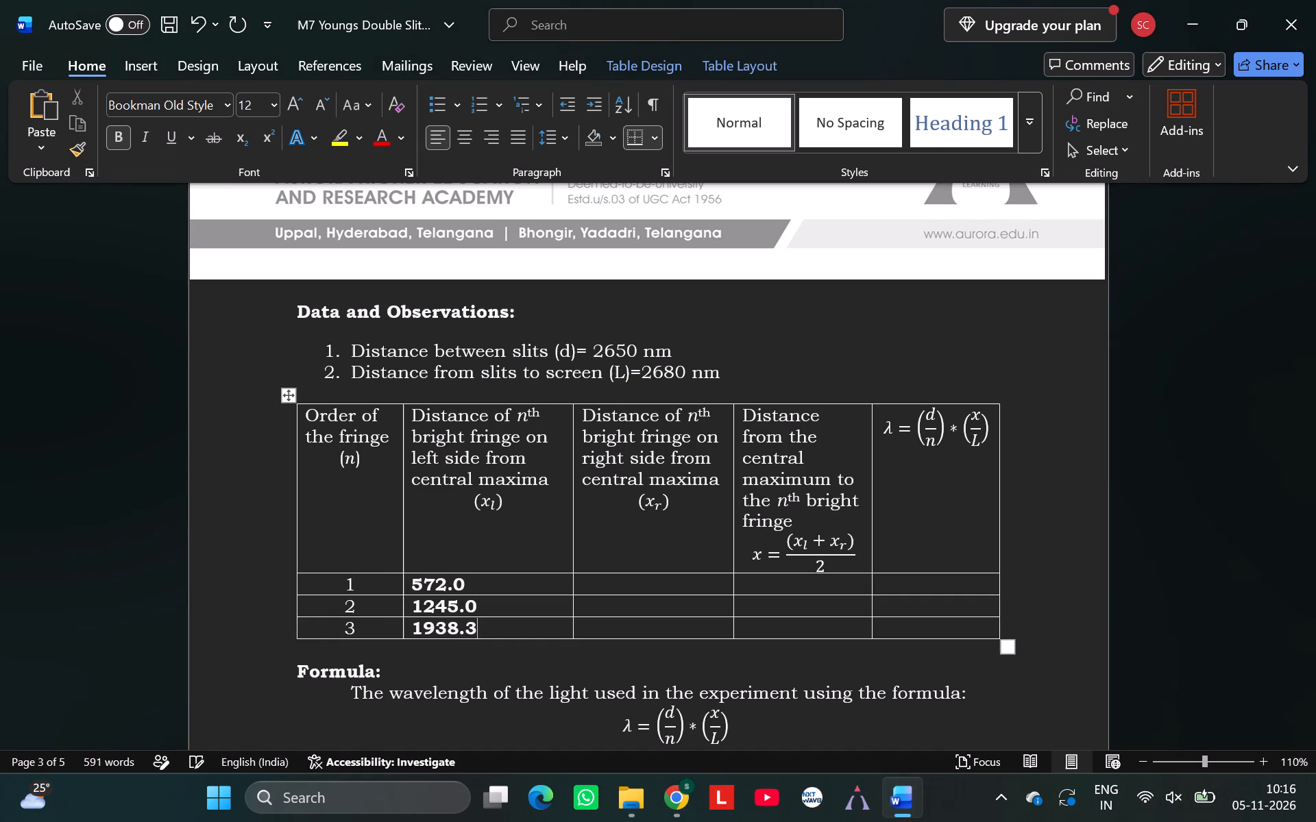
Measure from the central maximum down to the bright fringe near the simulation screen's lower end and record 2012.1 as the right-side distance for n = 1.
click(622, 590)
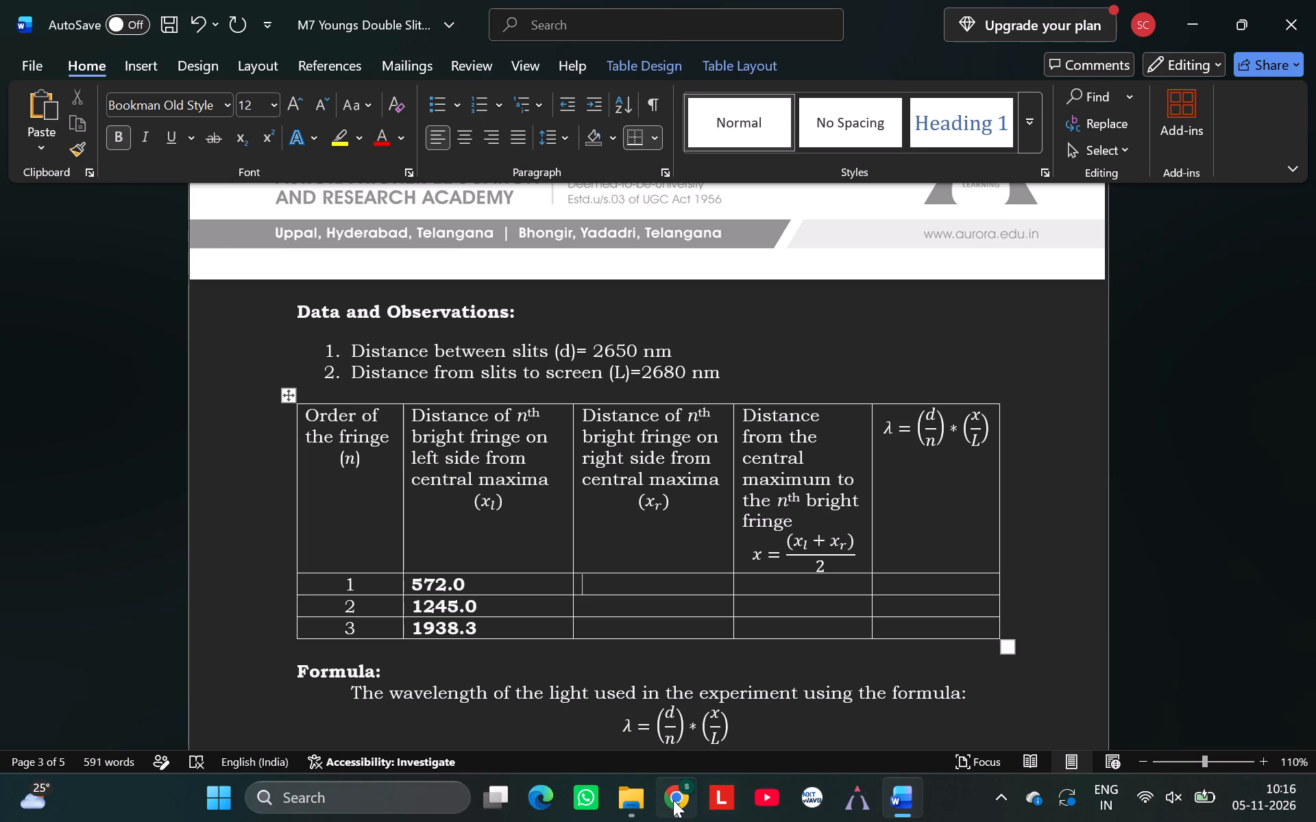
click(673, 800)
drag(793, 169, 875, 510)
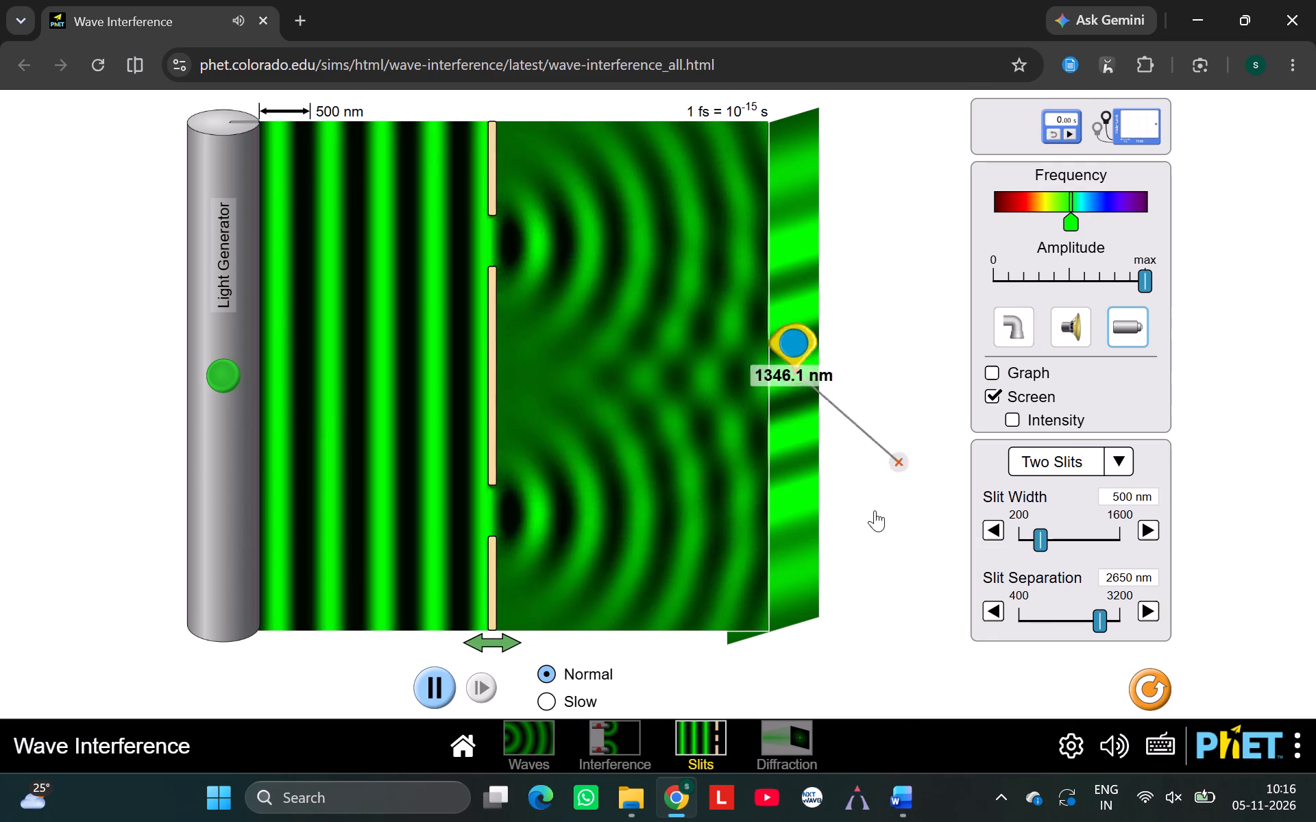
drag(875, 510, 794, 572)
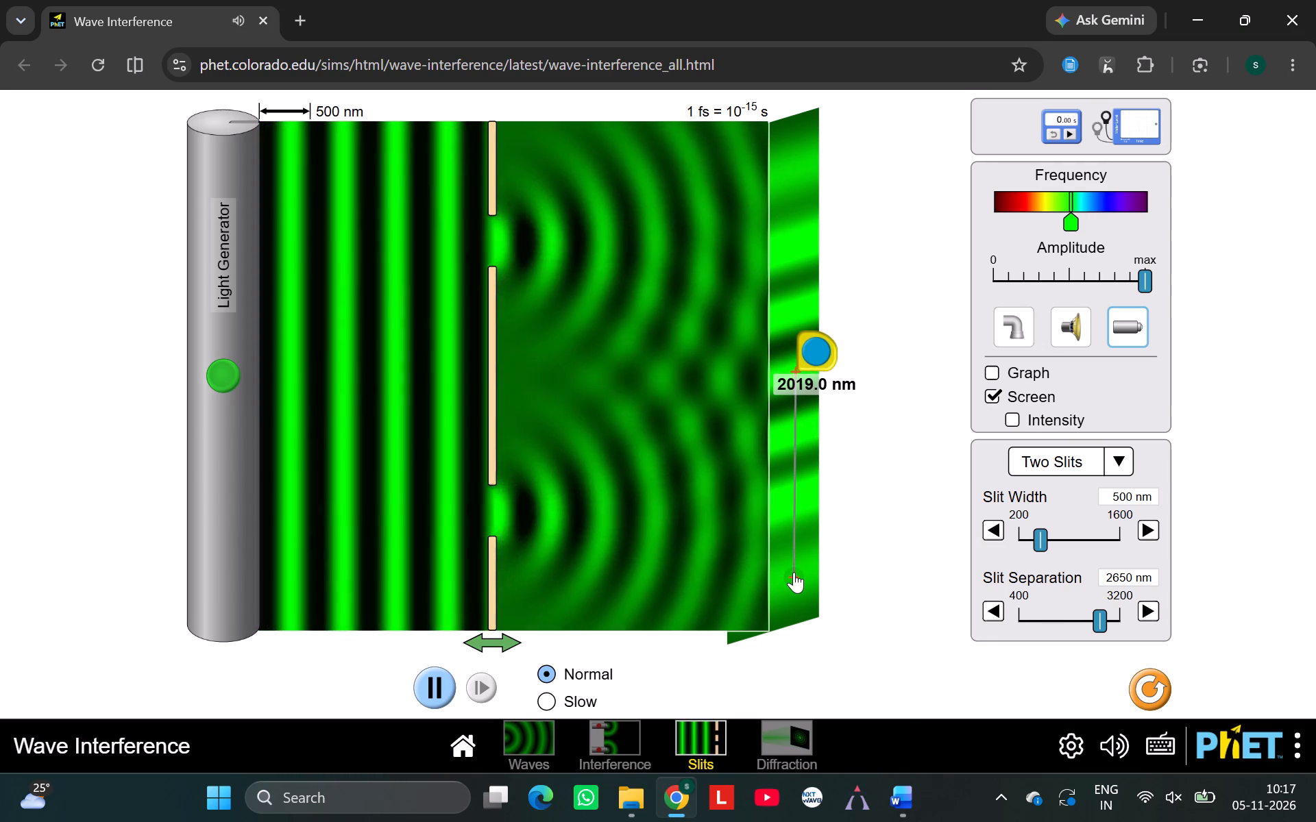
drag(794, 572, 800, 571)
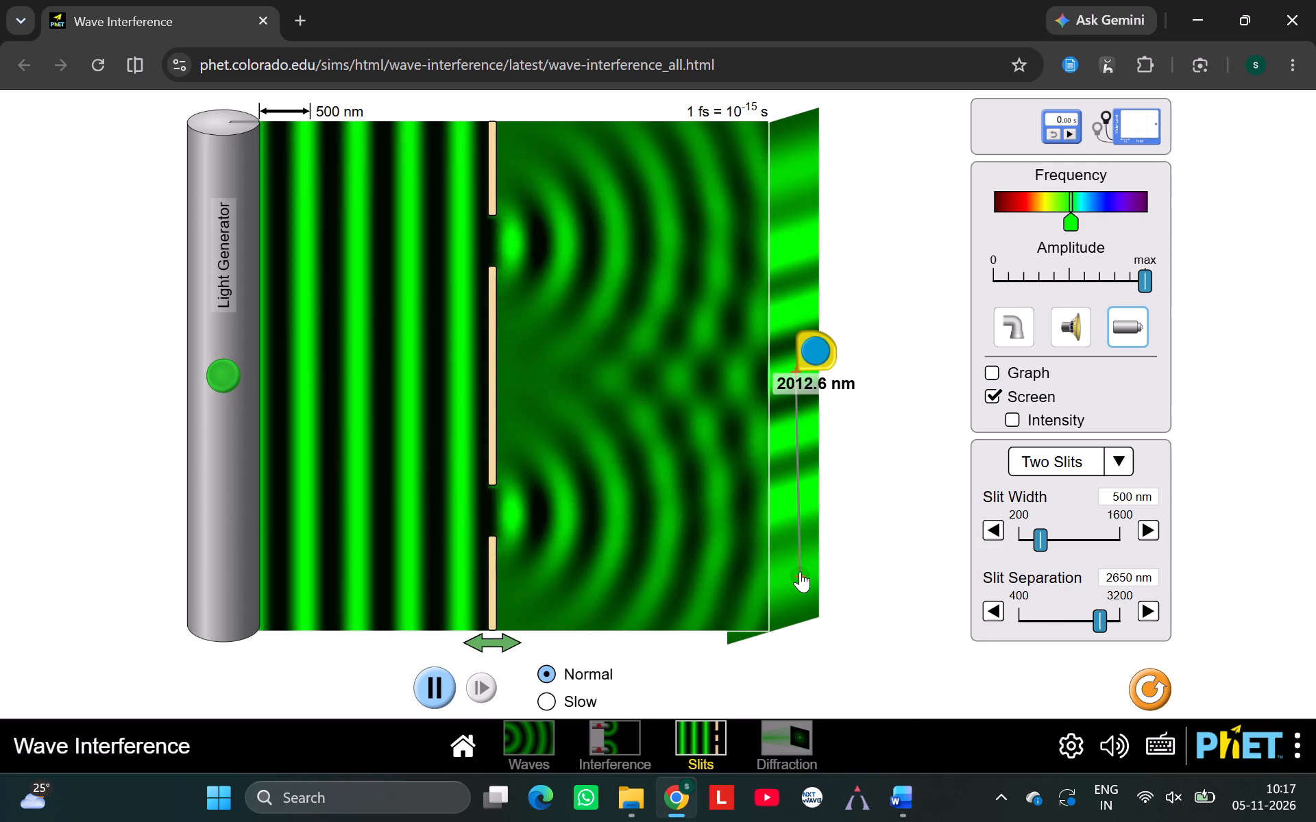
drag(800, 571, 796, 571)
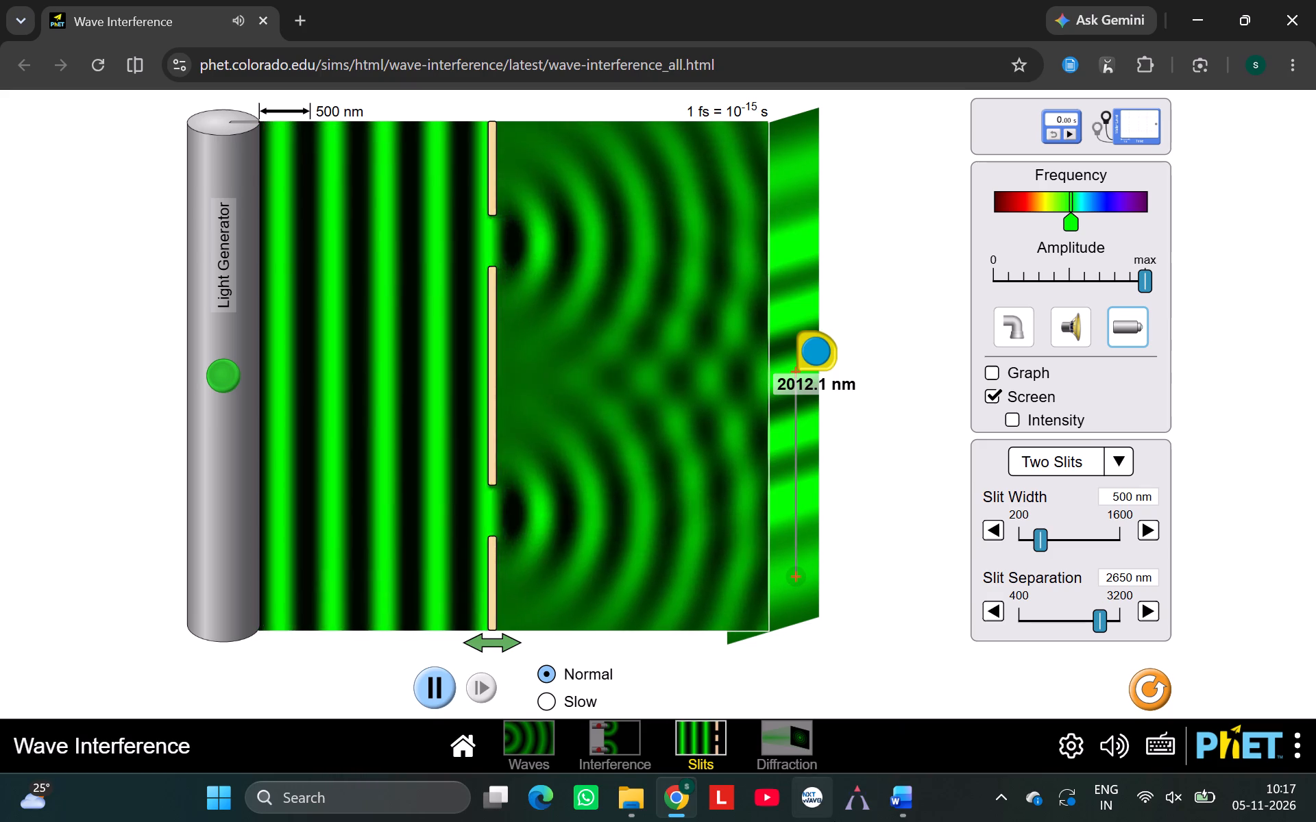
click(890, 794)
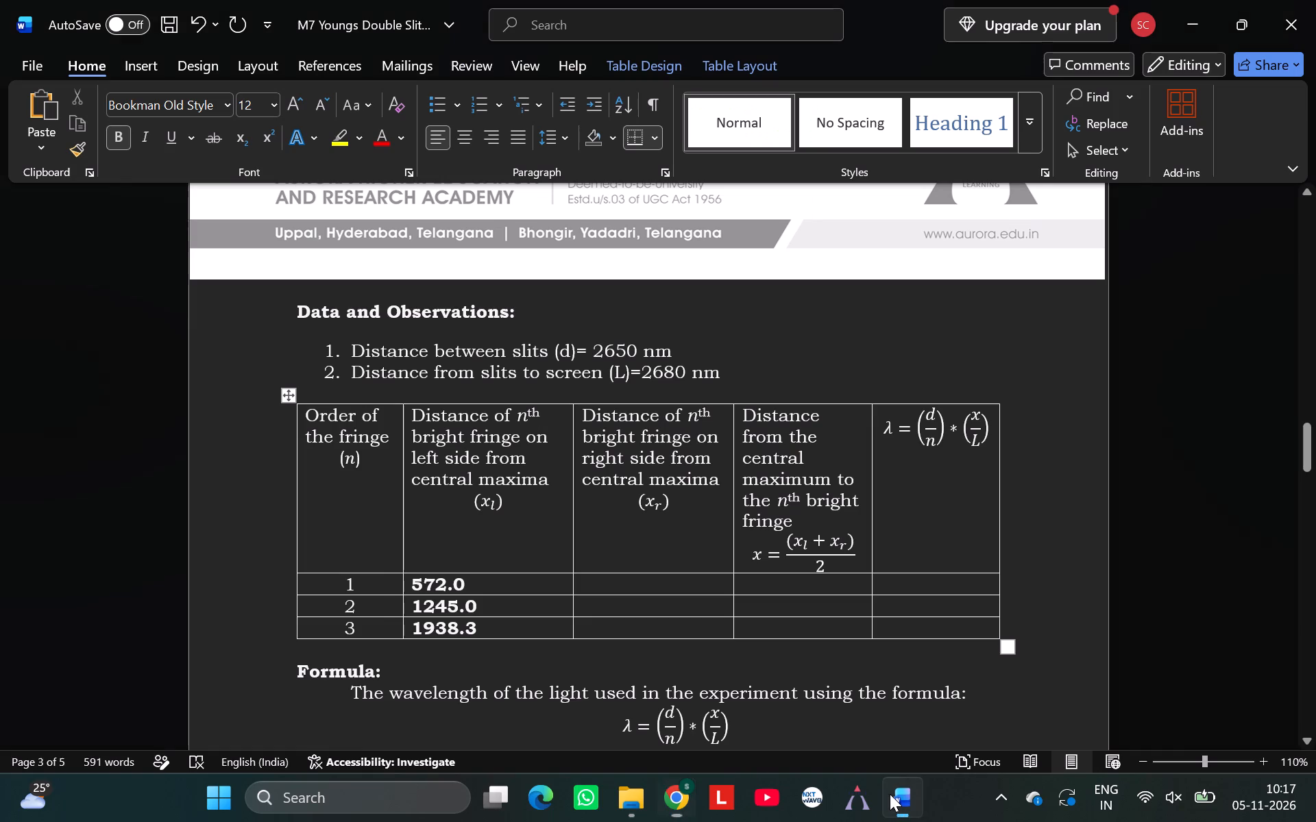
text(20)
text(12)
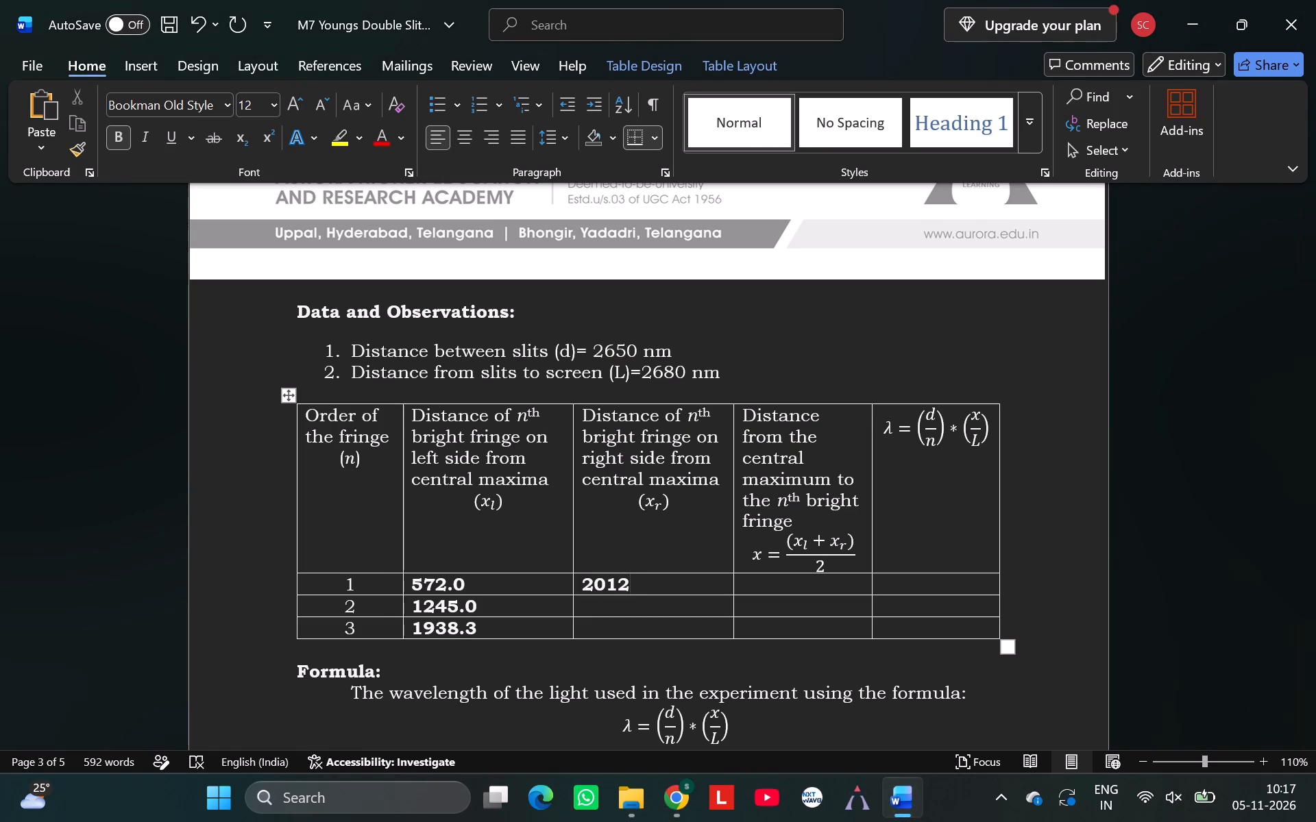
text(.2)
click(687, 804)
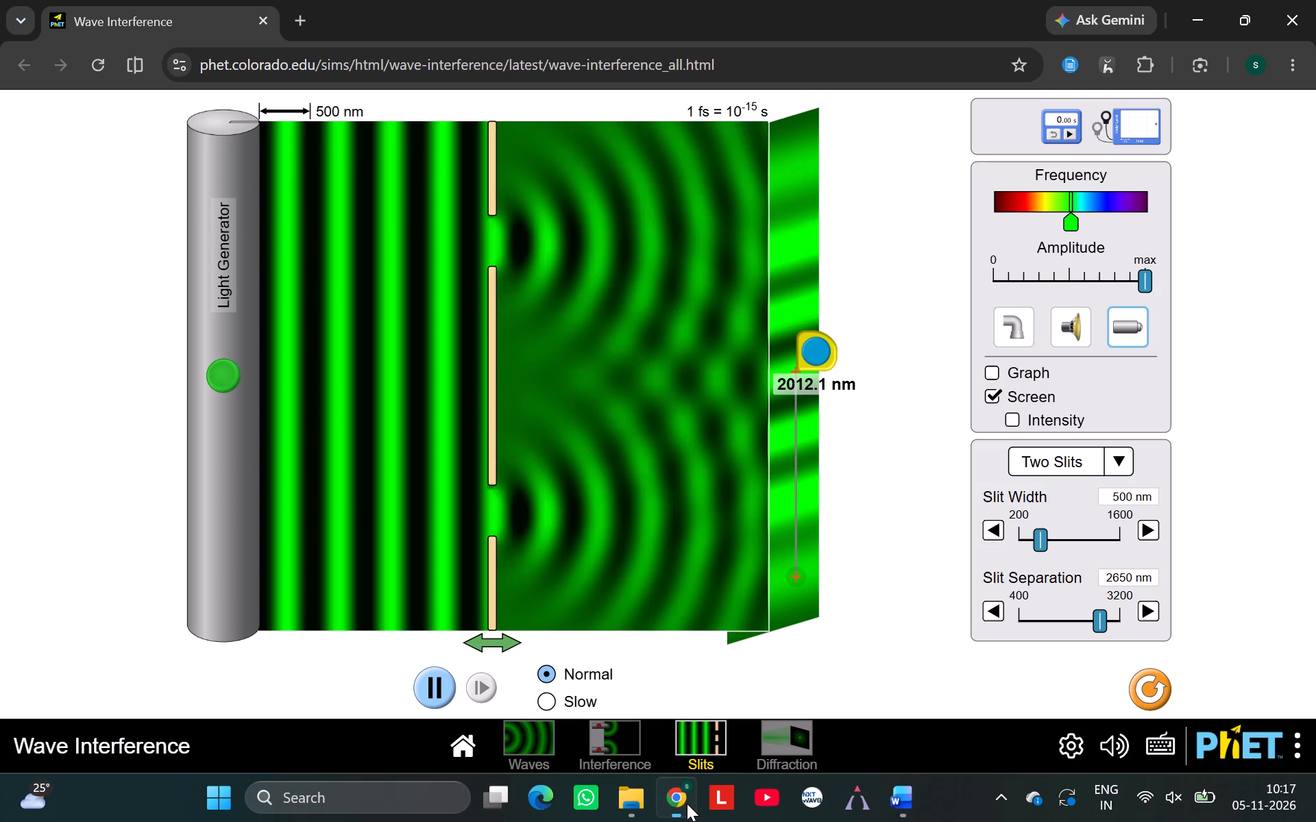
click(897, 809)
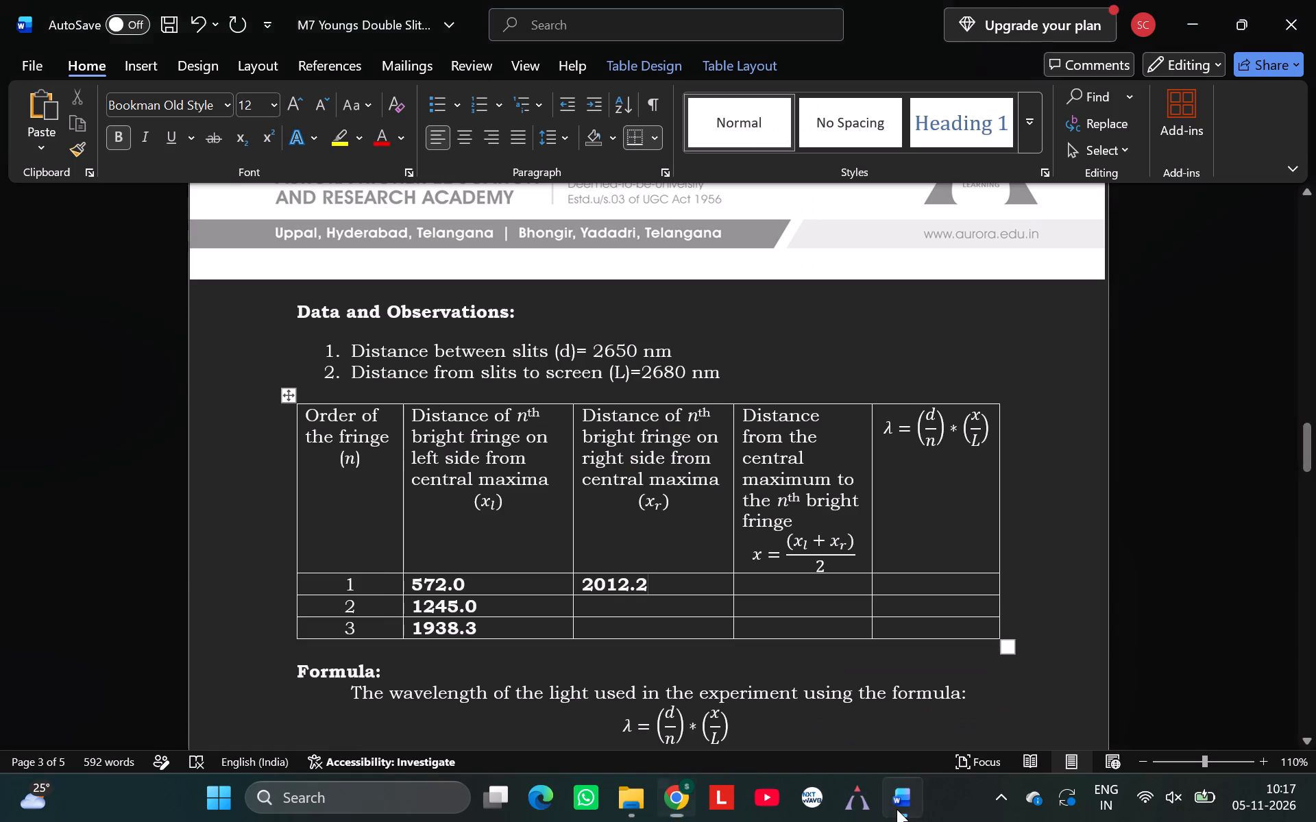
key(BackSpace)
key(1)
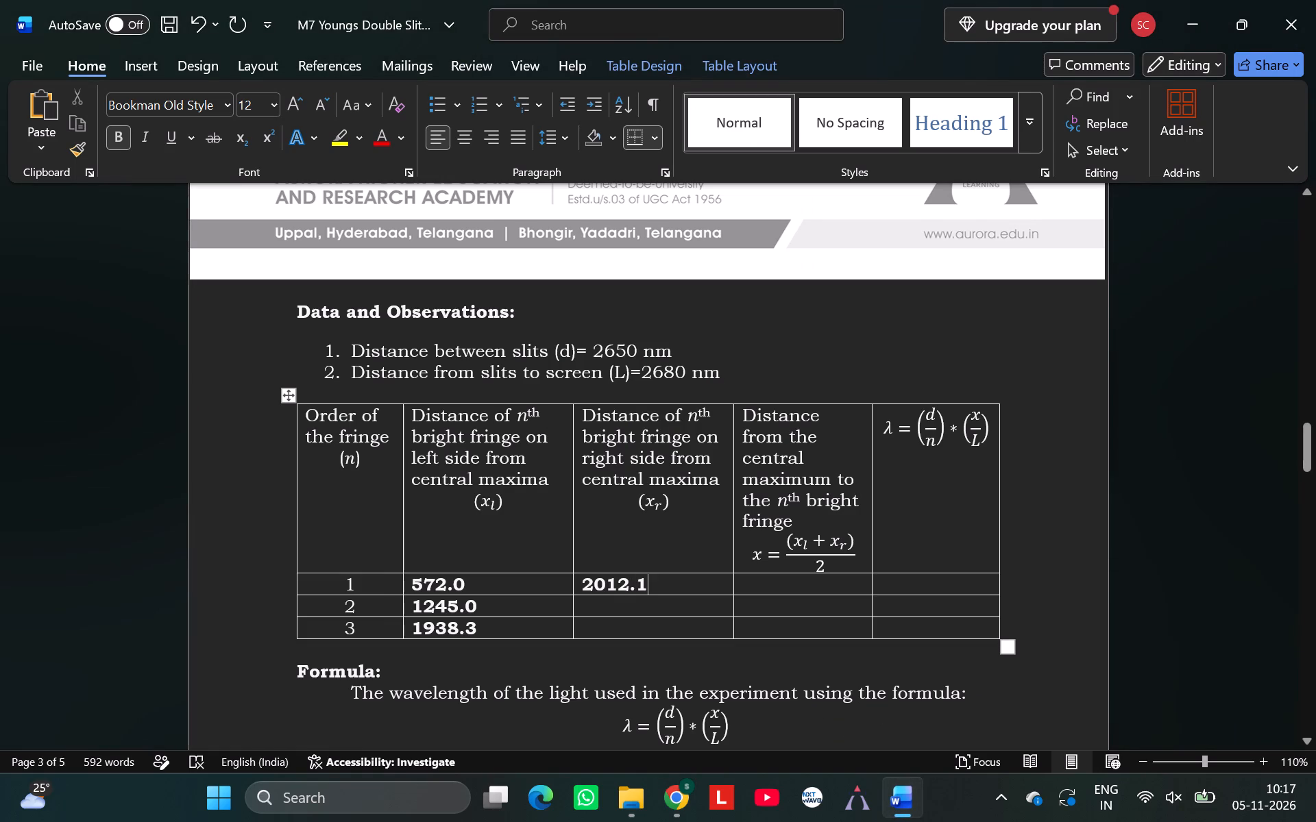
Measure from the central maximum to the second bright fringe below it in the simulation and record 1251.7 as the right-side distance for n = 2.
click(659, 607)
click(683, 788)
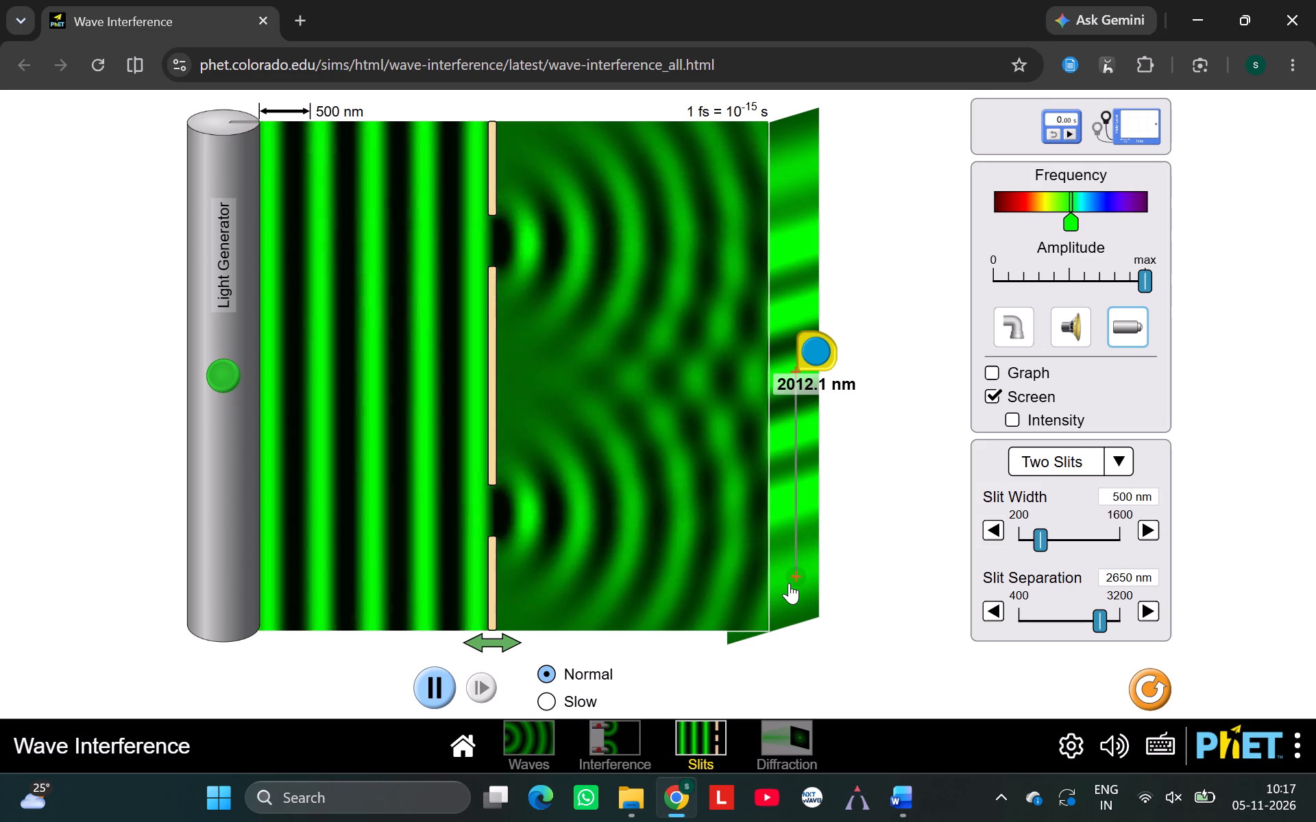
drag(789, 583, 788, 505)
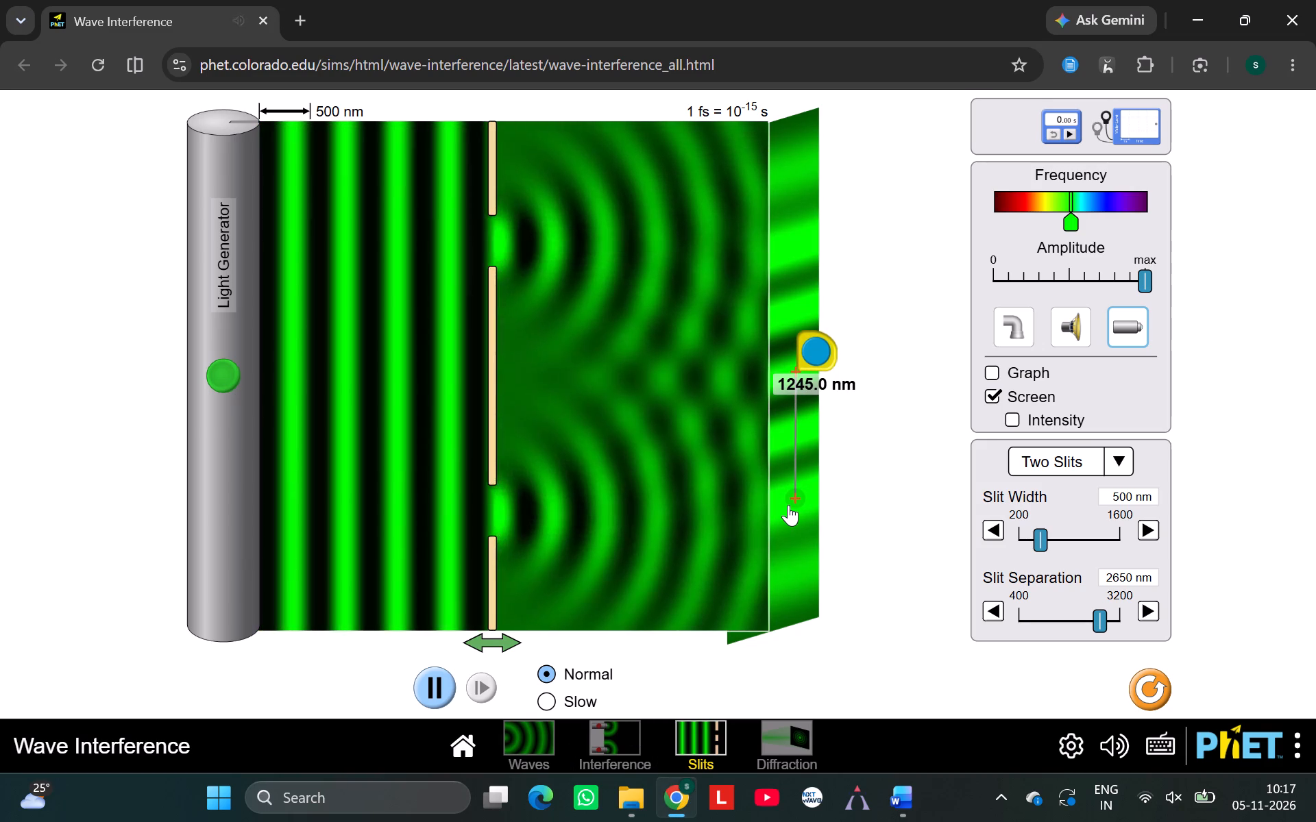
drag(788, 505, 789, 506)
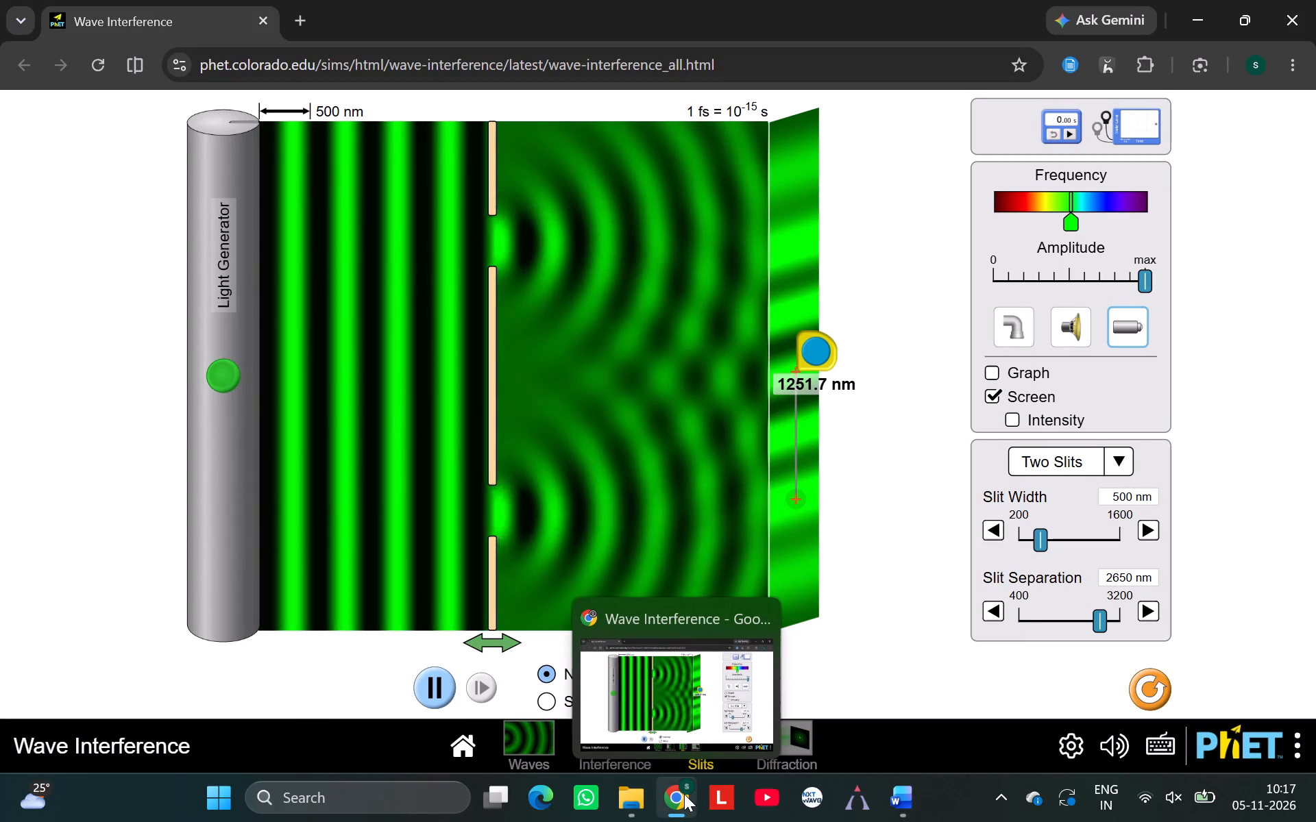
click(684, 794)
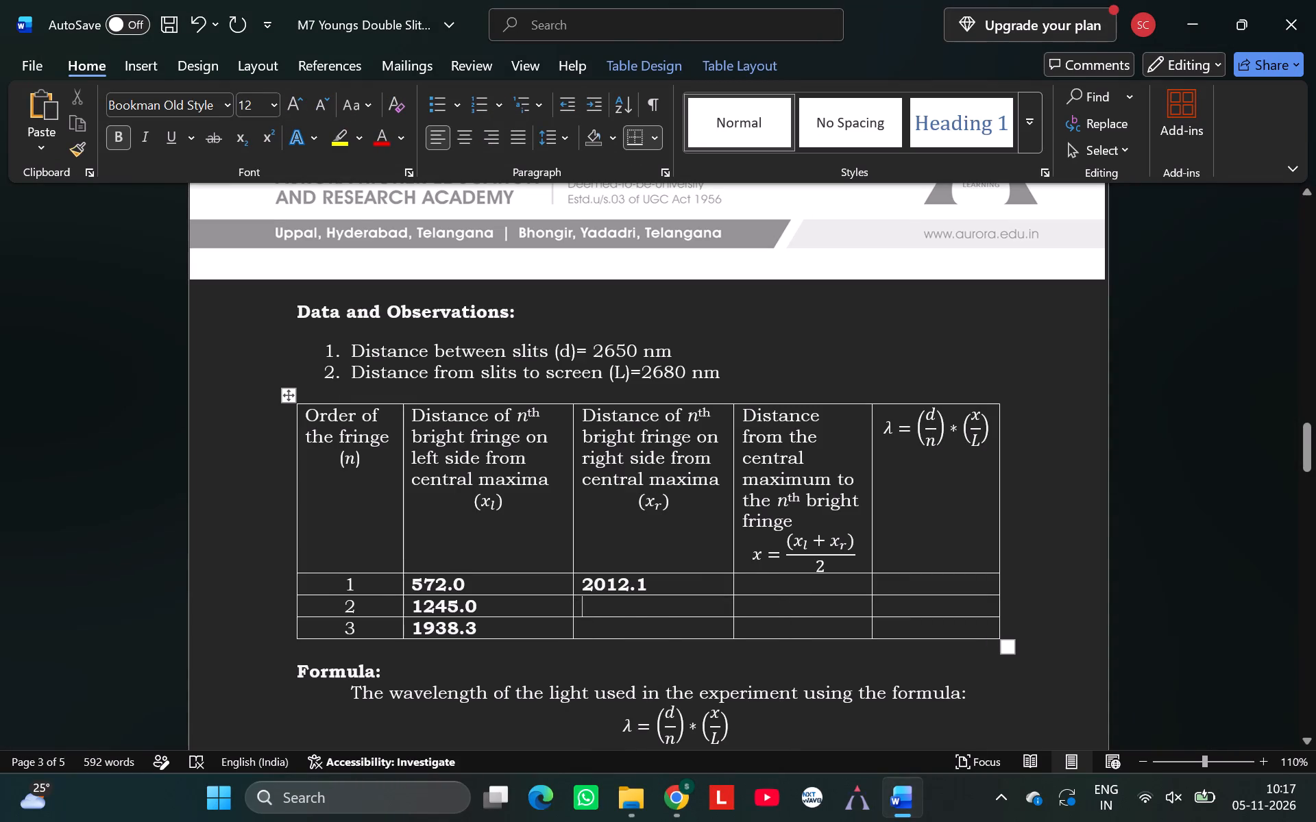
text(1251.)
key(7)
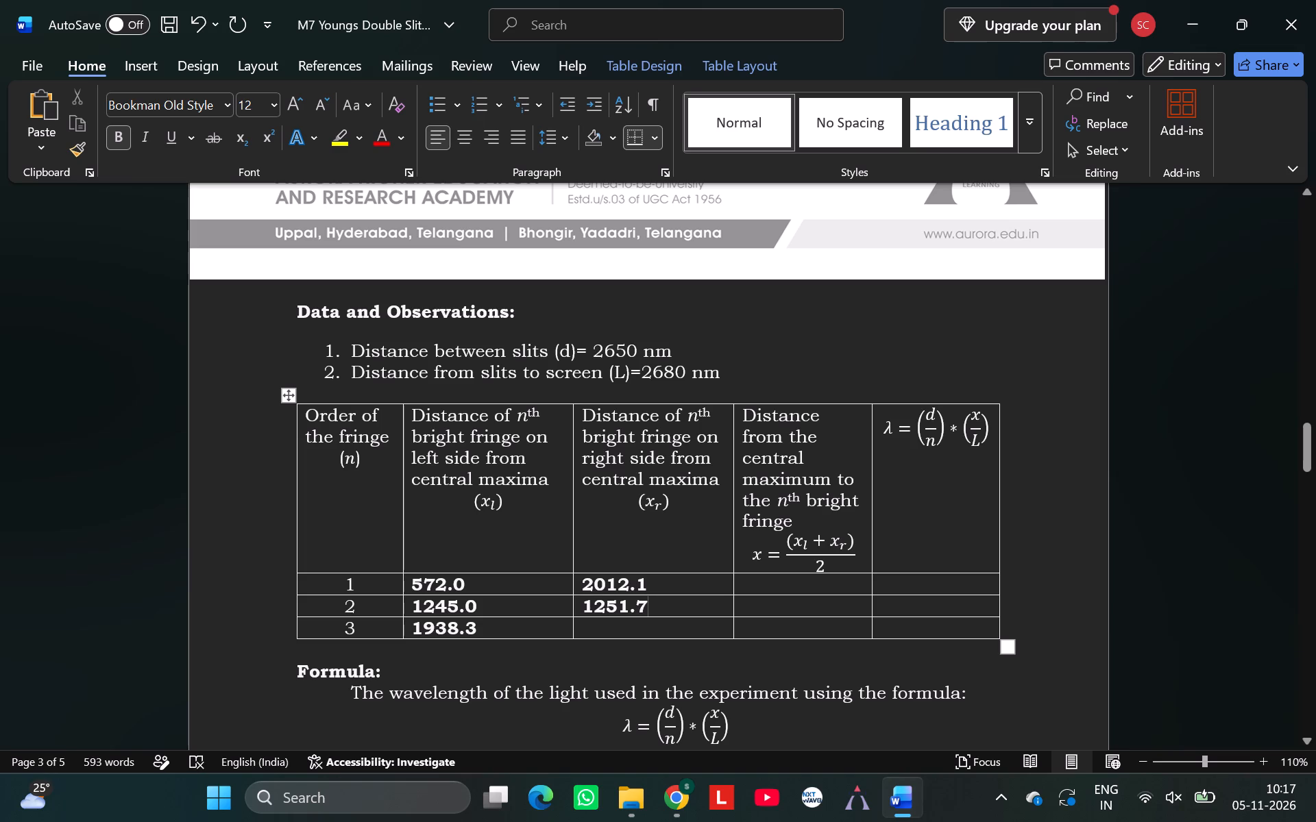
Measure from the central maximum to the third bright fringe below it in the simulation and record 1992.0 as the right-side distance for n = 3.
click(637, 634)
click(666, 793)
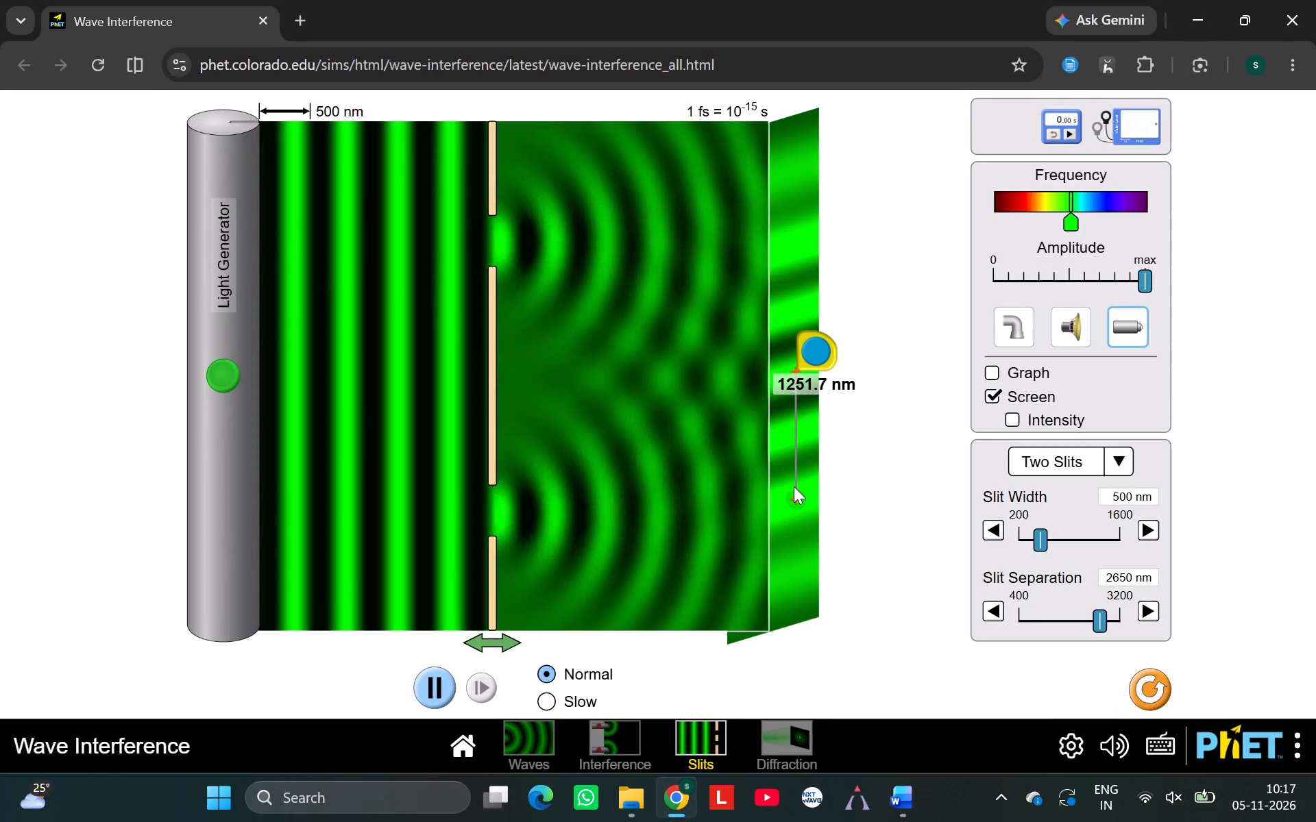
drag(794, 491, 797, 543)
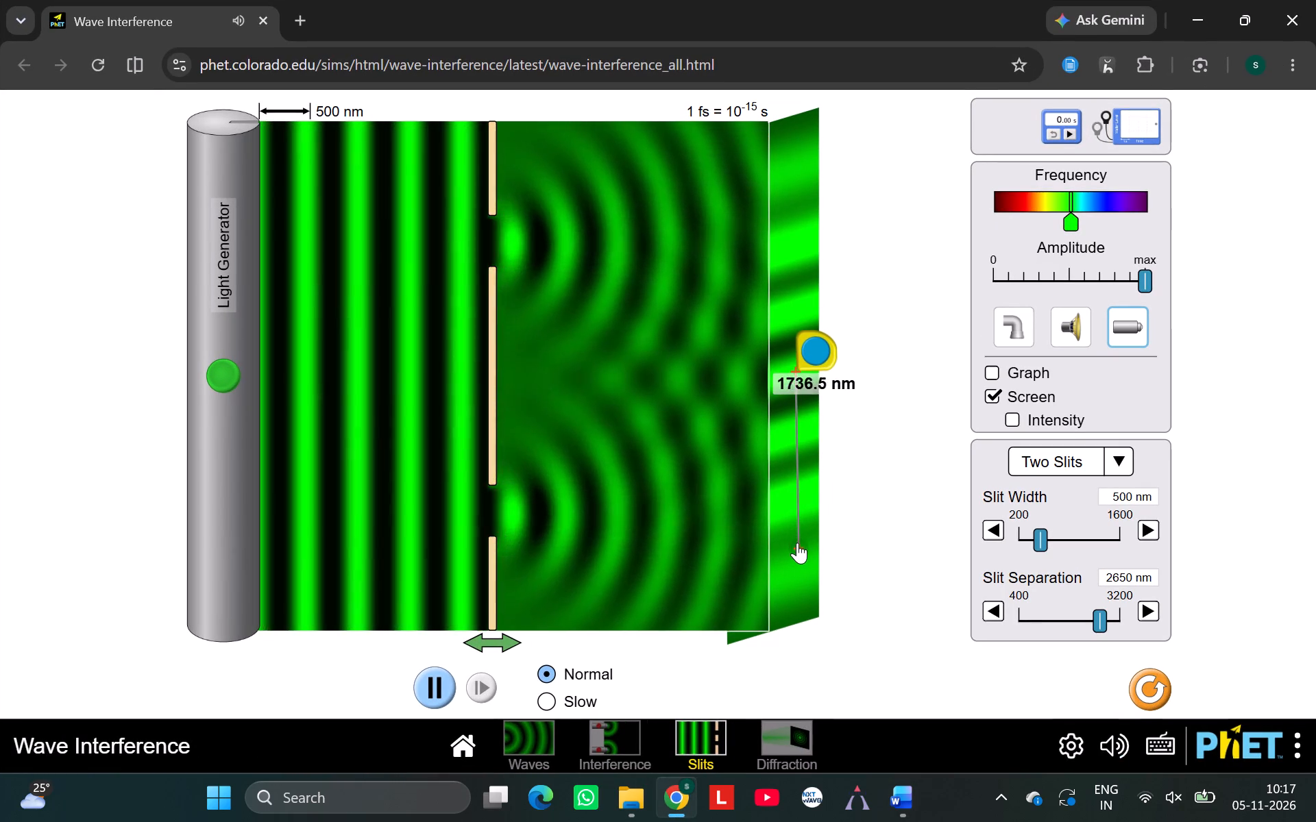
drag(797, 543, 794, 566)
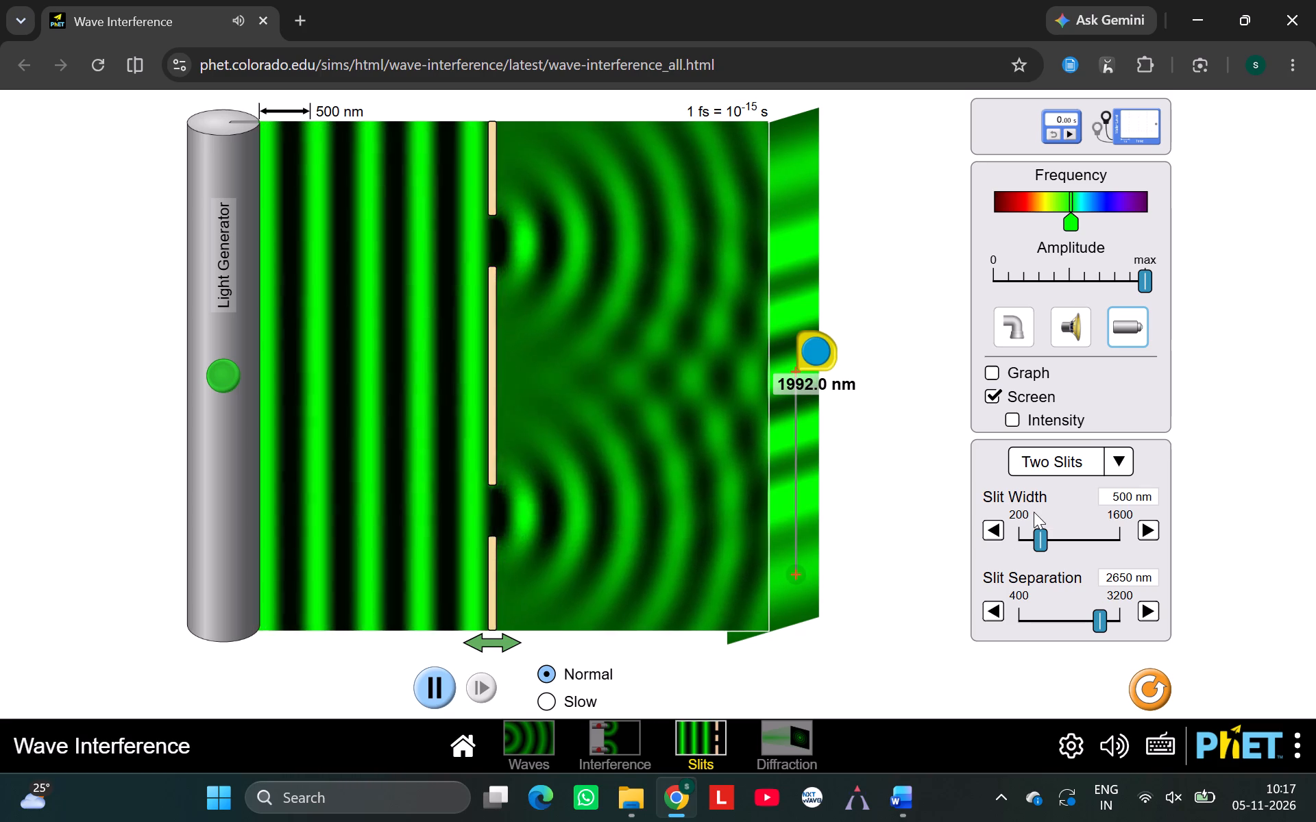
click(887, 788)
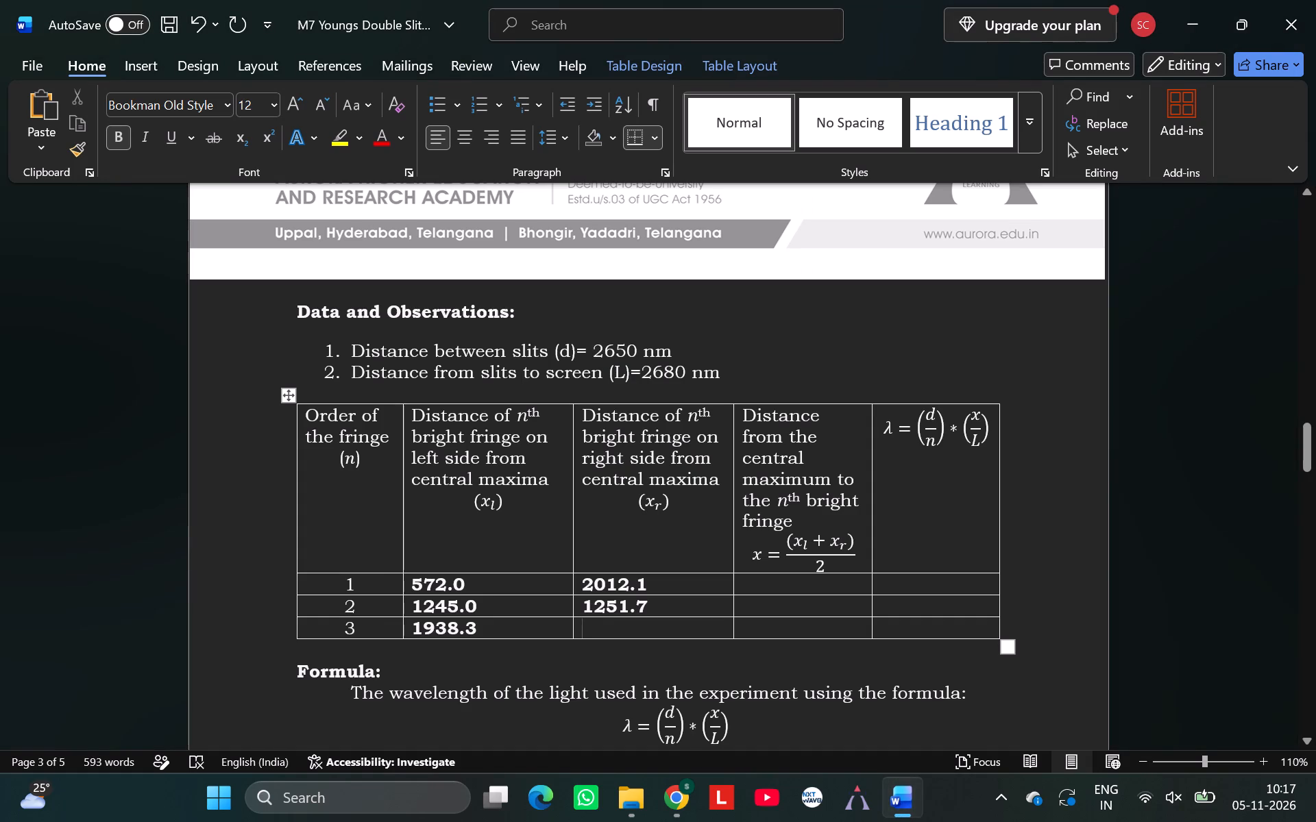
key(1)
text(99)
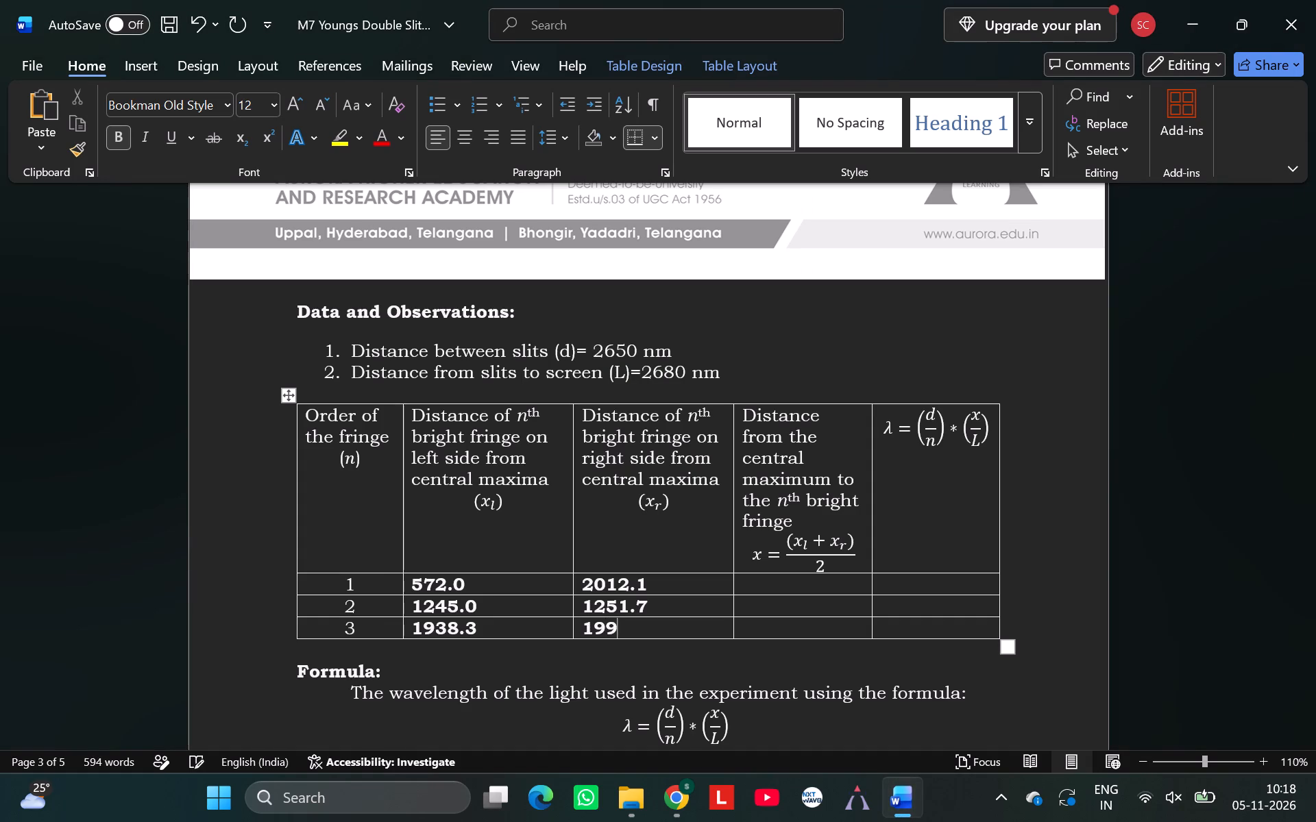
text(2.0)
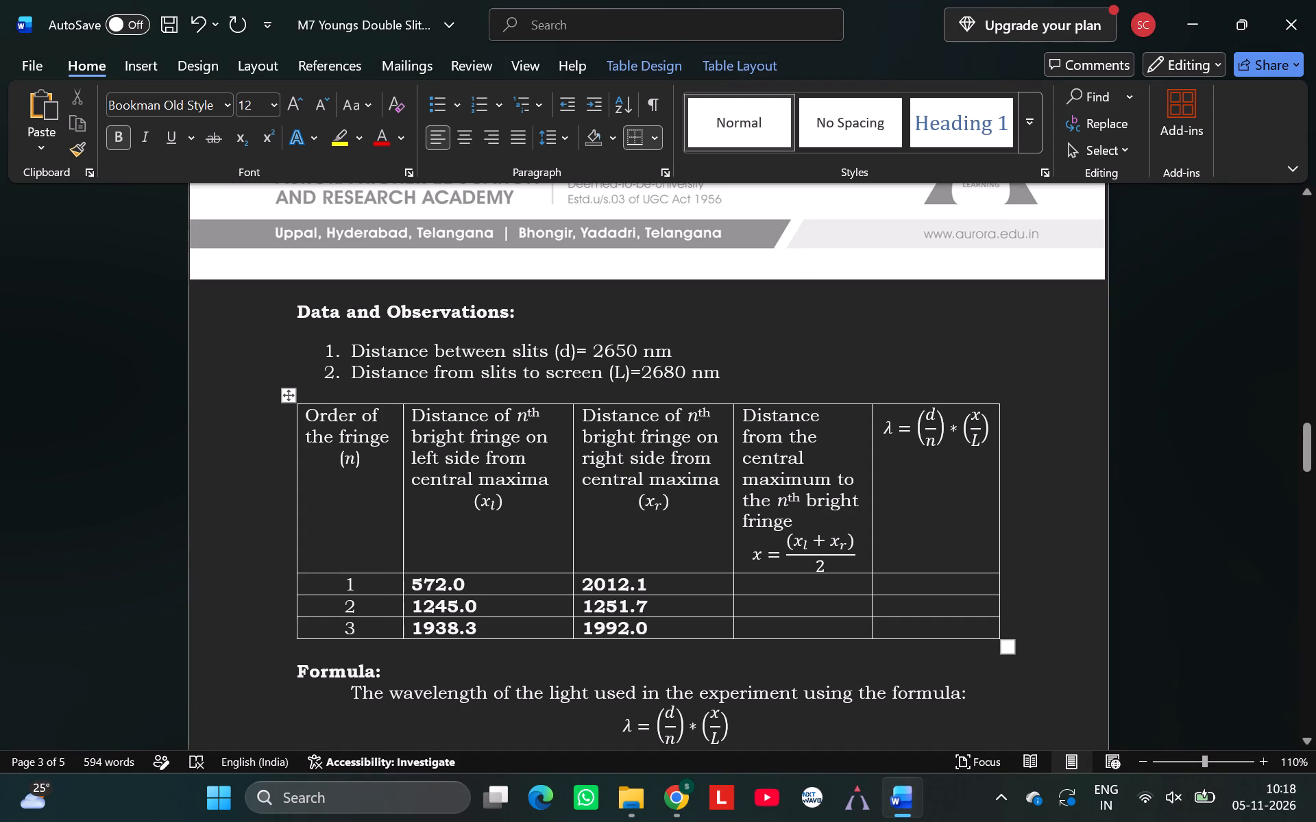
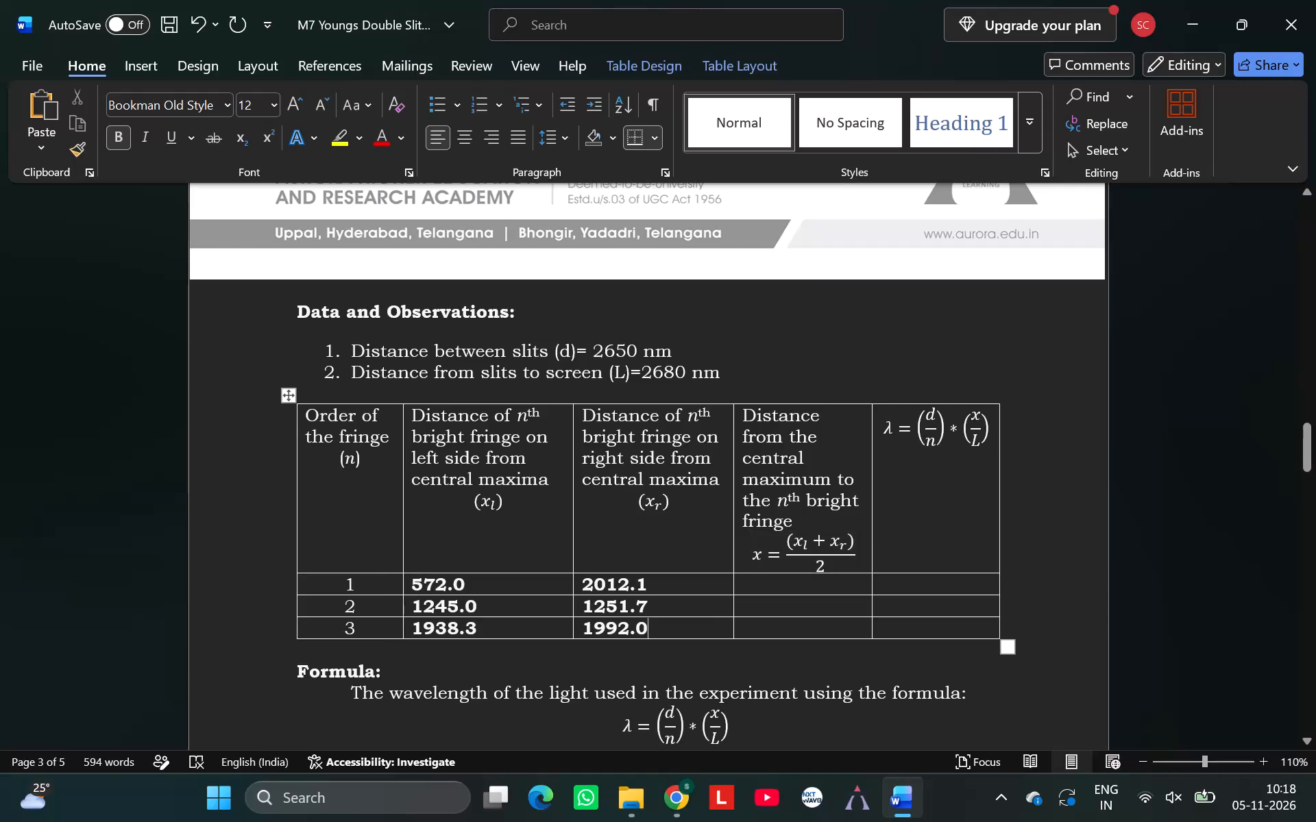
Measure from the central maximum to the first bright fringe below it in the simulation and replace the report's right-side n = 1 distance with 619.3.
click(809, 586)
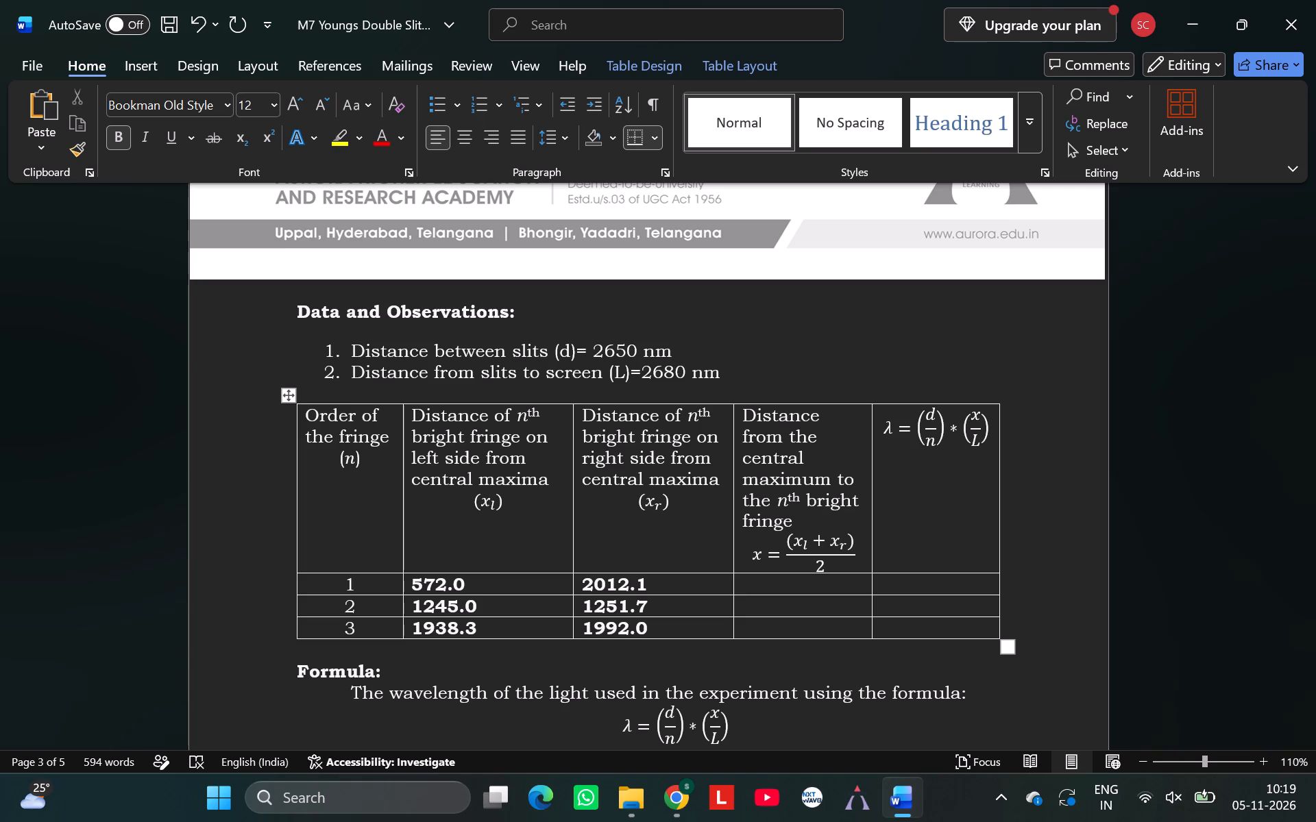
click(675, 797)
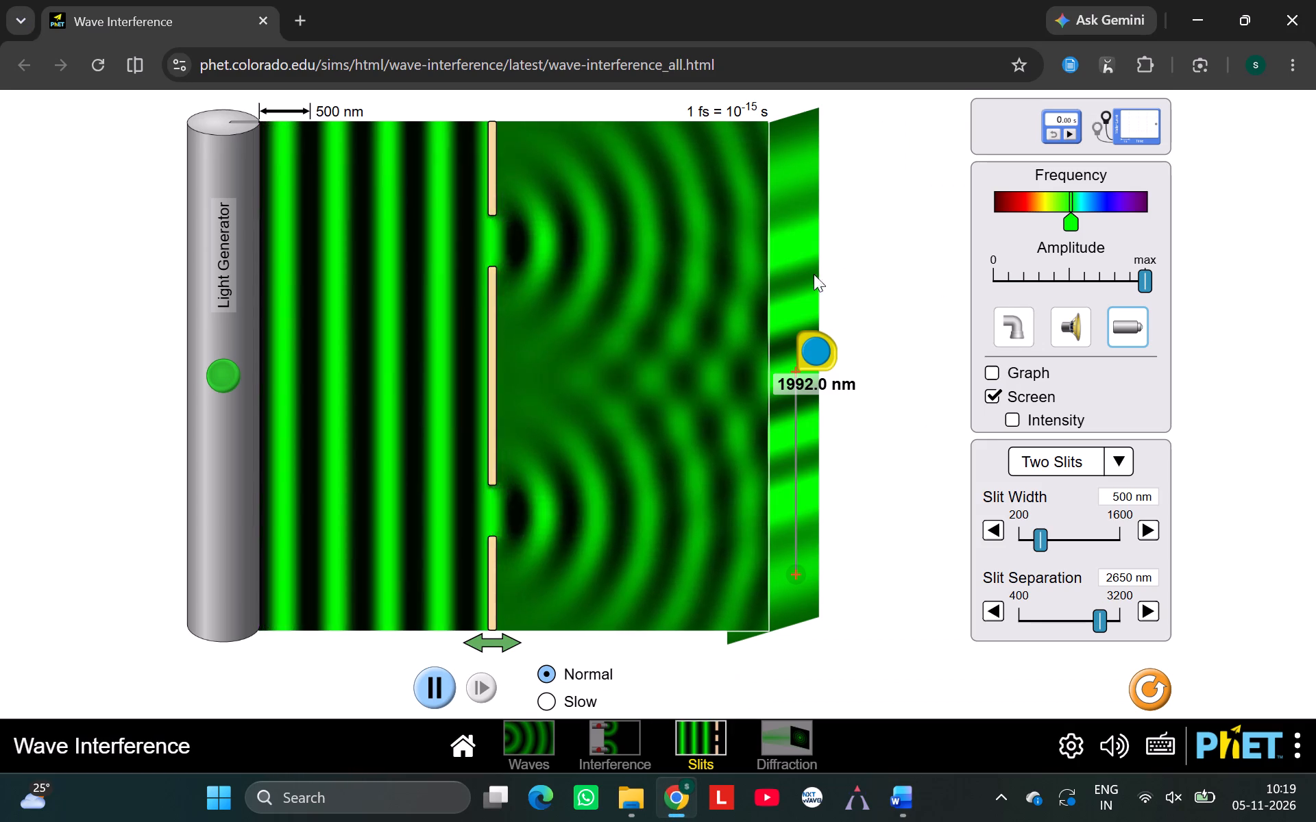
drag(790, 573, 792, 433)
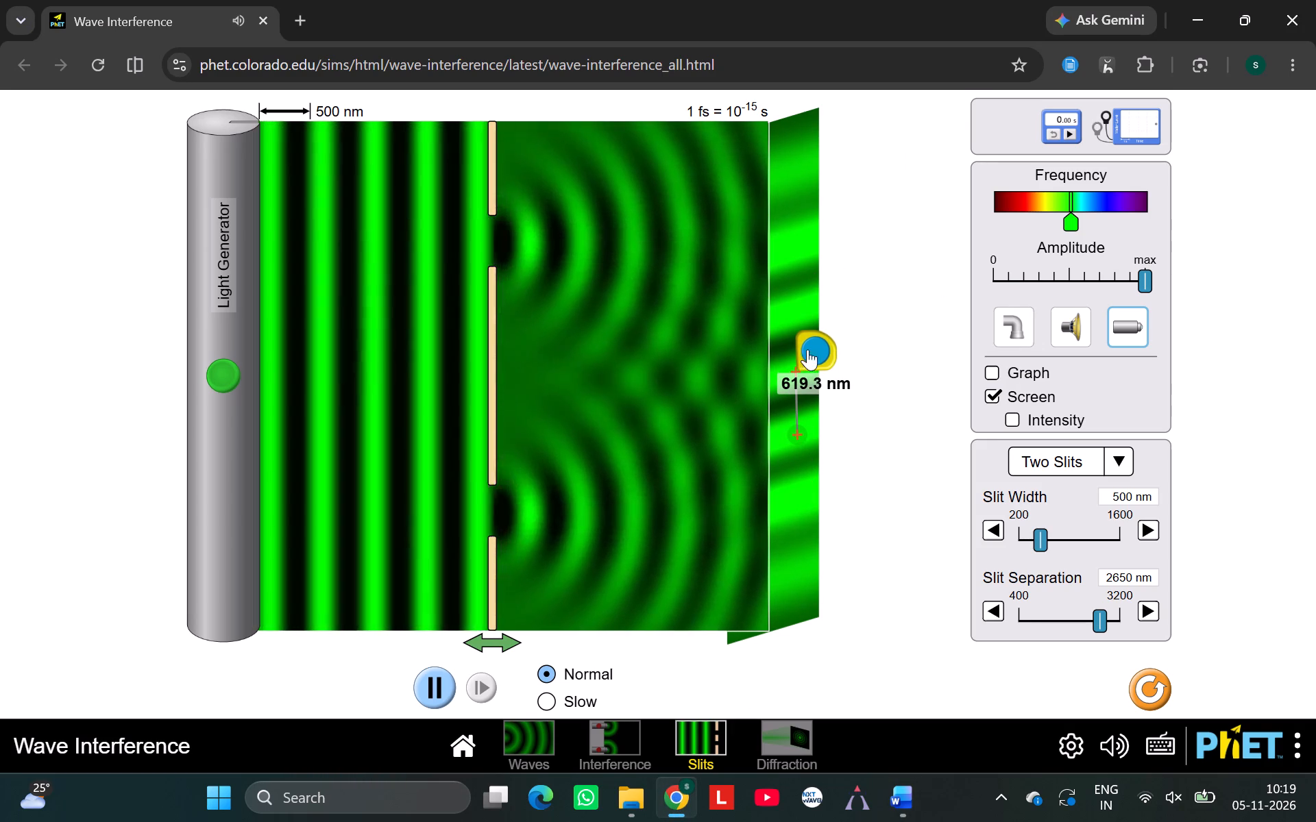
click(912, 797)
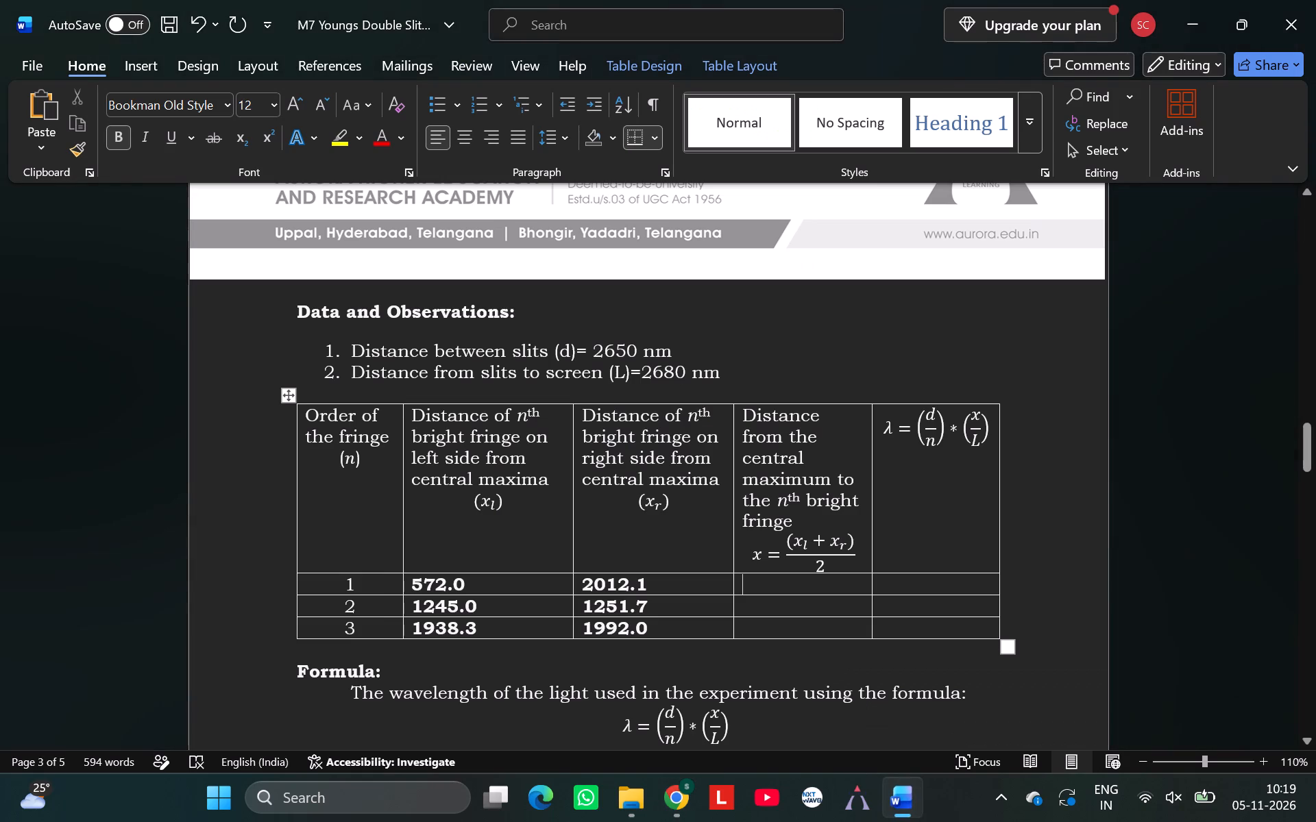
click(663, 587)
key(BackSpace)
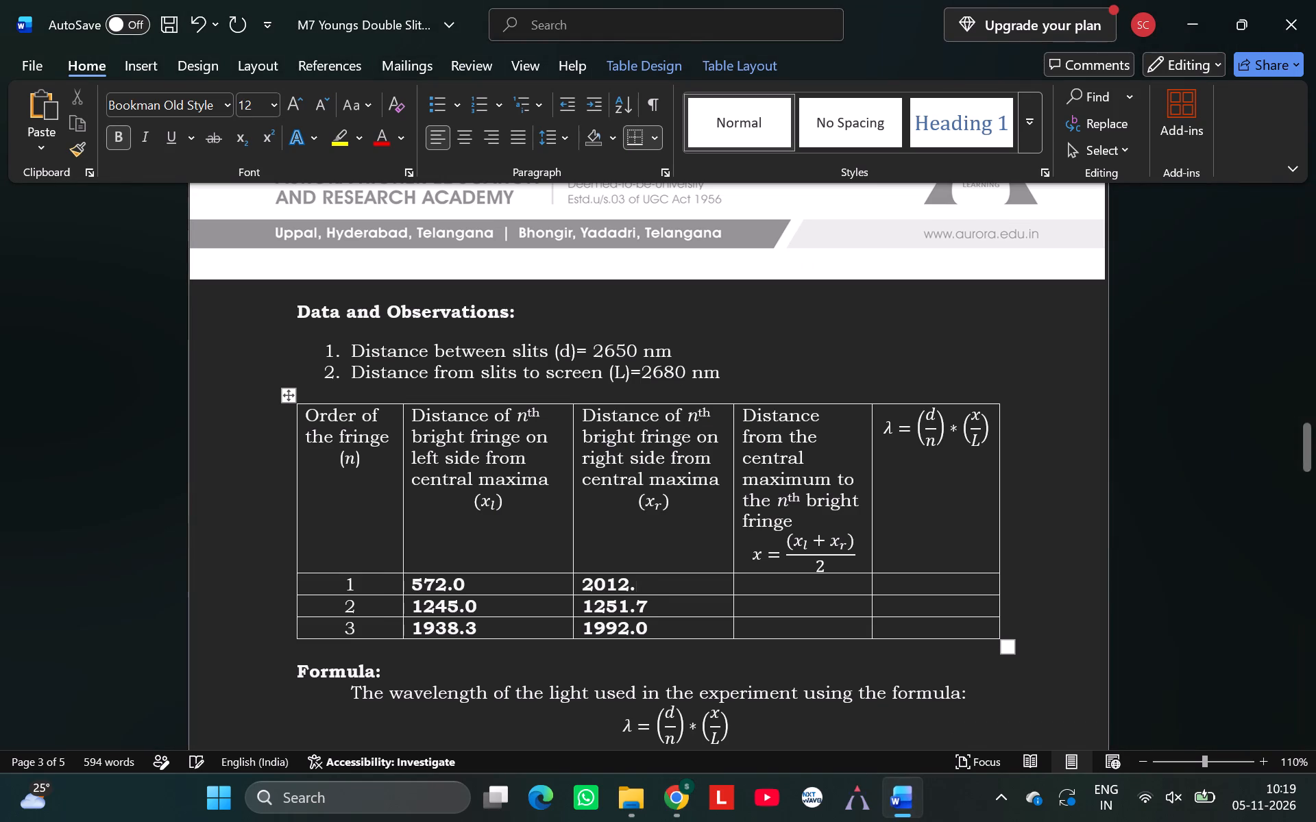
key(BackSpace)
key(BackSpace)
key(BackSpace)
key(BackSpace)
key(BackSpace)
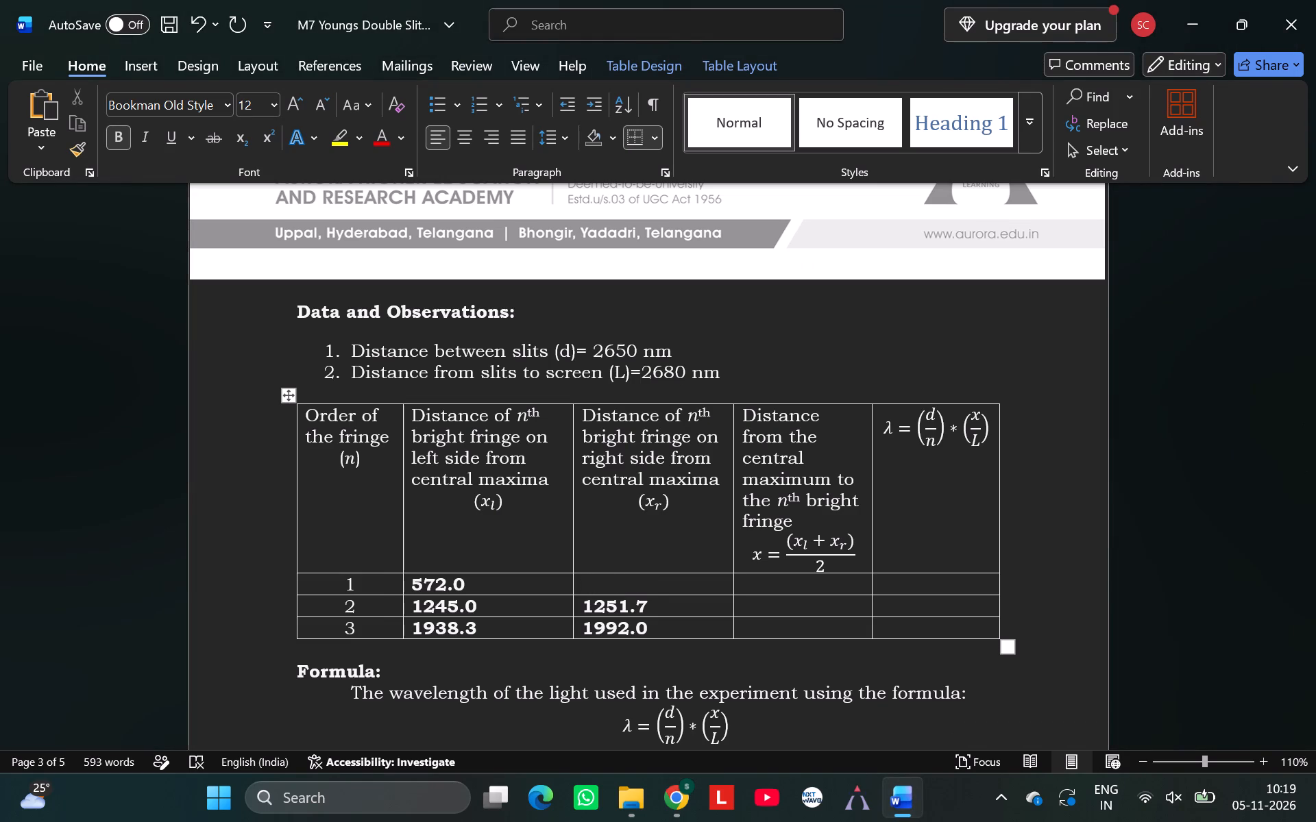
key(6)
text(19.)
key(3)
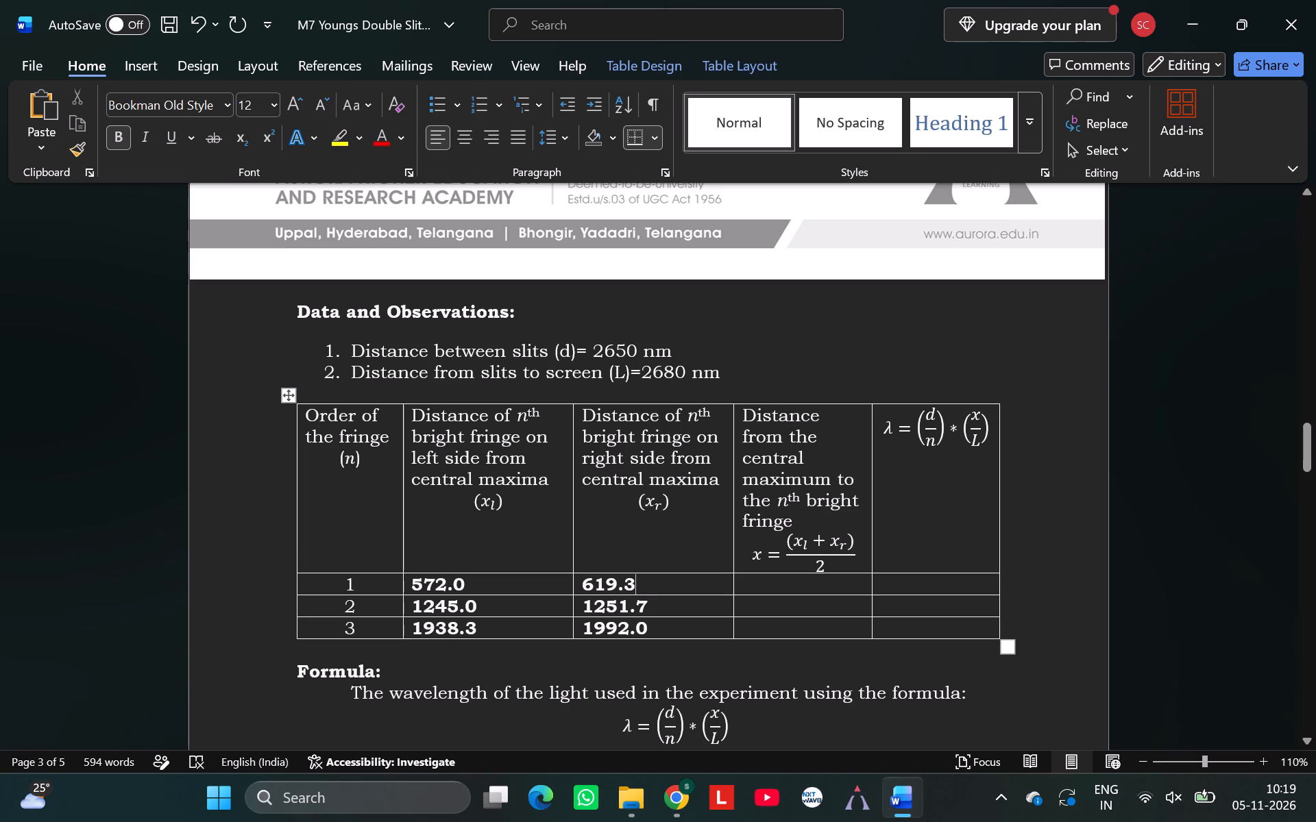
Fill the central-maximum distance column x in the observation table with 595.65, 1248.35 and 1965.15 for n = 1, 2 and 3.
click(803, 584)
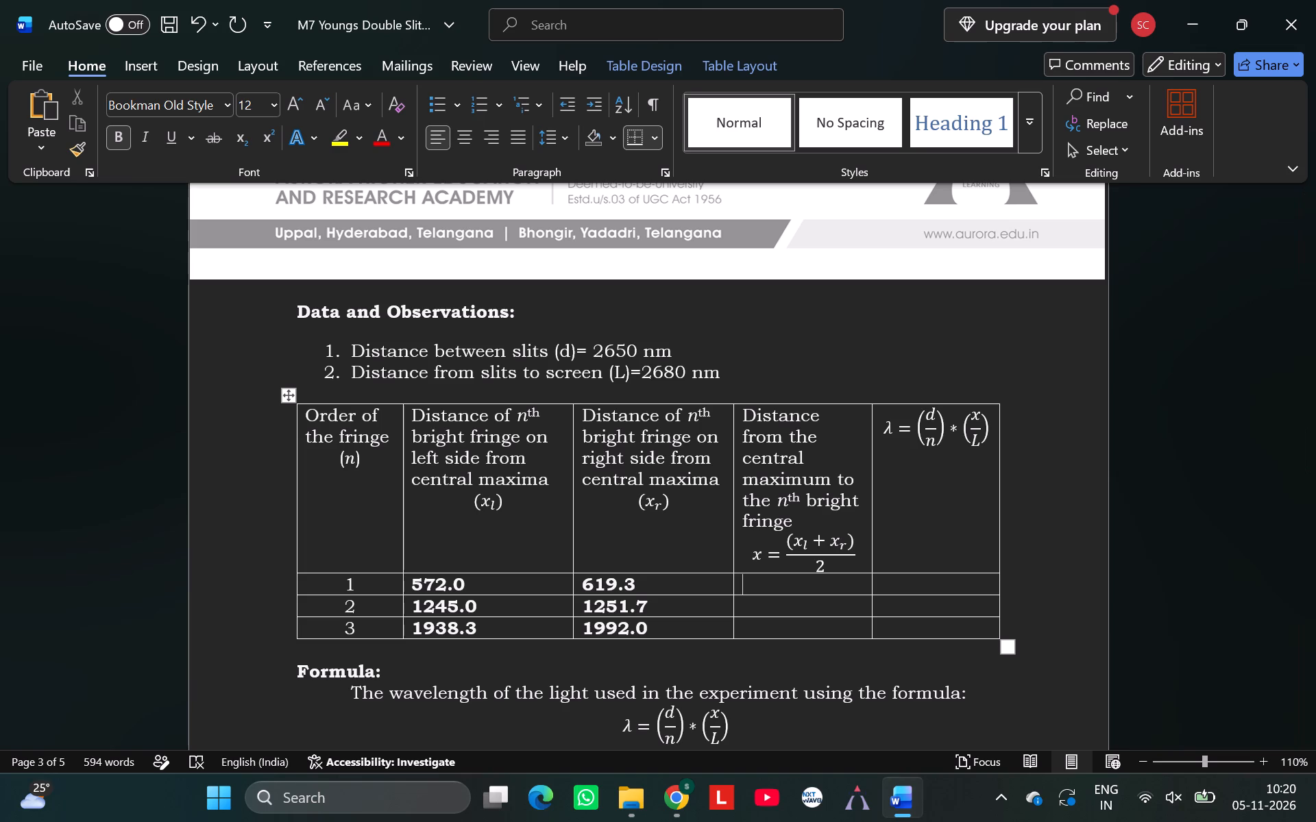
text(595)
key(period)
text(65)
click(793, 607)
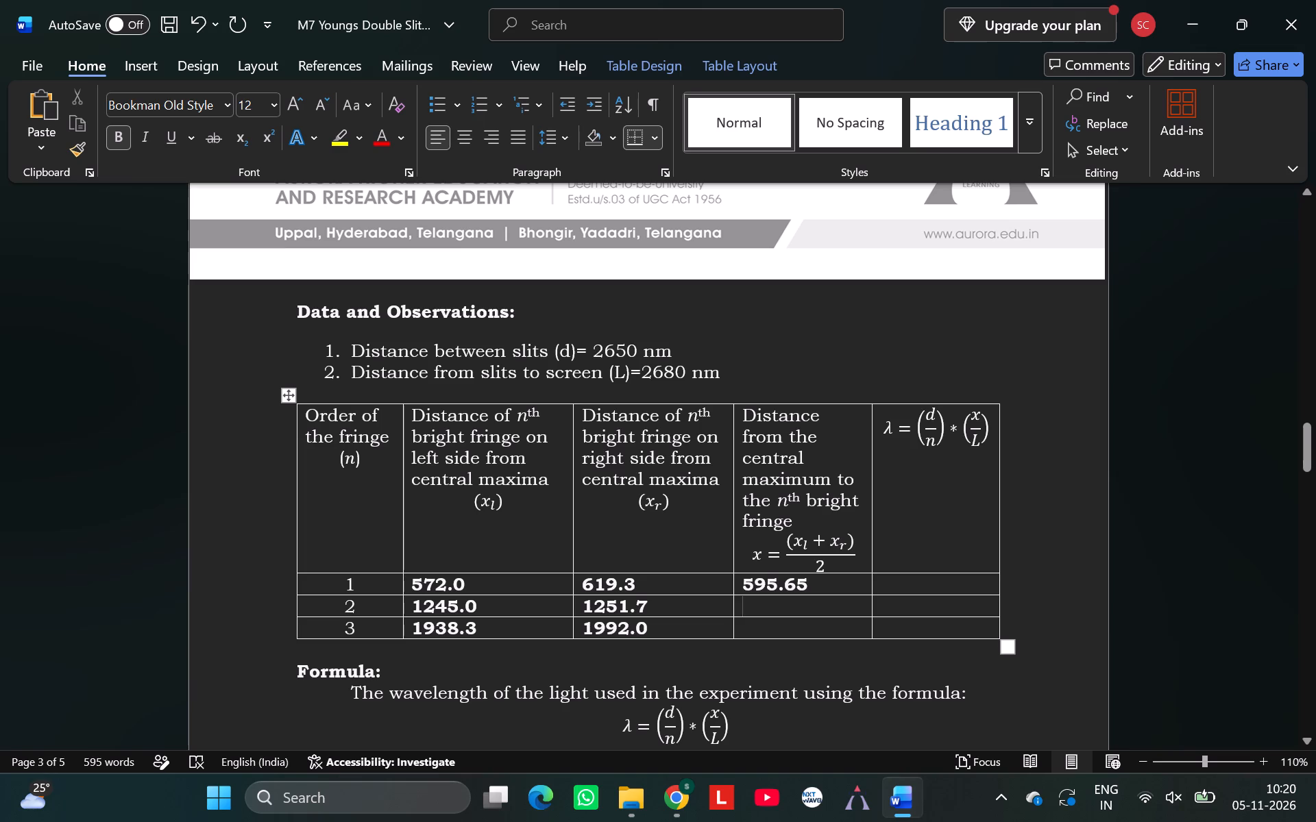
text(12)
key(4)
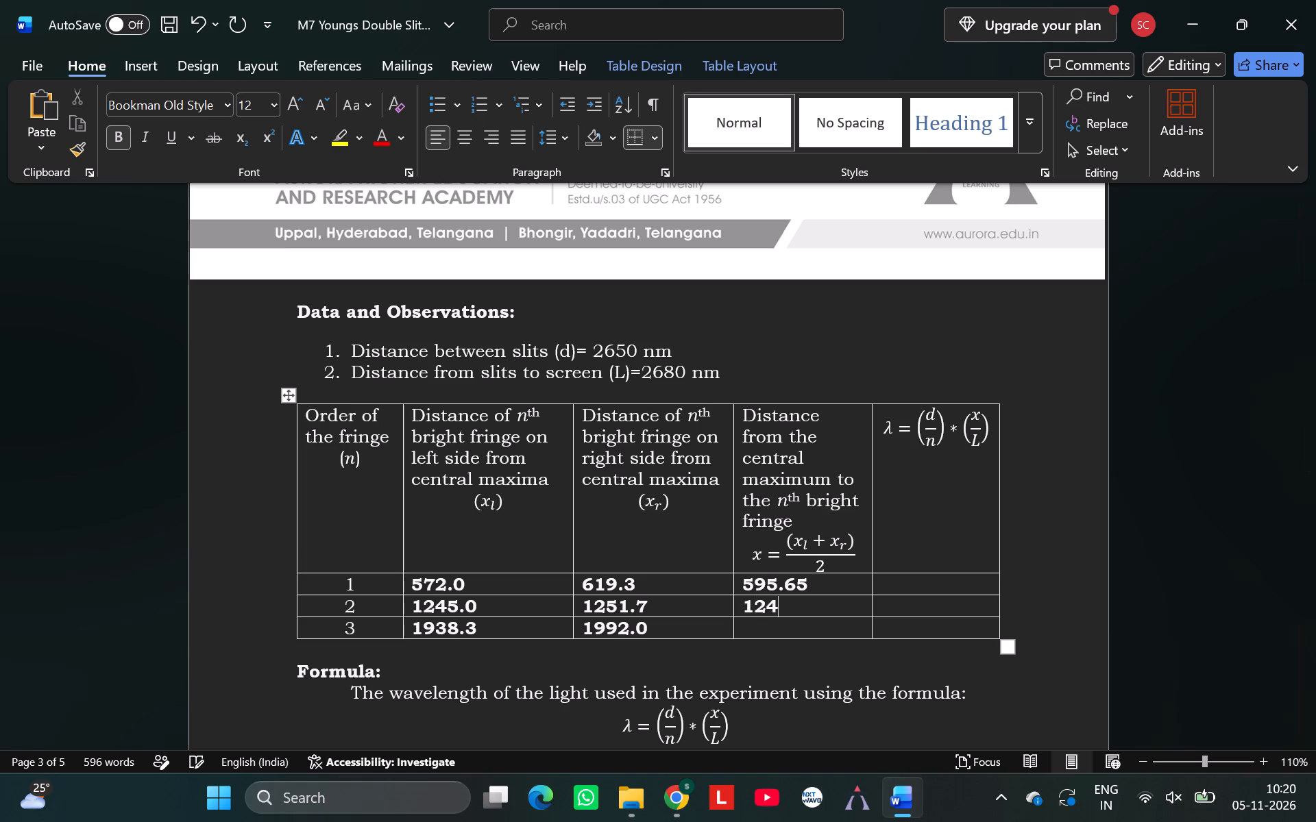
key(8)
text(.35)
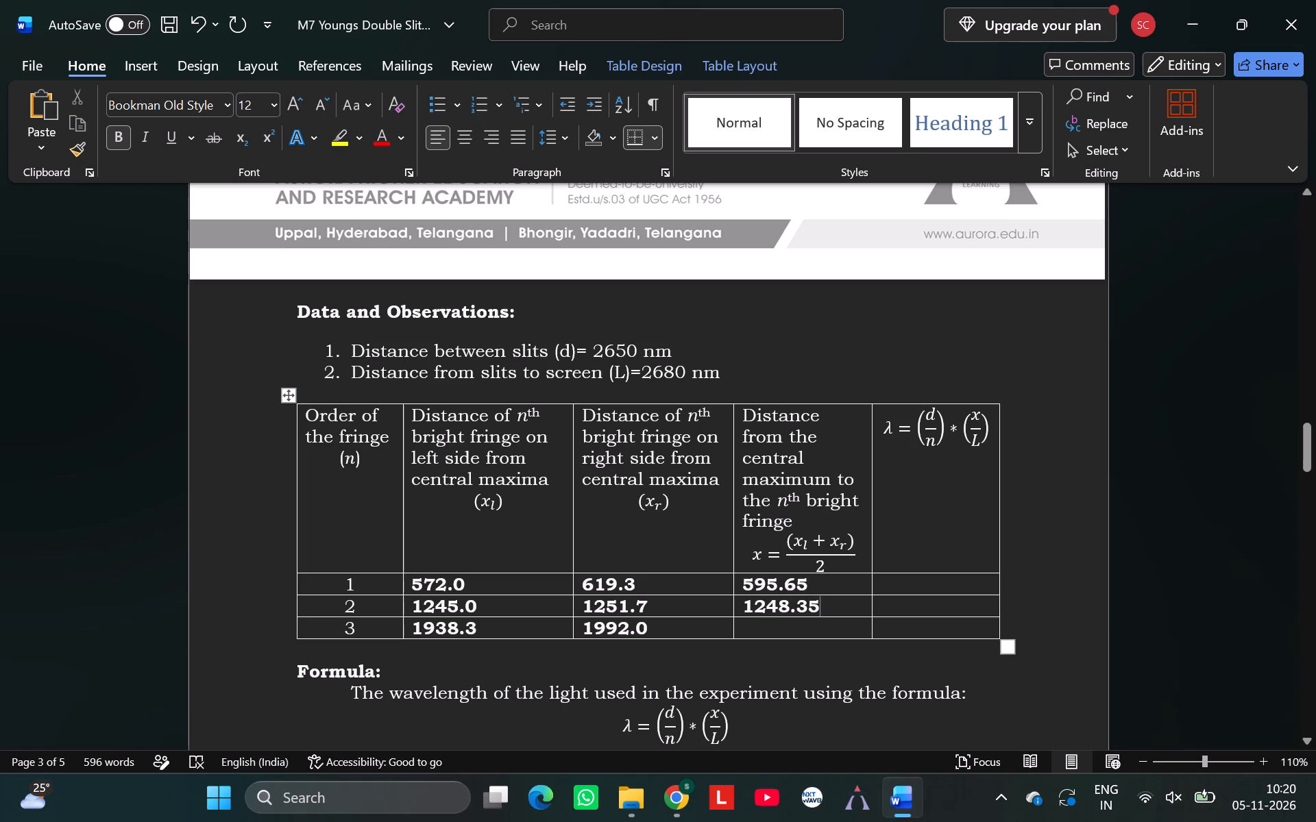
click(778, 632)
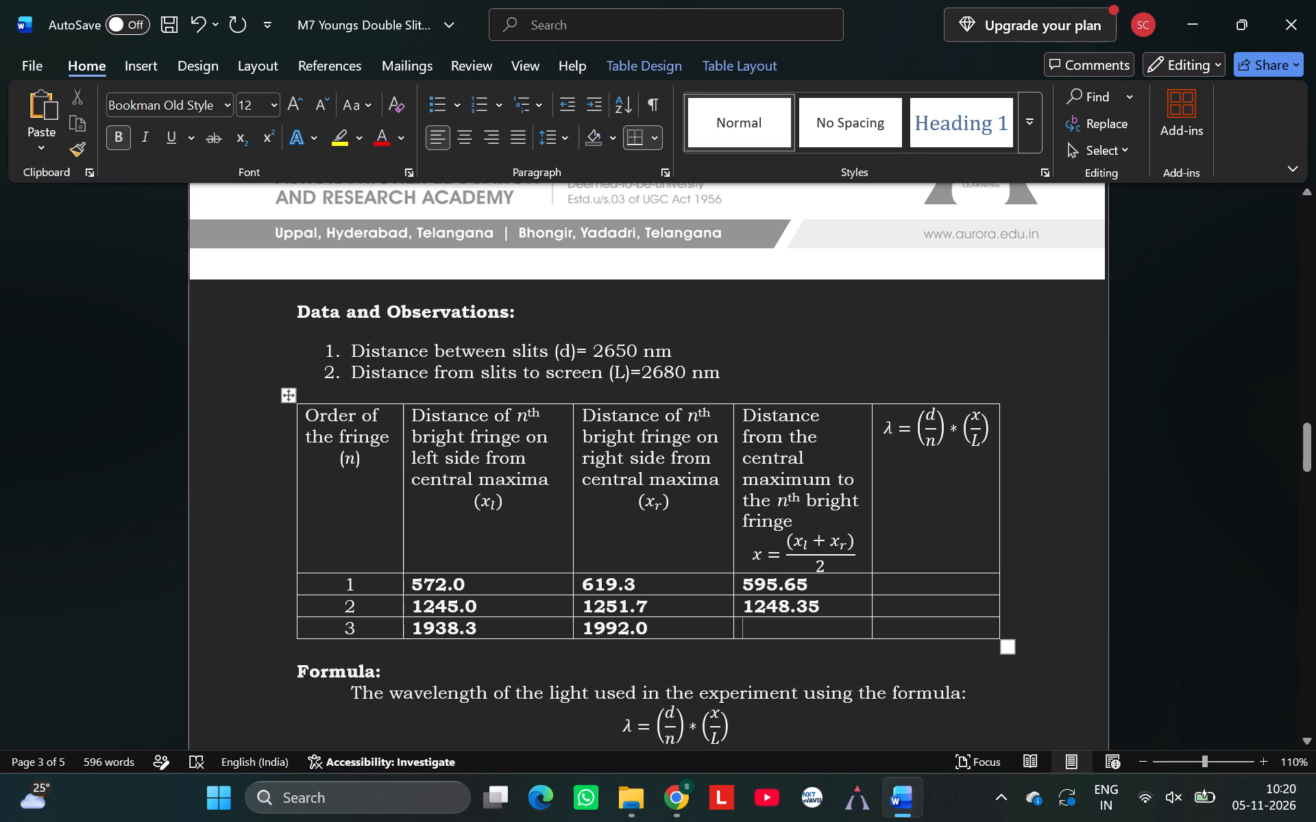
text(1965,)
key(BackSpace)
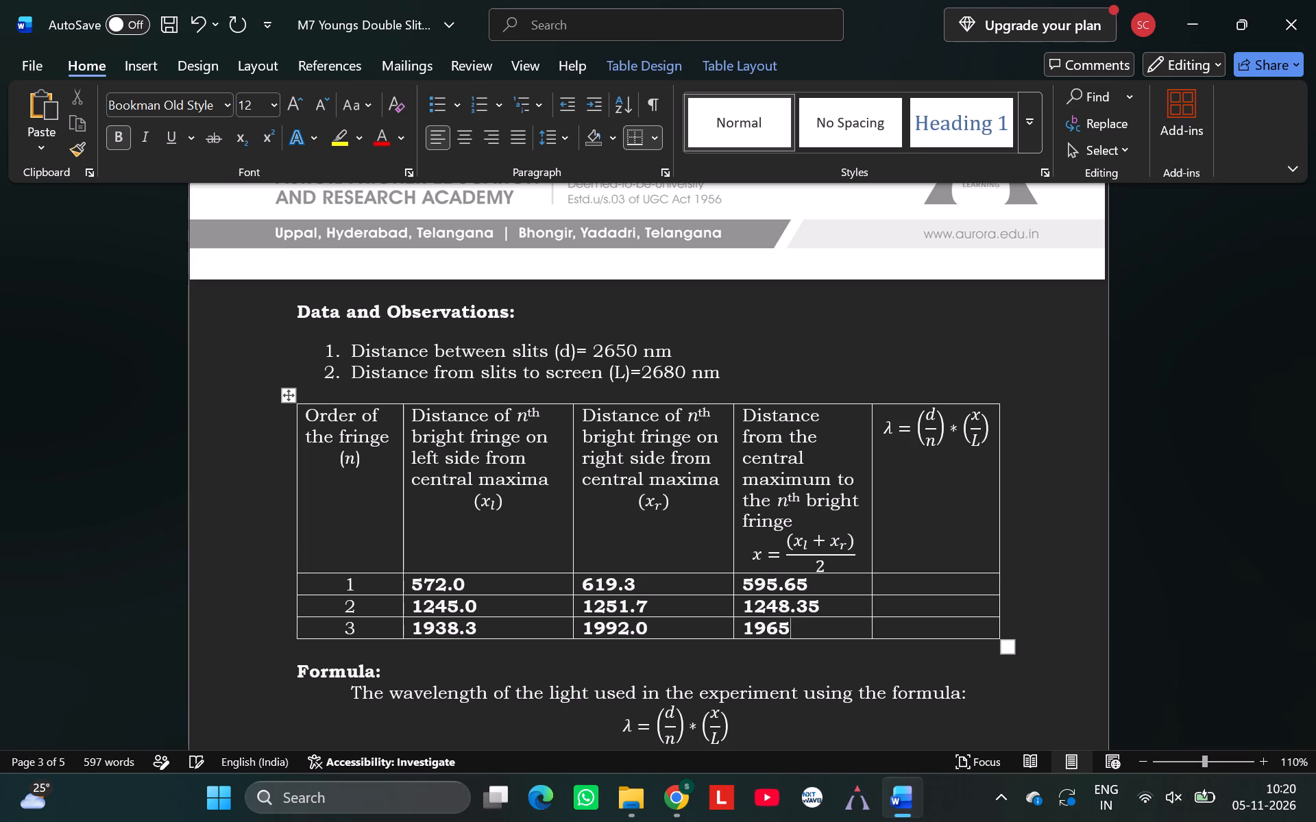
text(.15)
Fill the wavelength column λ in the observation table with 589.0, 617.2 and 647.7 for n = 1, 2 and 3.
click(886, 588)
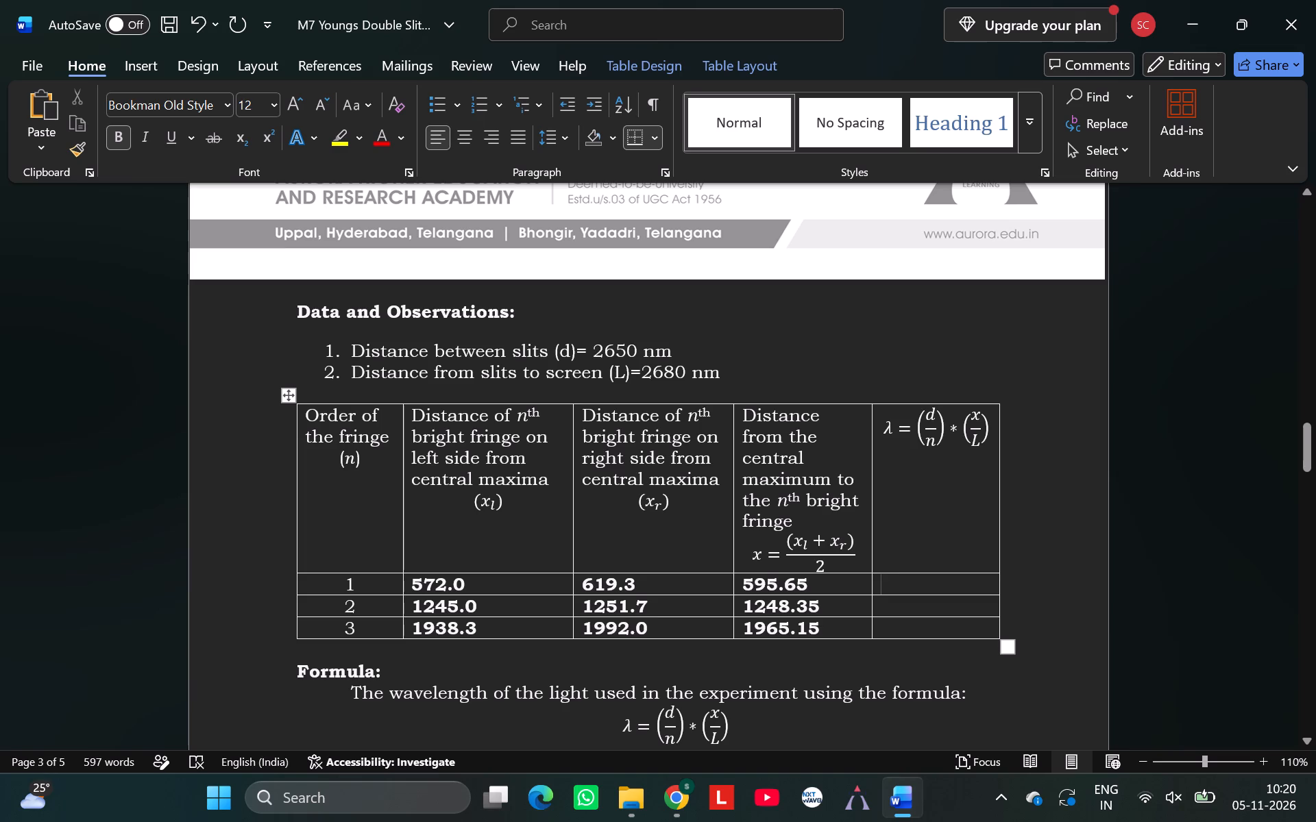
text(589)
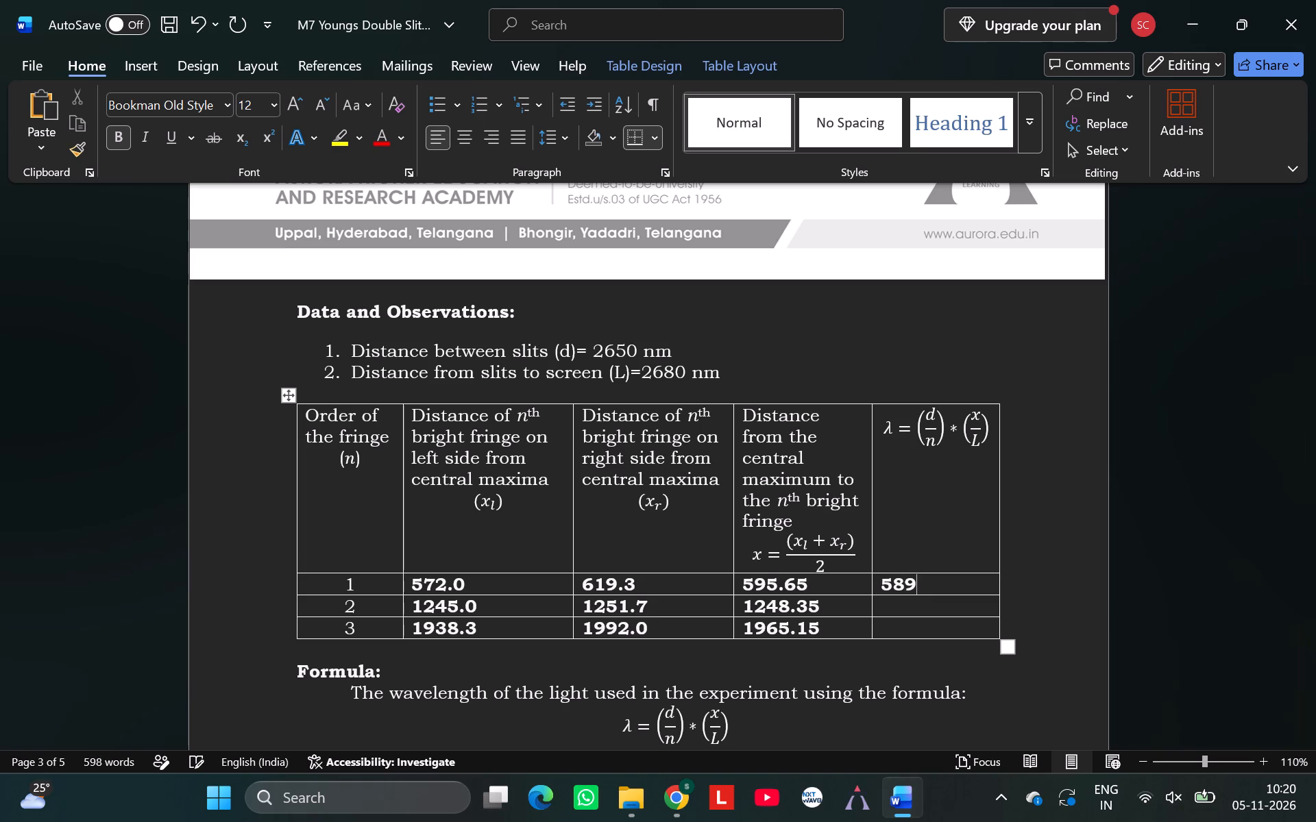
text(.0)
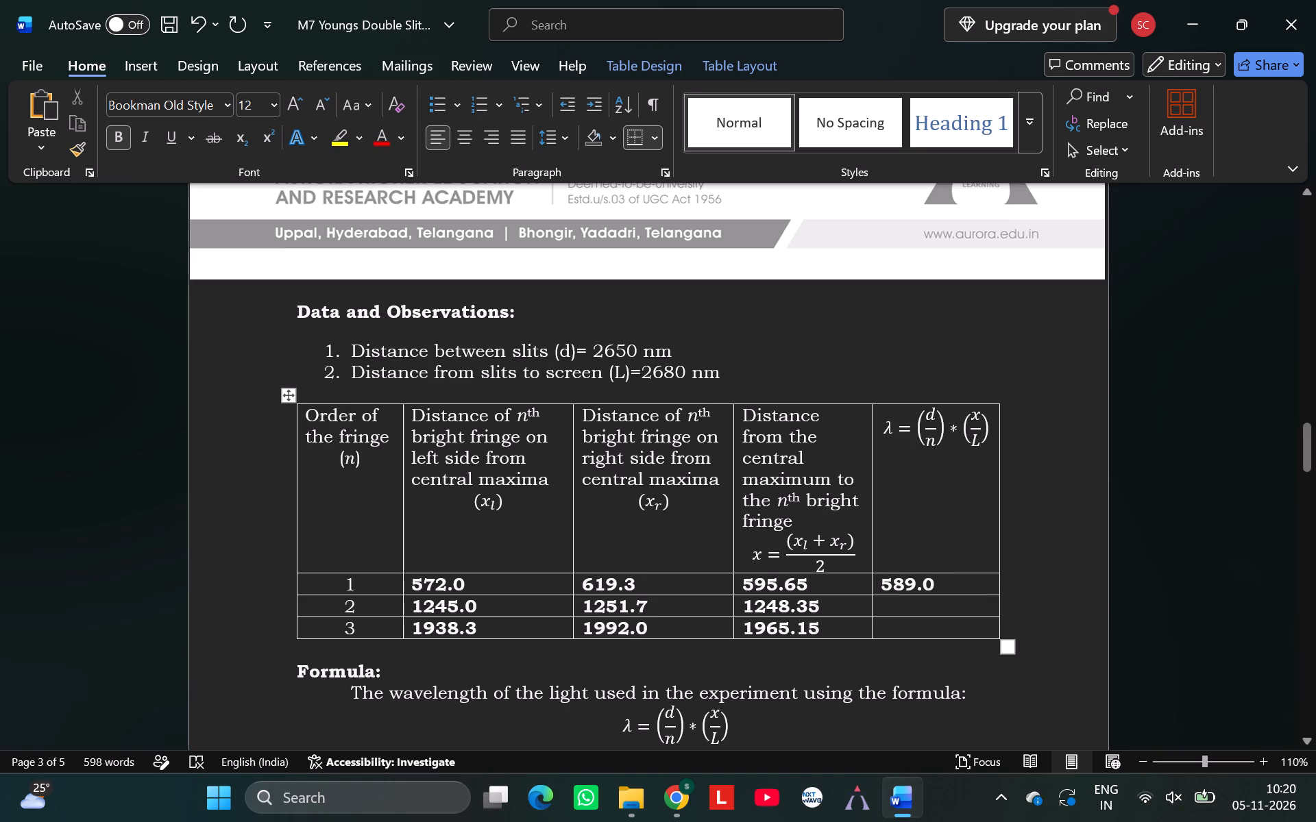
click(898, 614)
text(61)
text(7.2)
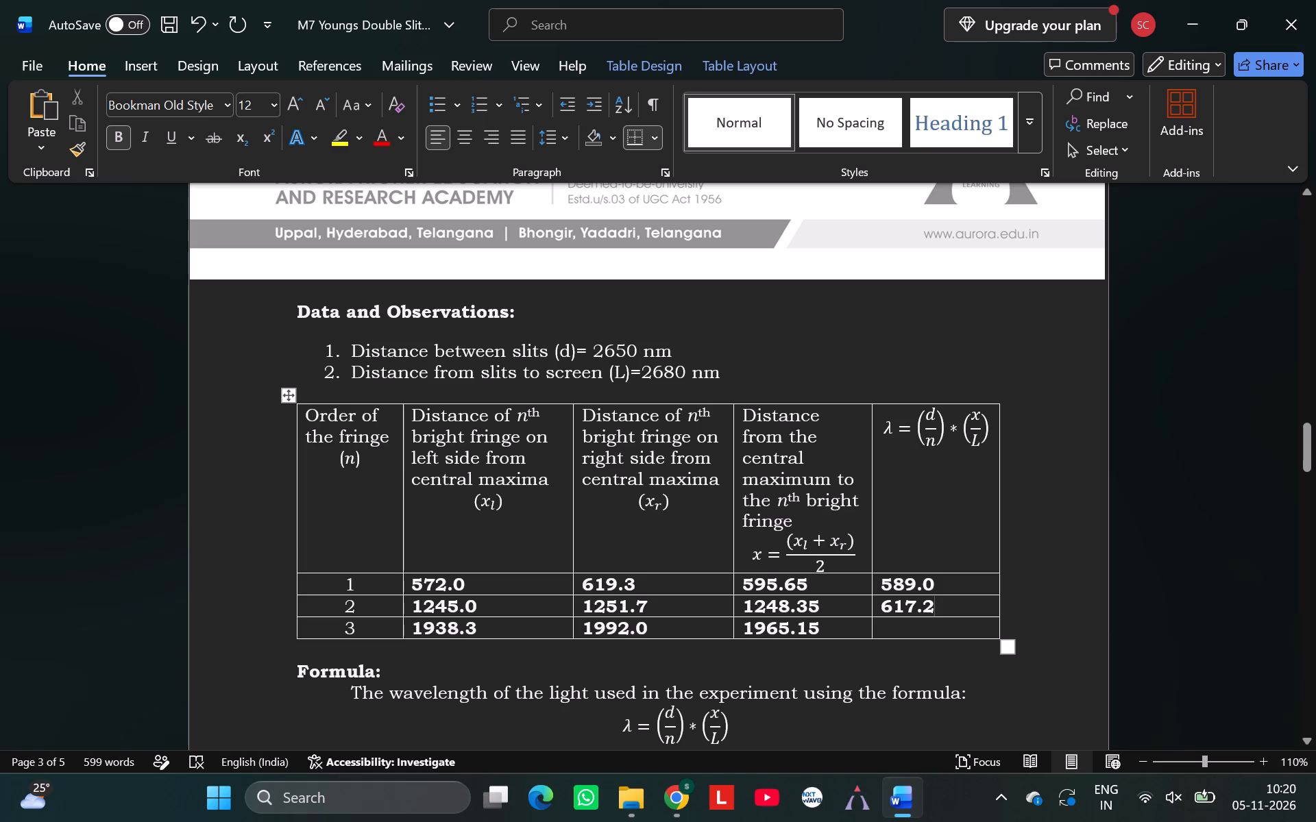
click(897, 630)
text(64)
text(7.7)
Copy the blank "λ = nm" line beneath the wavelength formula in the Formula section.
scroll(966, 656, down, 1)
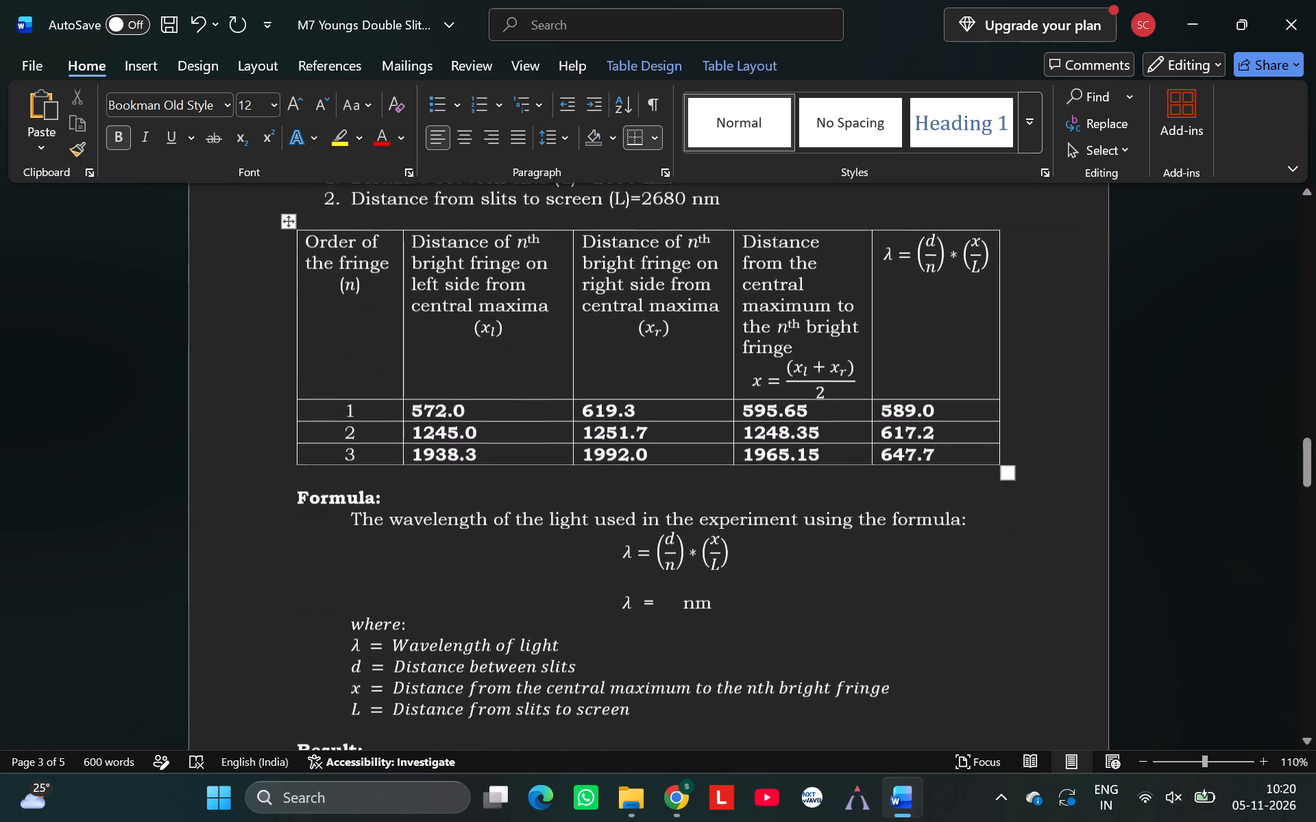
scroll(966, 656, down, 1)
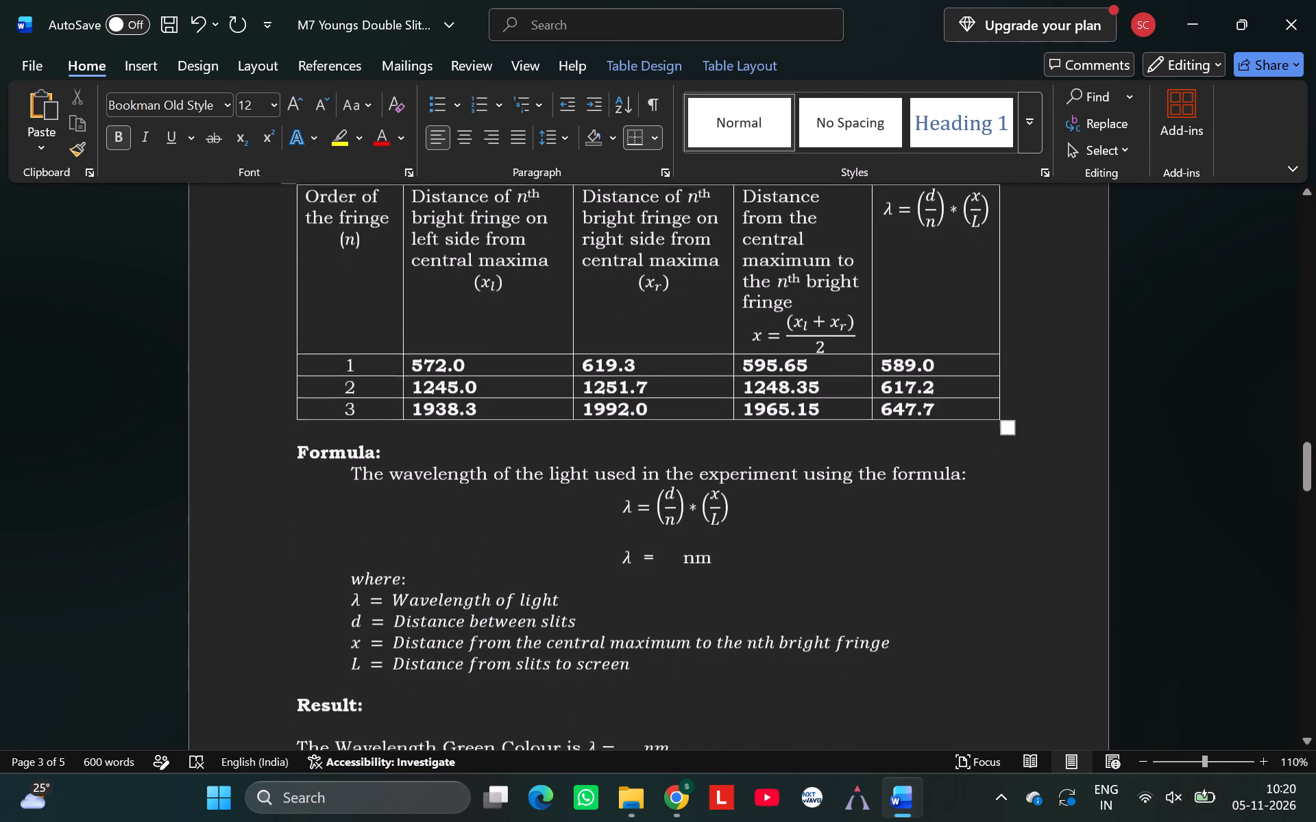
scroll(966, 656, down, 1)
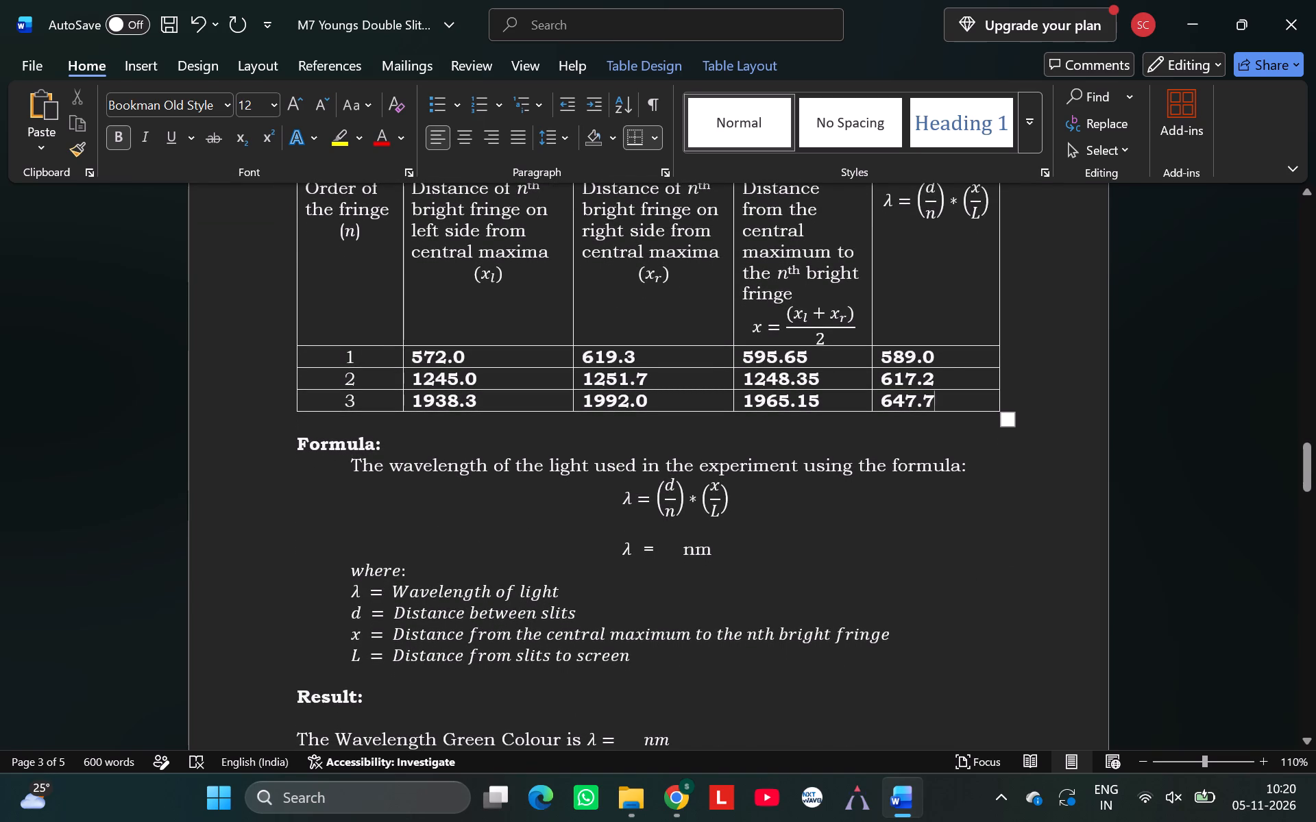
scroll(769, 543, down, 1)
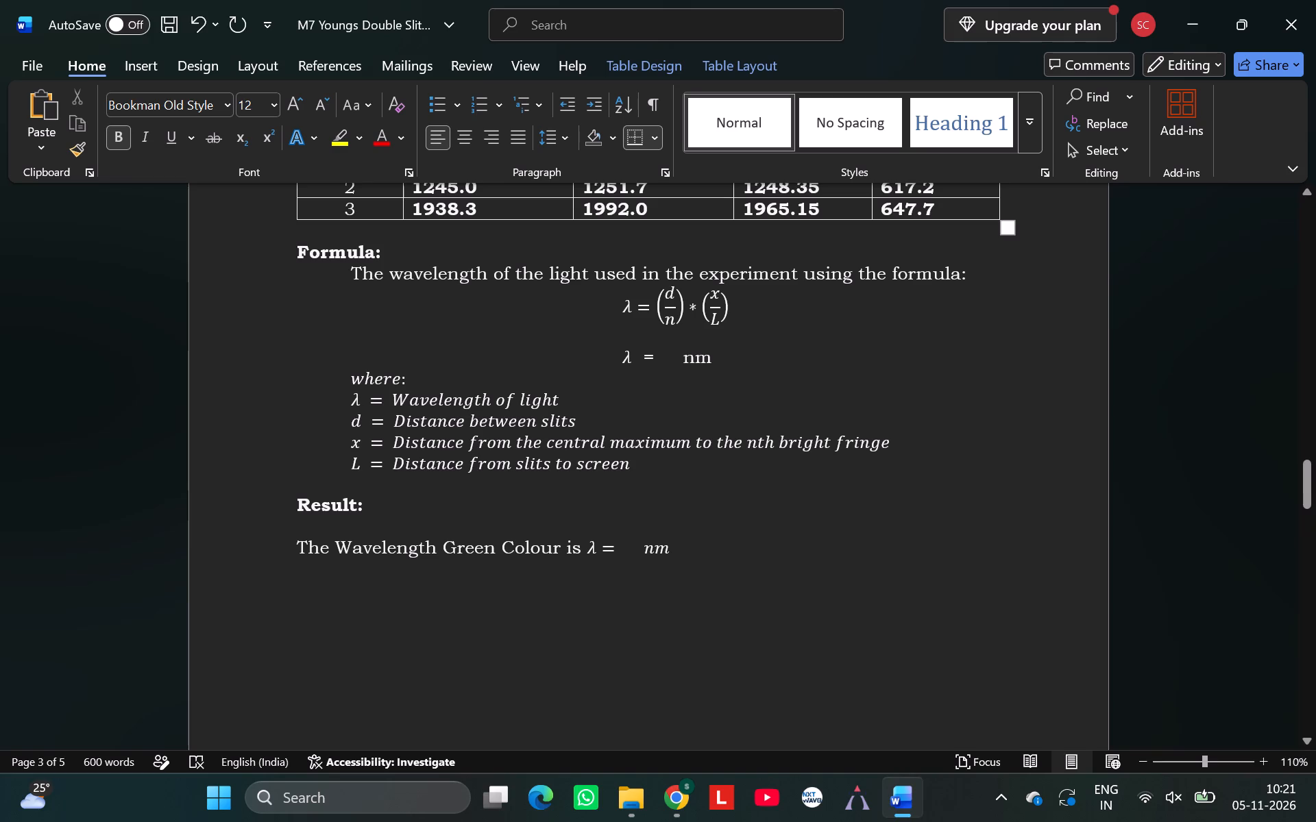
drag(614, 353, 719, 353)
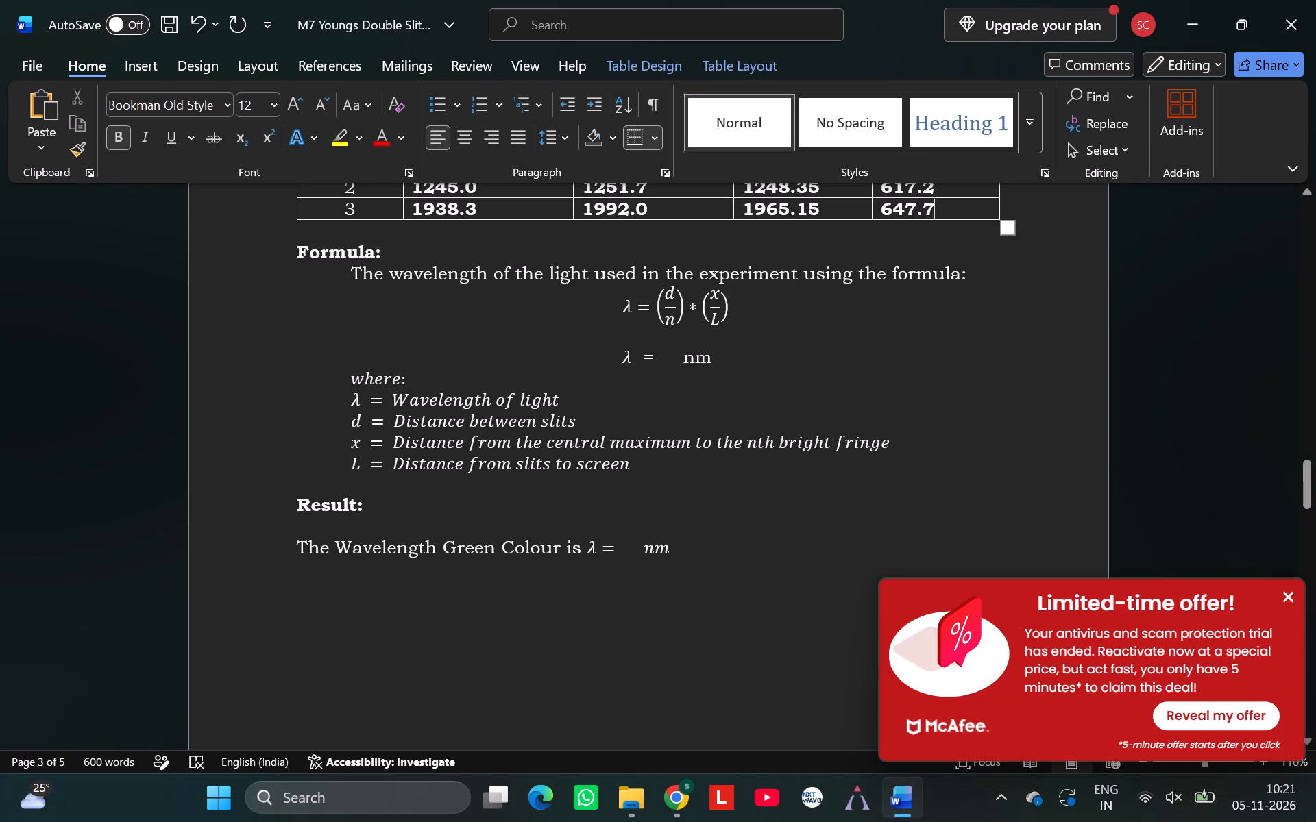
click(1289, 602)
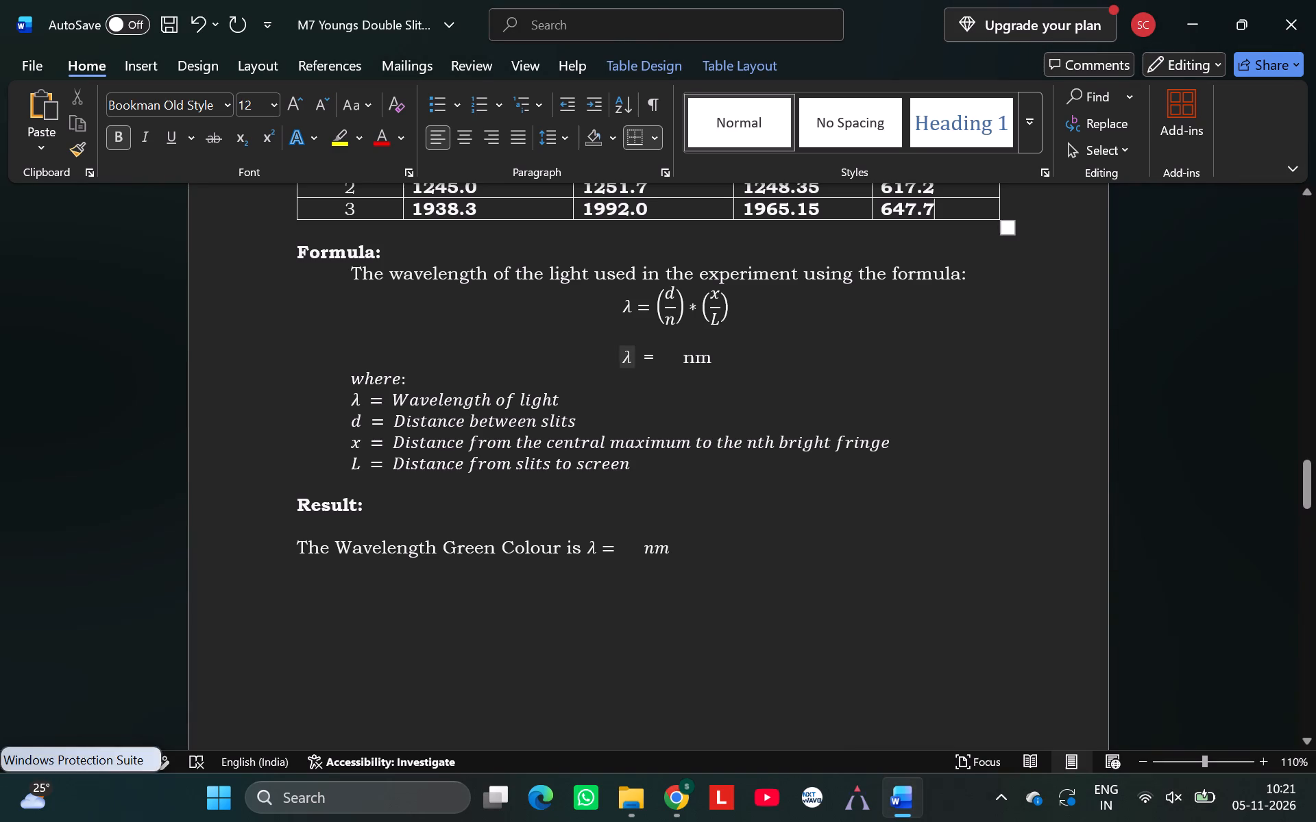
drag(619, 361, 716, 360)
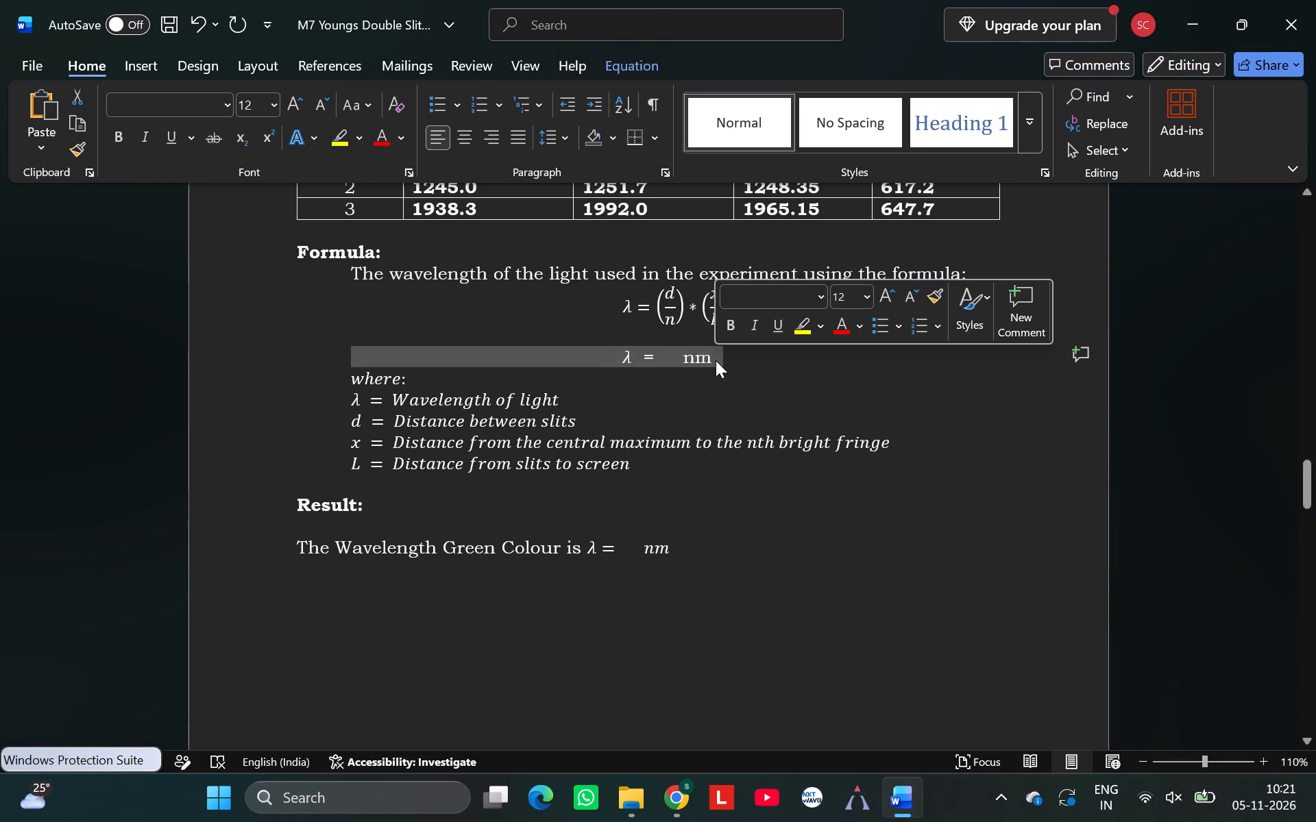
key(ctrl+c)
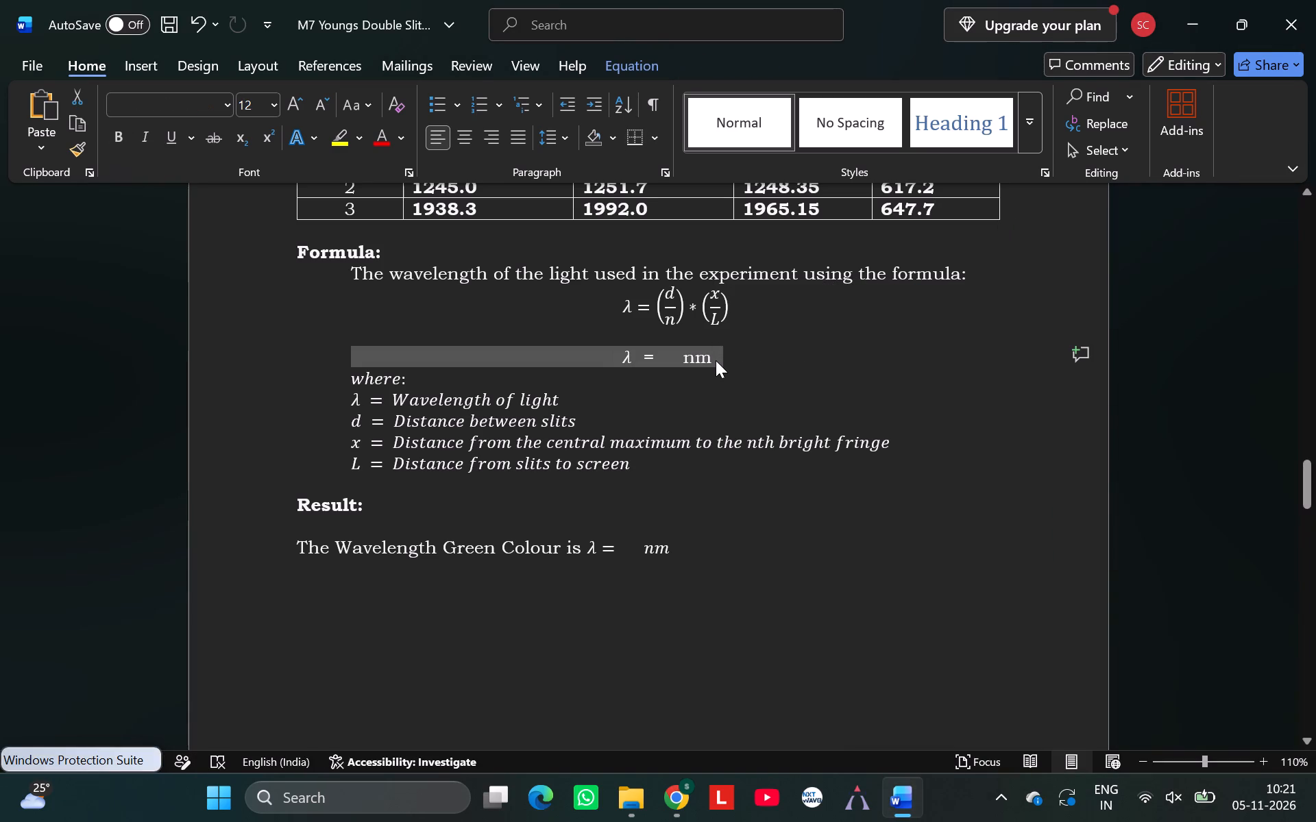
Delete the original "λ = nm" line and the empty line under the wavelength formula, keeping the formula itself intact.
click(672, 485)
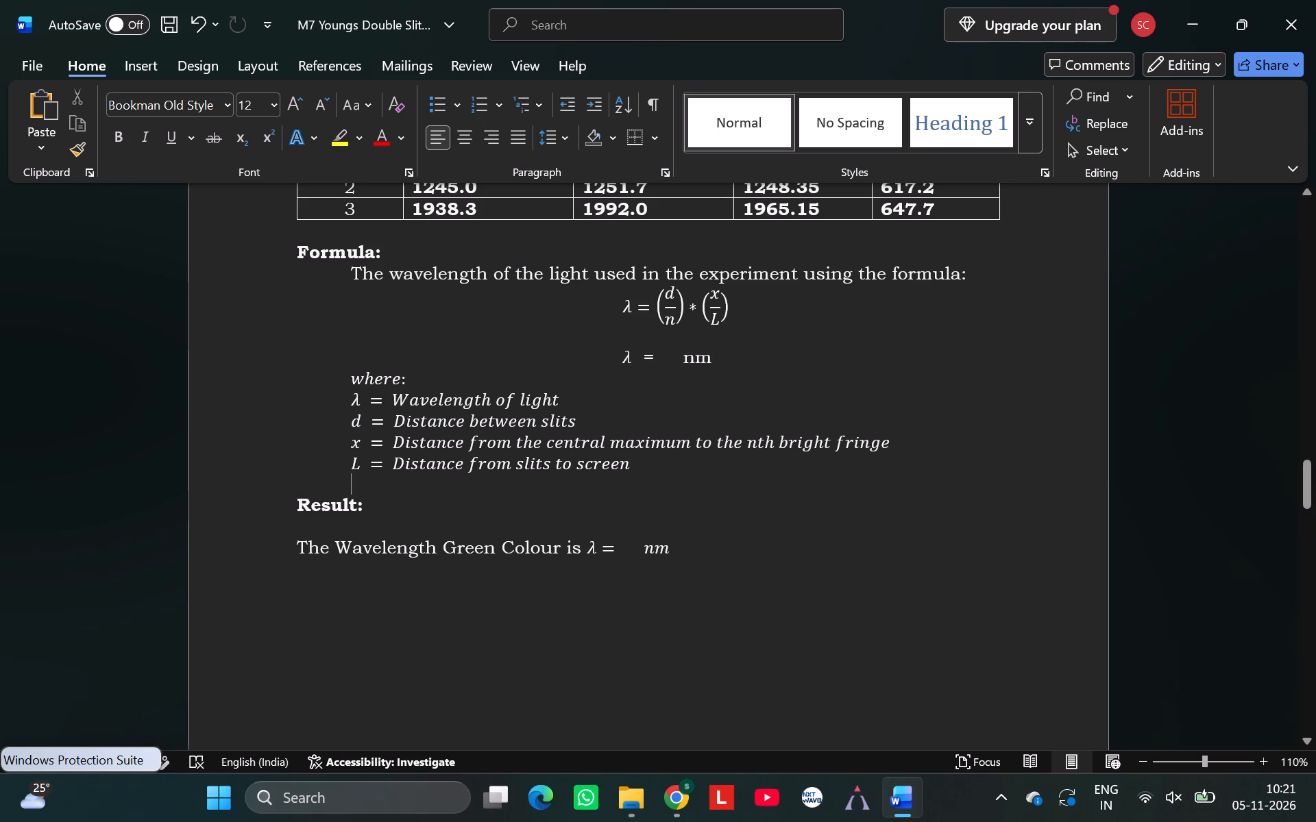
click(685, 467)
drag(766, 356, 622, 349)
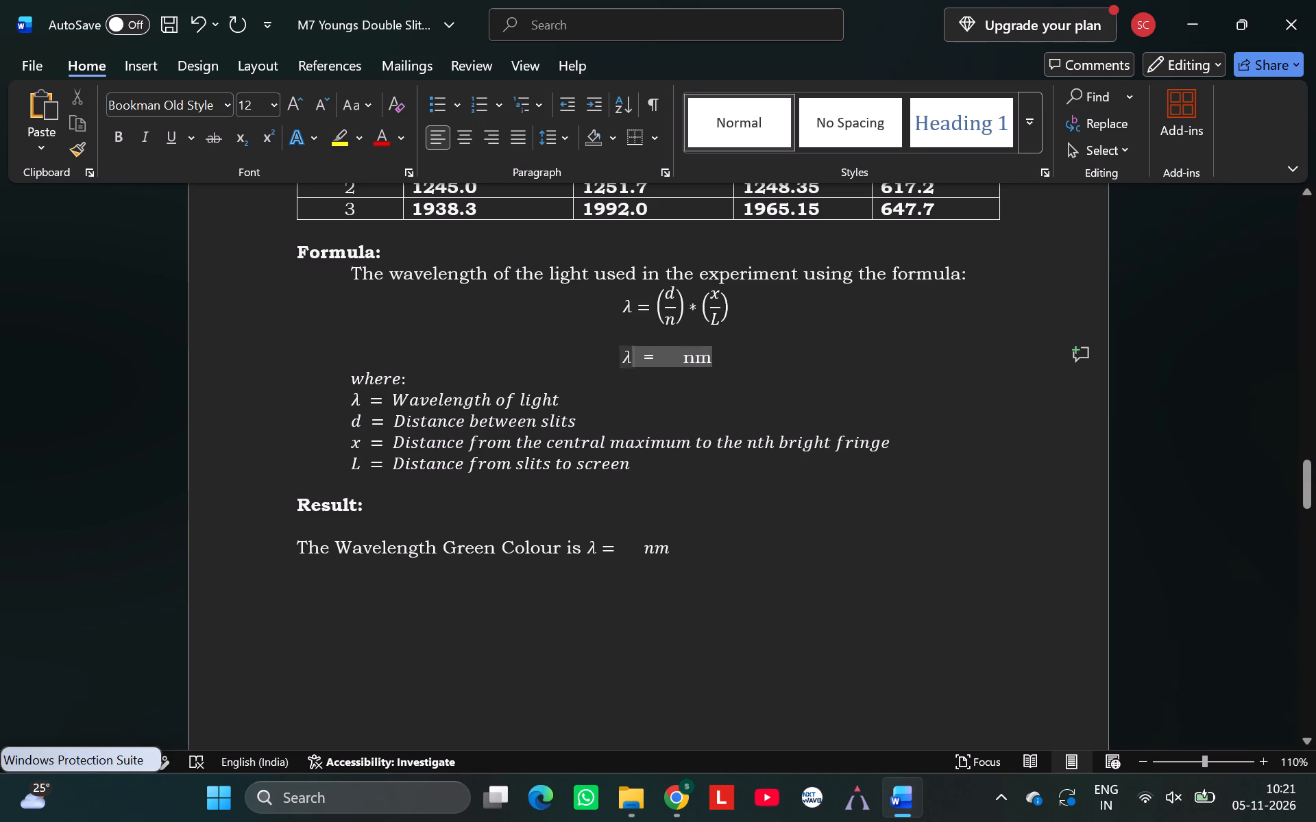
drag(622, 349, 617, 349)
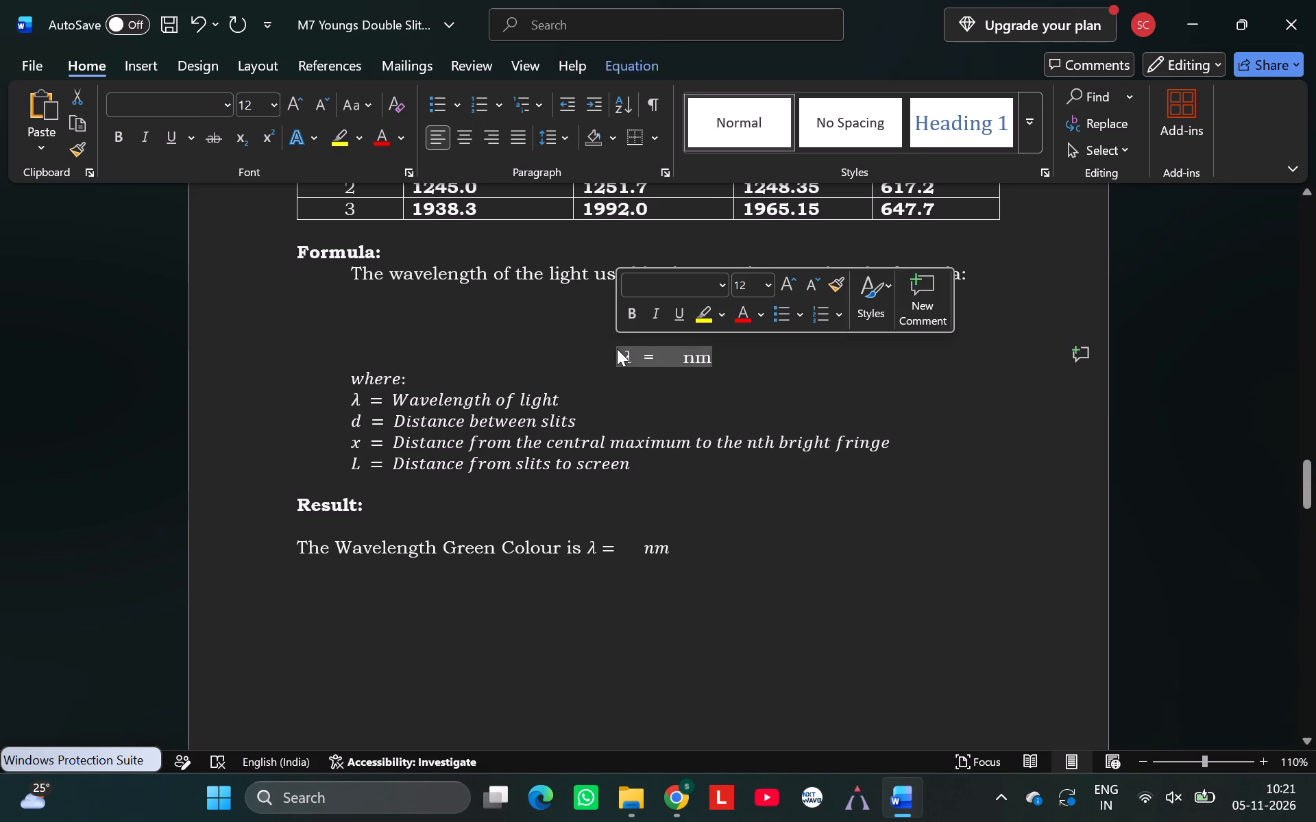
click(716, 390)
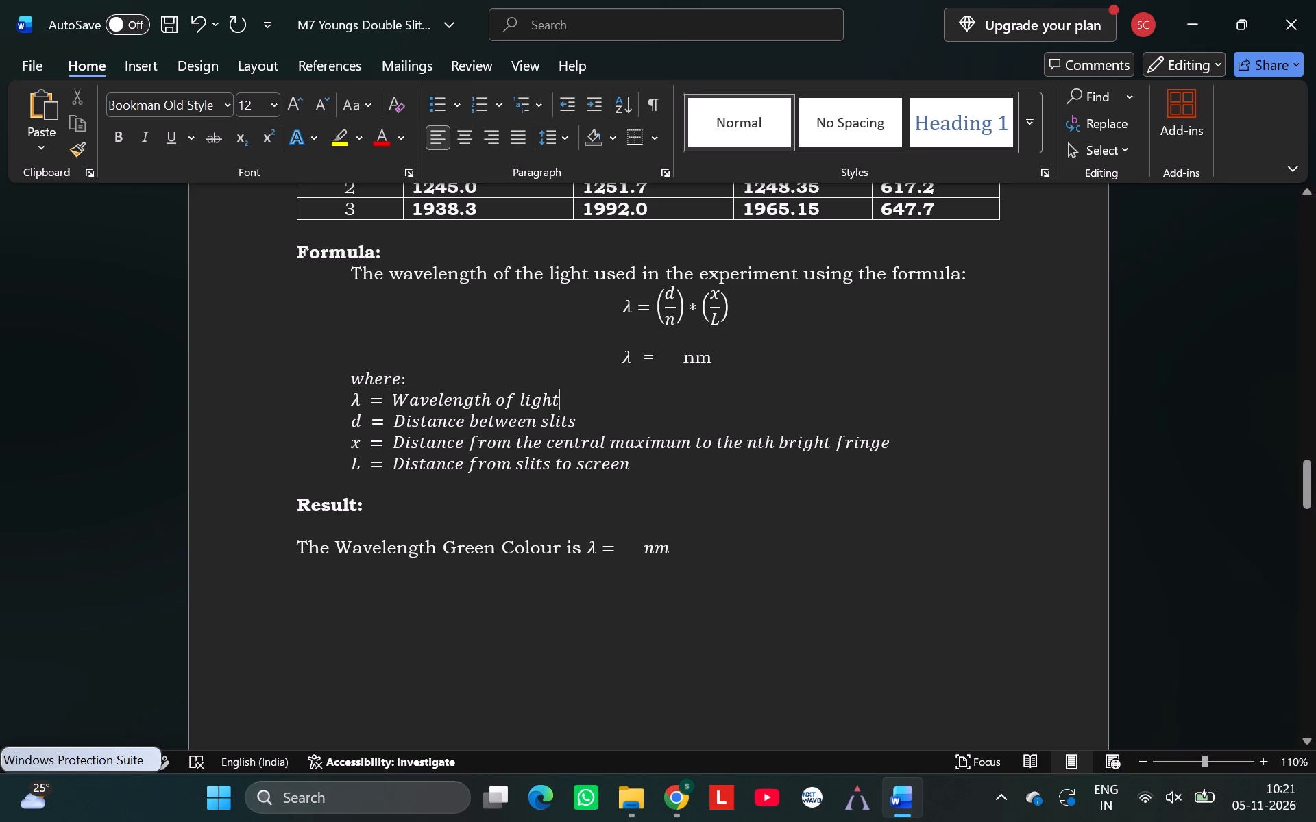
drag(718, 362, 615, 356)
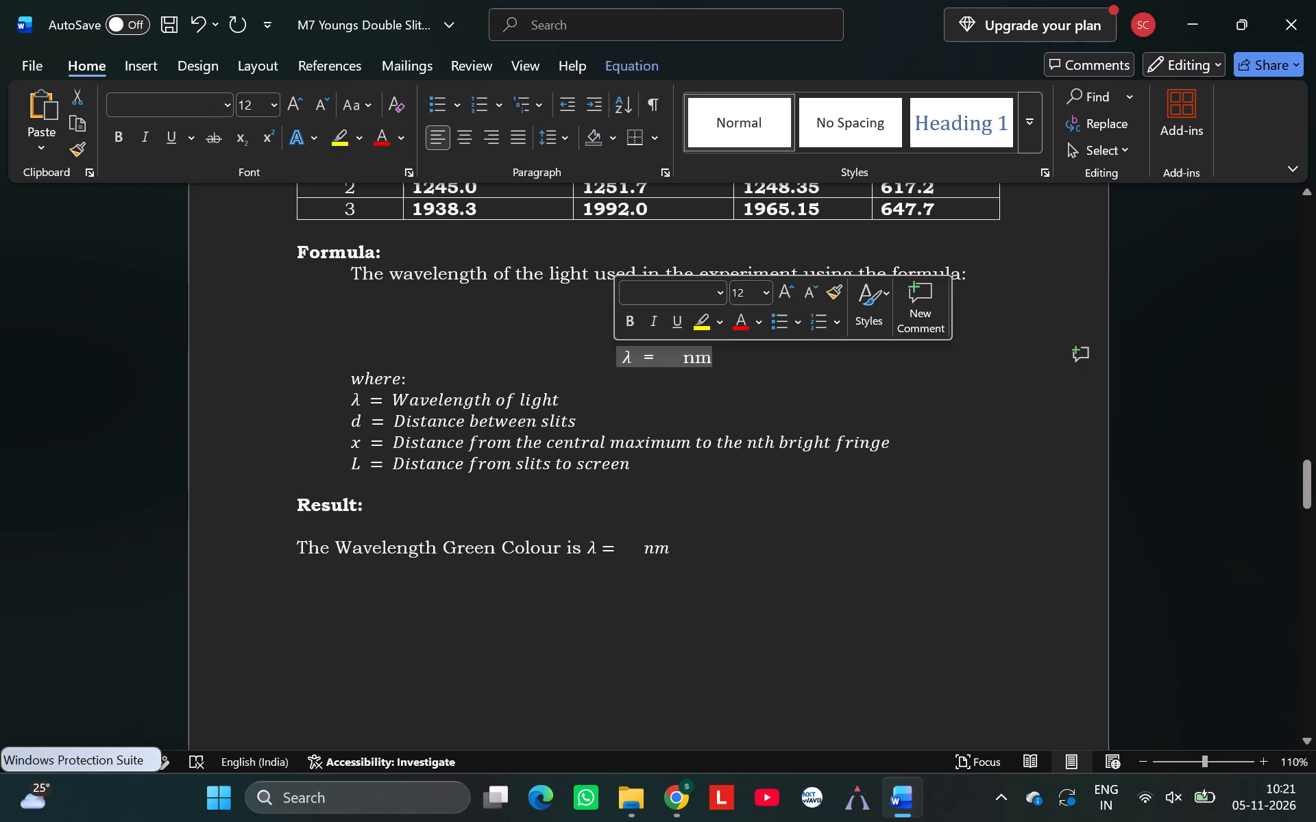
key(BackSpace)
key(BackSpace)
key(BackSpace)
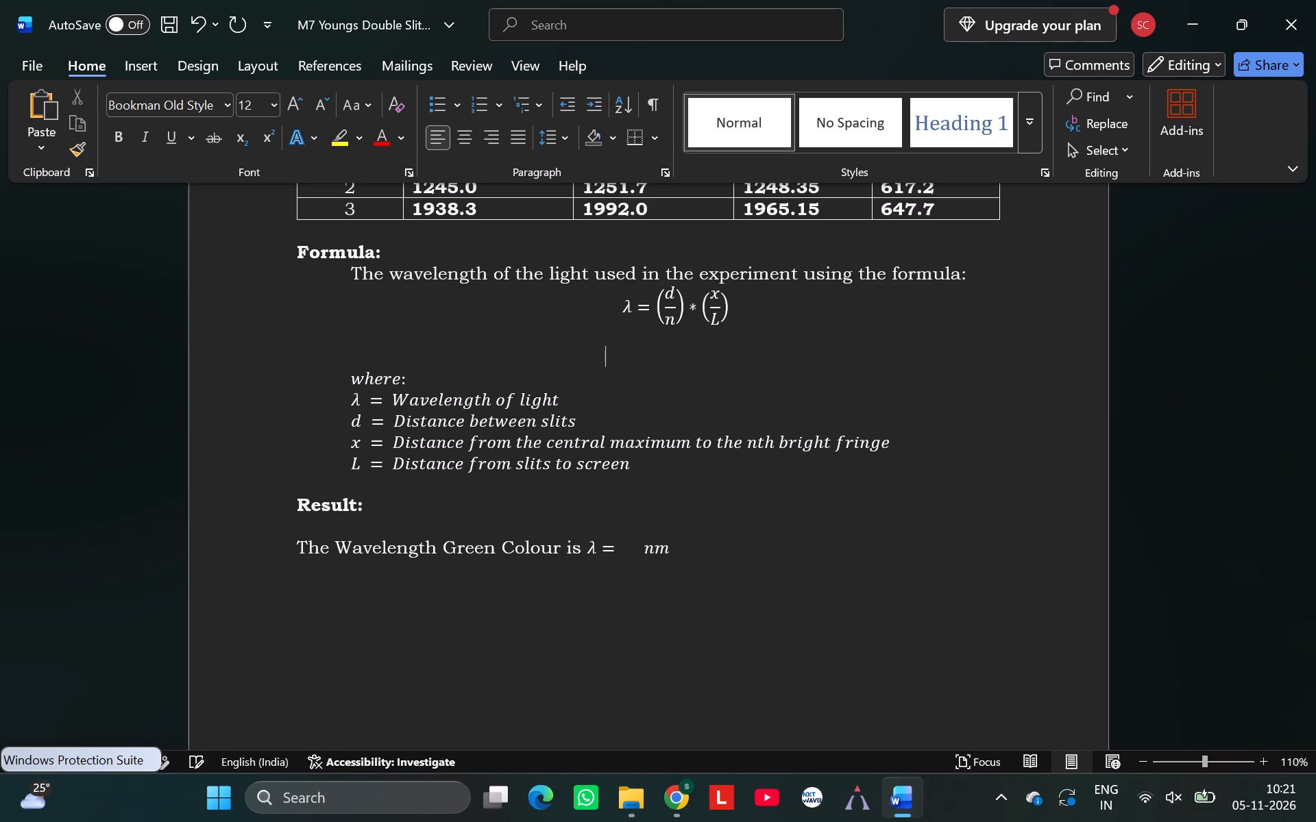
key(BackSpace)
key(BackSpace)
key(BackSpace)
key(BackSpace)
key(BackSpace)
key(BackSpace)
key(BackSpace)
key(BackSpace)
key(BackSpace)
key(BackSpace)
key(BackSpace)
key(BackSpace)
key(BackSpace)
key(BackSpace)
key(BackSpace)
key(BackSpace)
key(BackSpace)
key(BackSpace)
key(BackSpace)
key(BackSpace)
key(BackSpace)
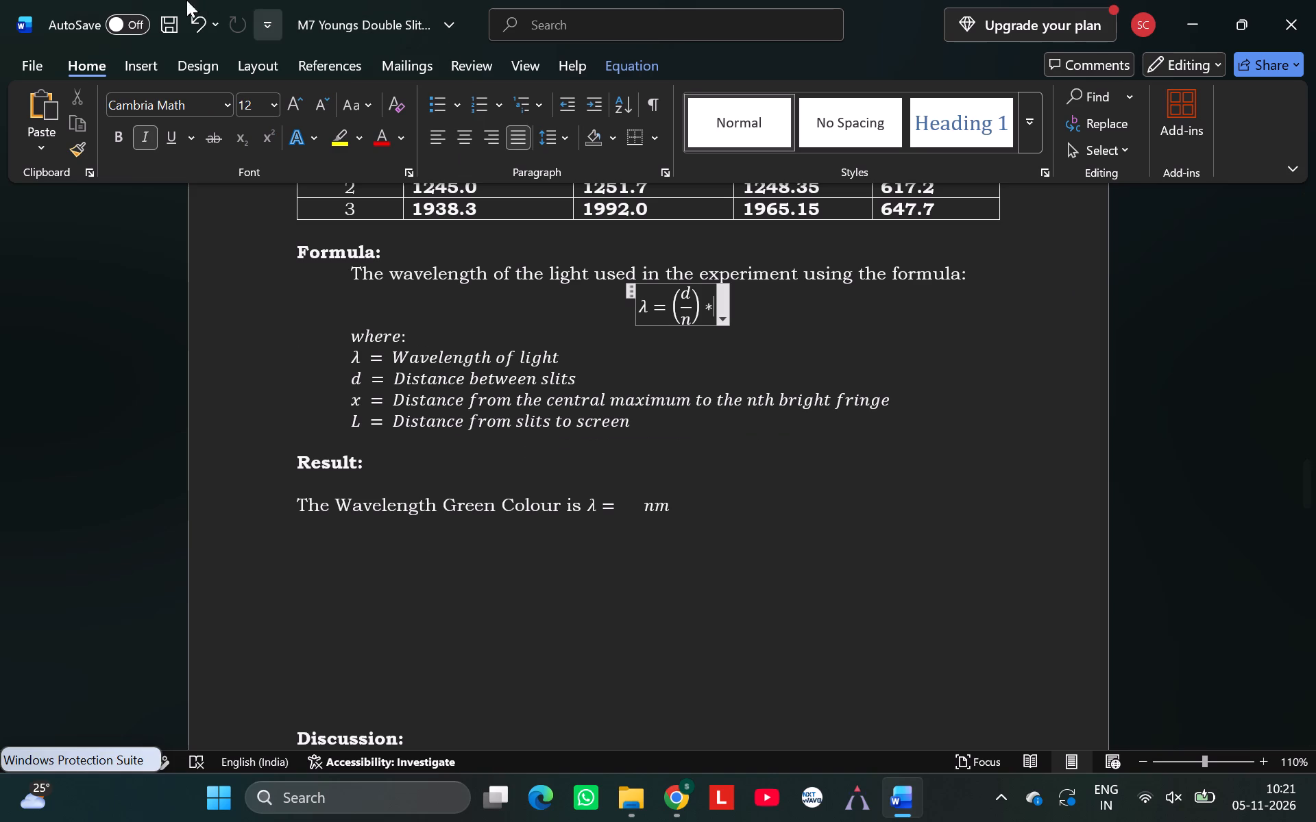
click(195, 16)
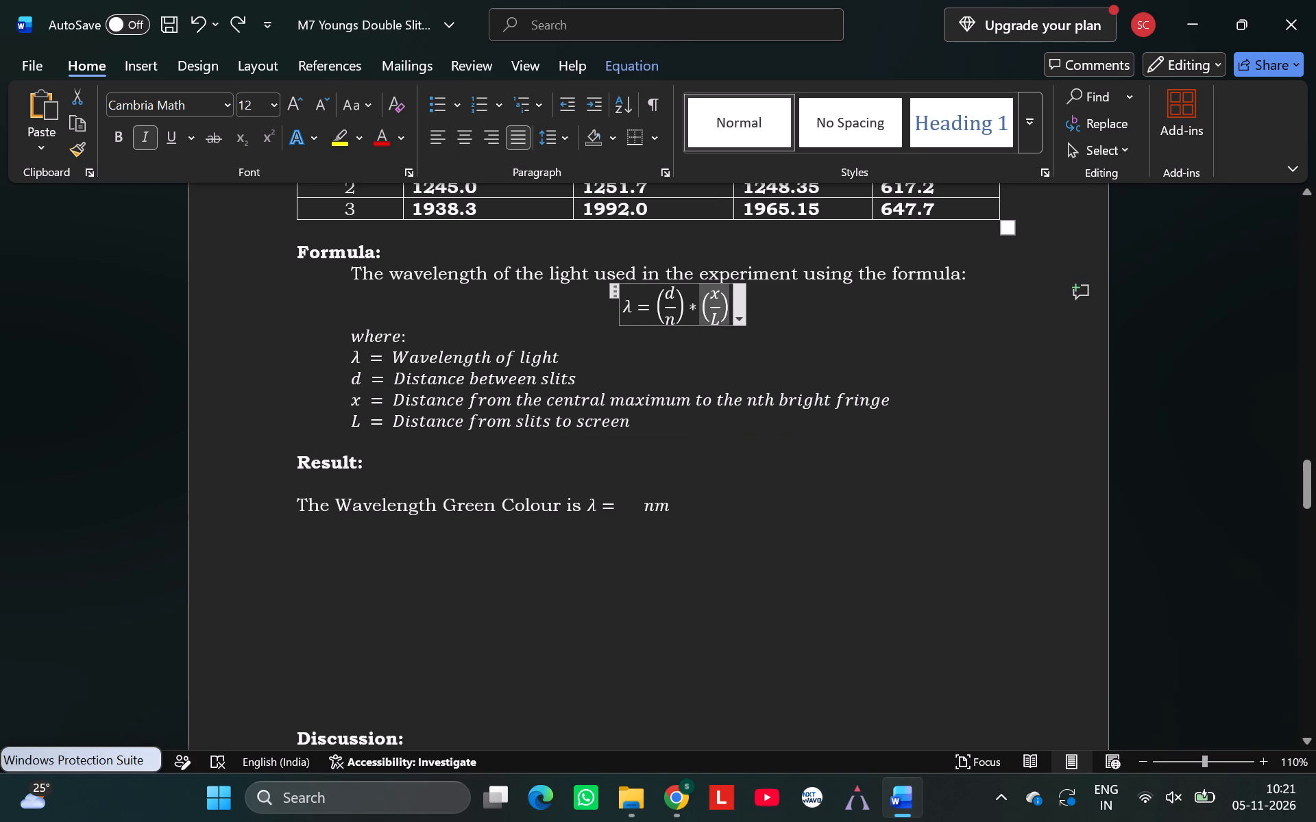
Paste the copied "λ = nm" line on a new line below the definition of L.
click(815, 351)
click(674, 428)
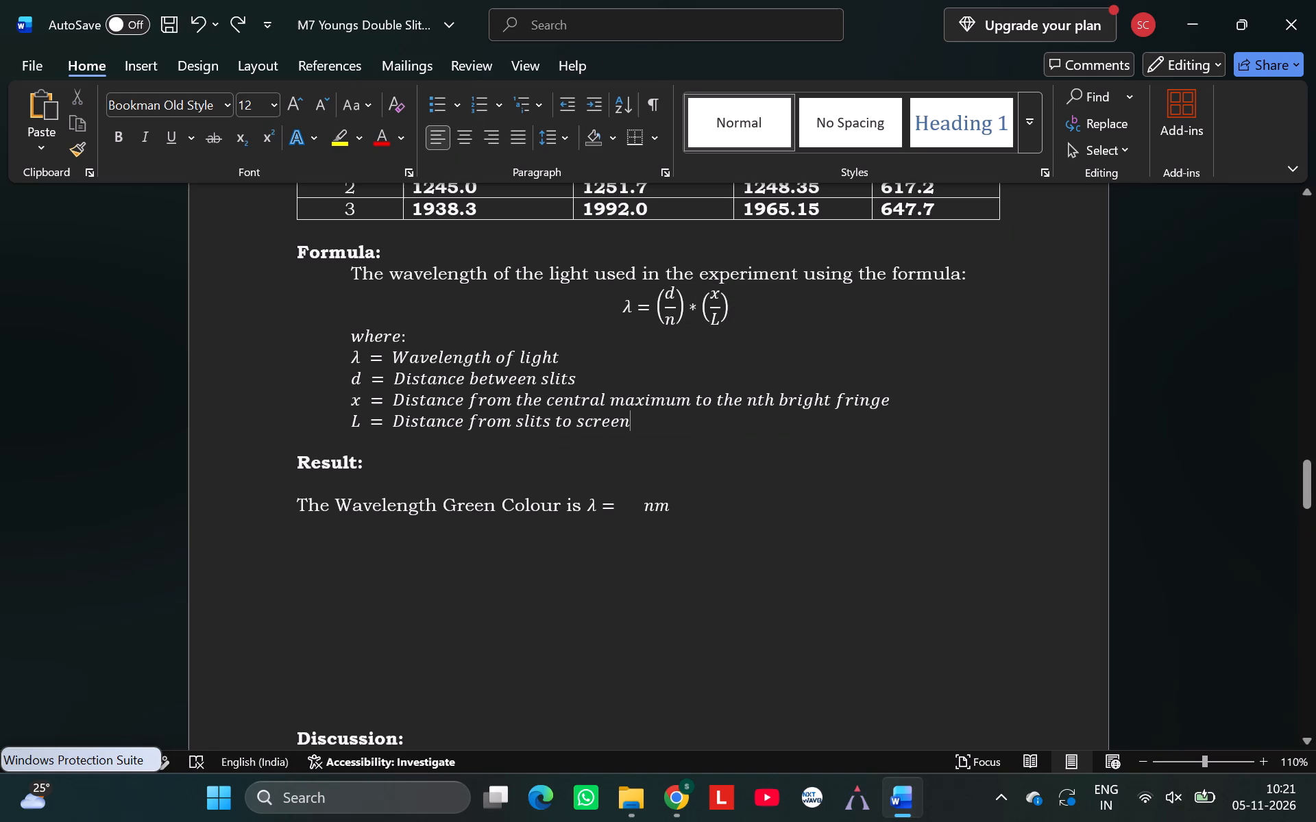
key(Return)
key(space)
key(space)
key(space)
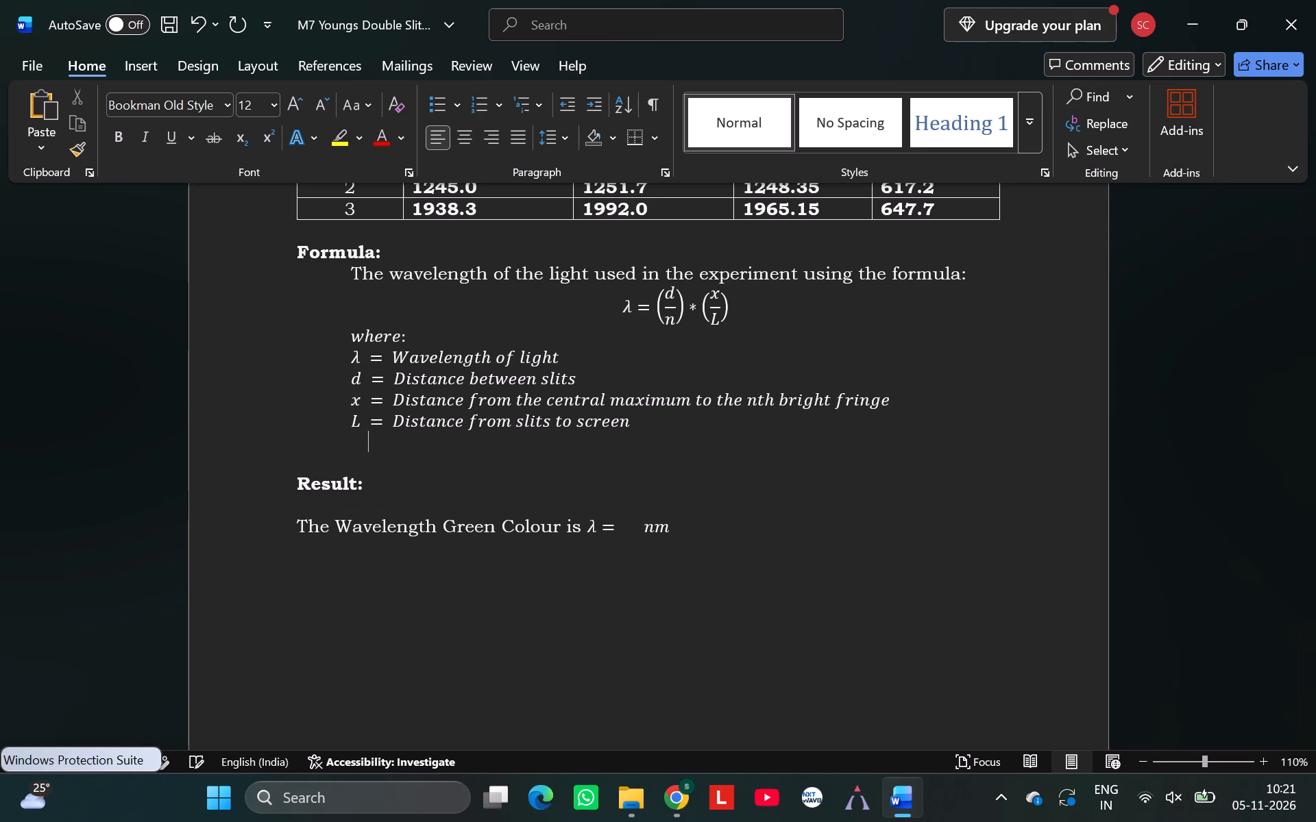
key(ctrl+v)
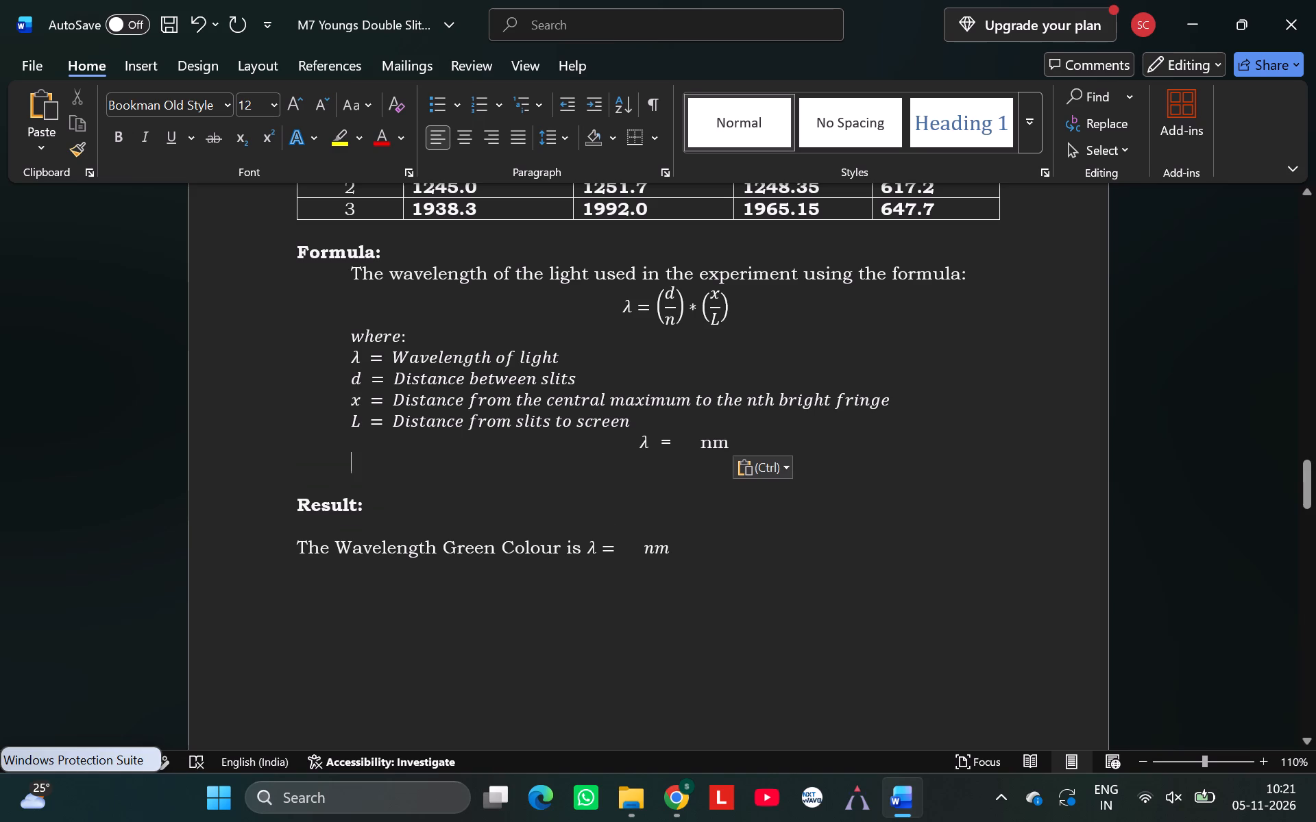
Trim the extra spaces before the pasted "λ = nm" line and insert an empty line above it.
click(661, 475)
click(430, 454)
click(596, 445)
key(BackSpace)
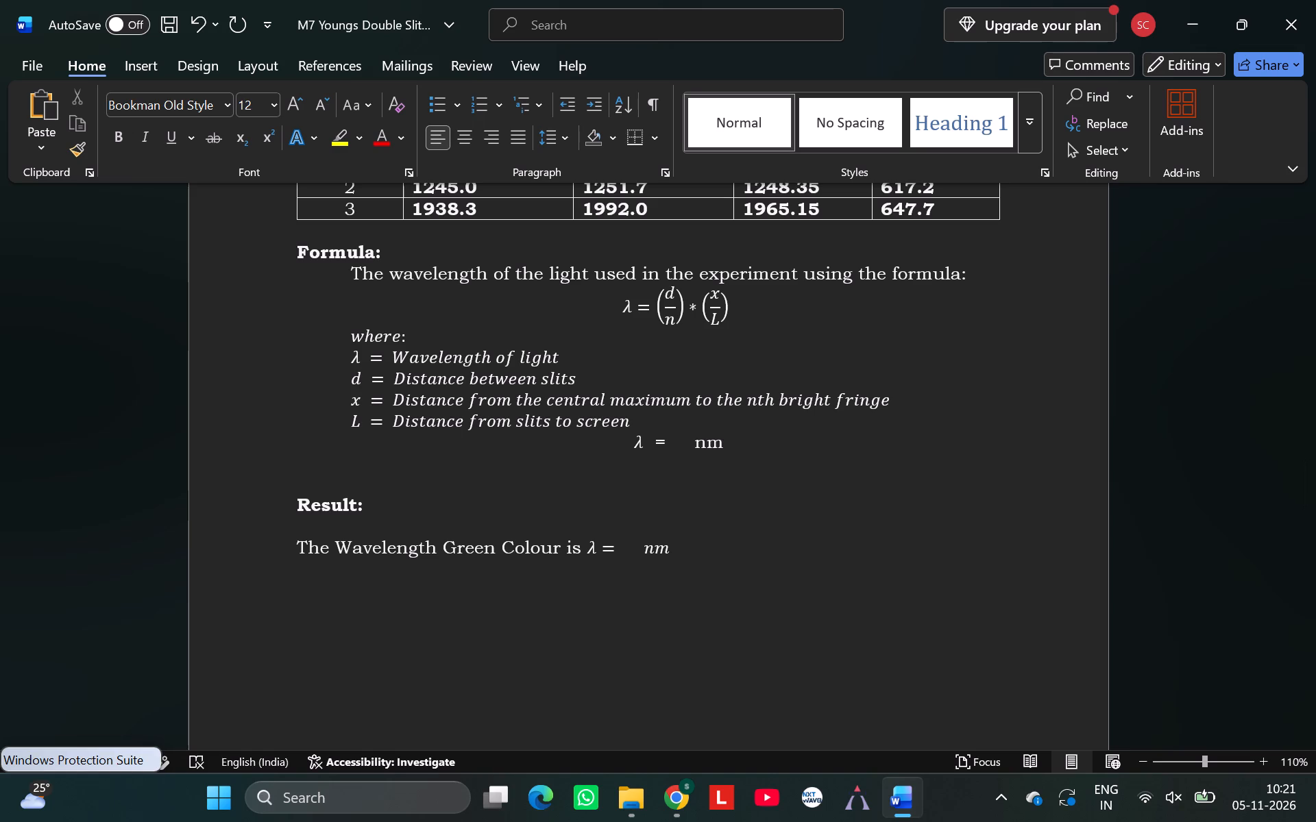
key(BackSpace)
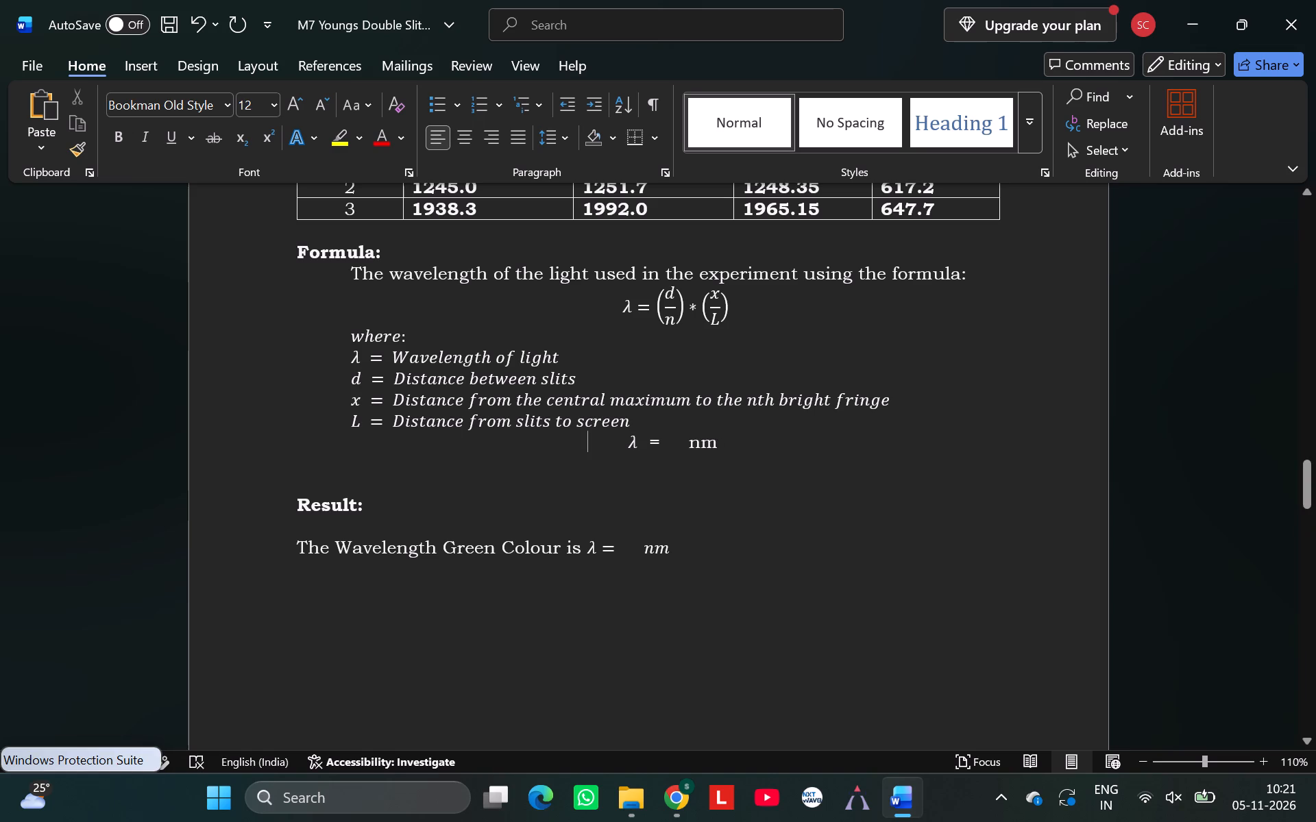
click(505, 448)
click(637, 421)
key(Return)
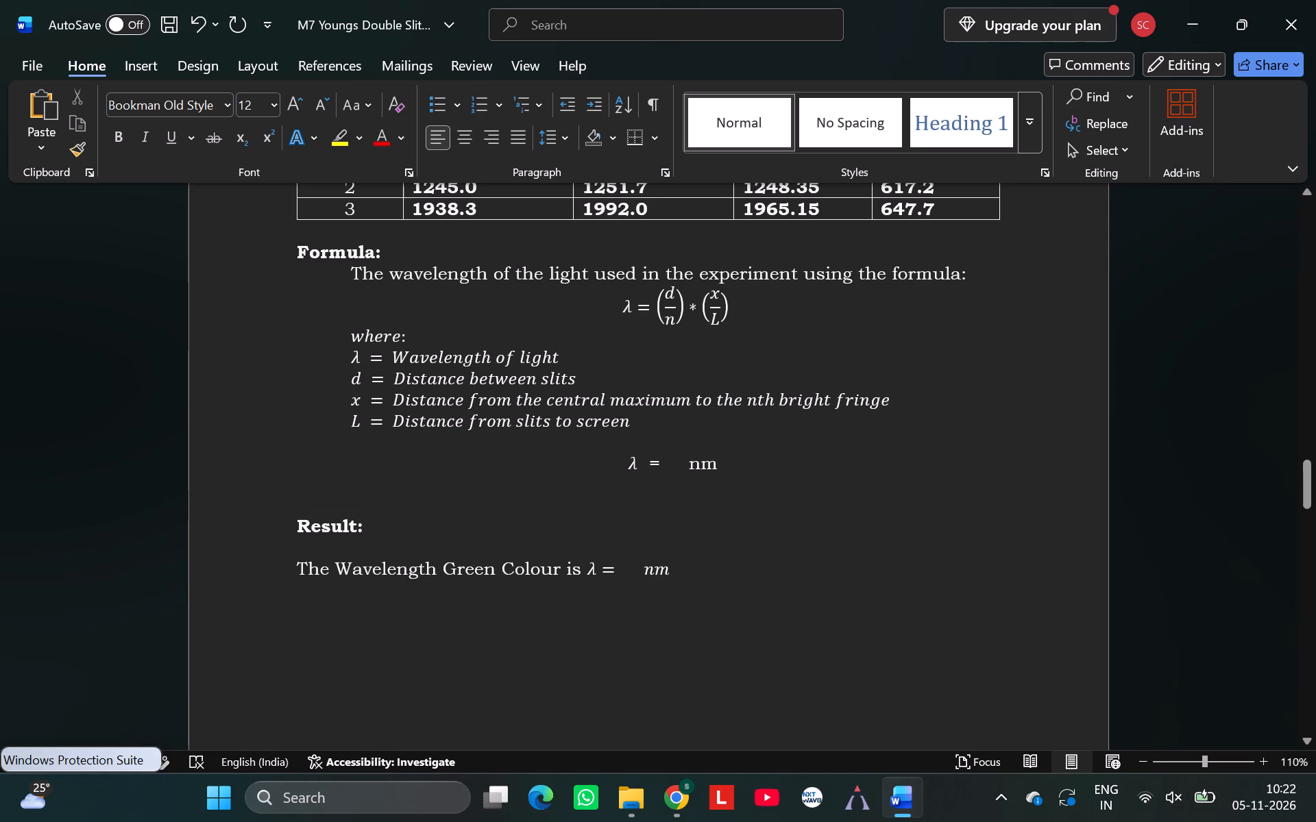
Add the label "Order 1:" in front of the pasted "λ = nm" expression.
click(559, 459)
text(ORDER)
key(BackSpace)
key(BackSpace)
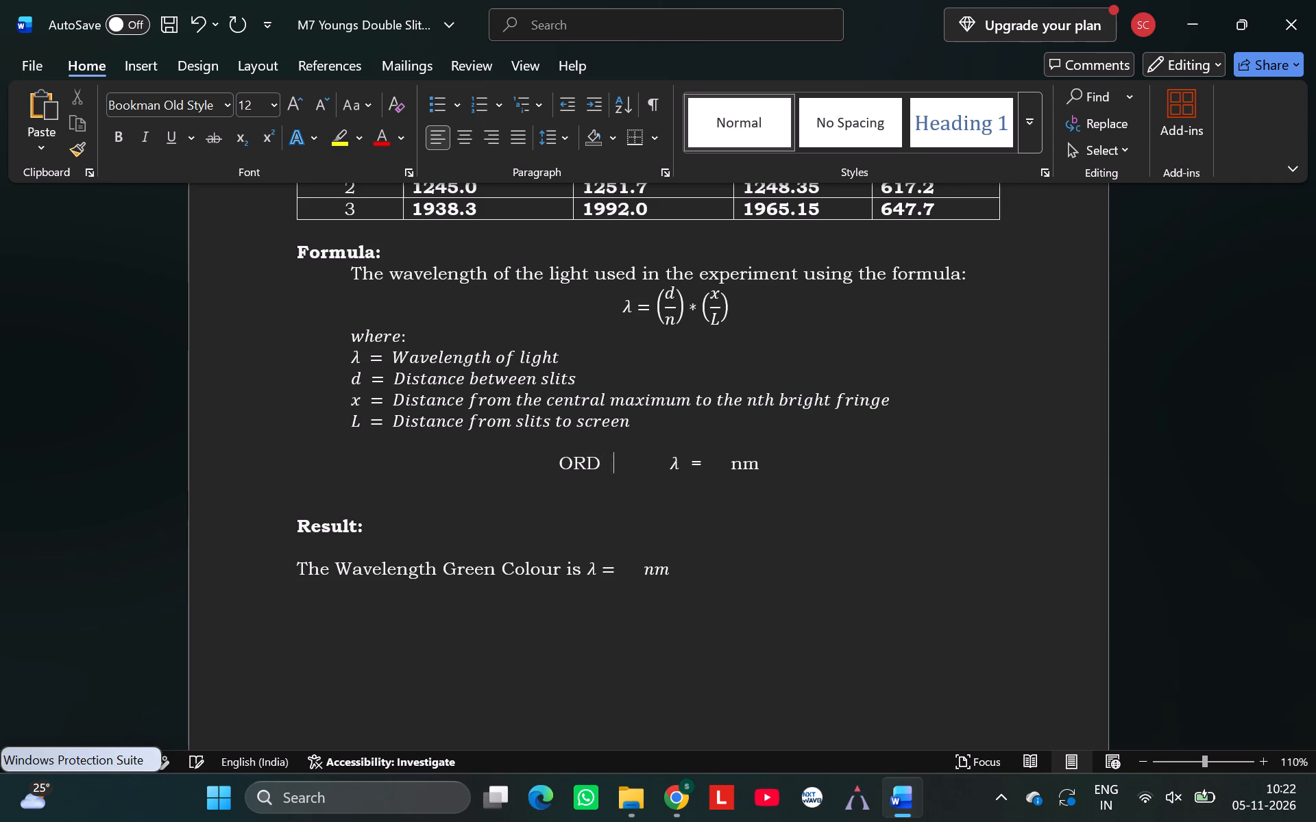
key(BackSpace)
key(BackSpace)
key(BackSpace)
key(Tab)
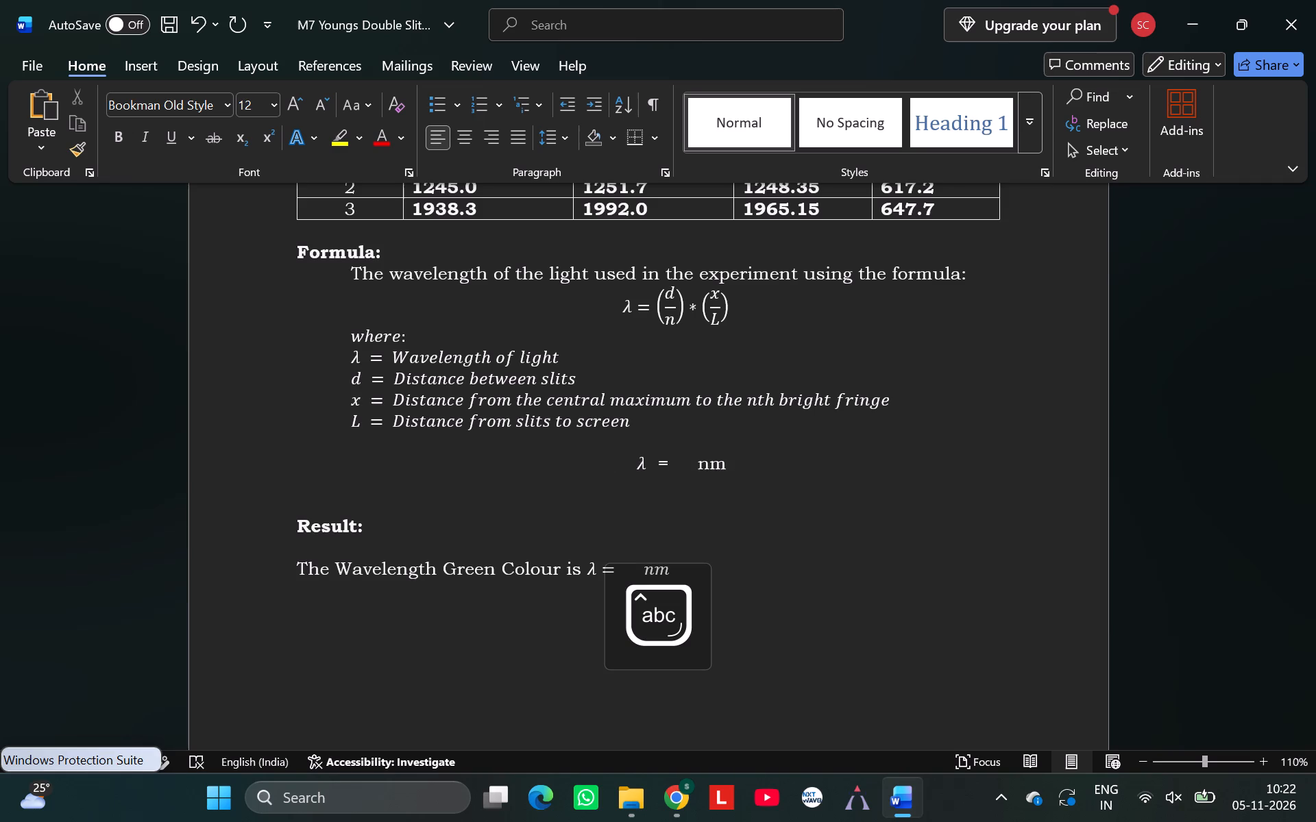
text(order)
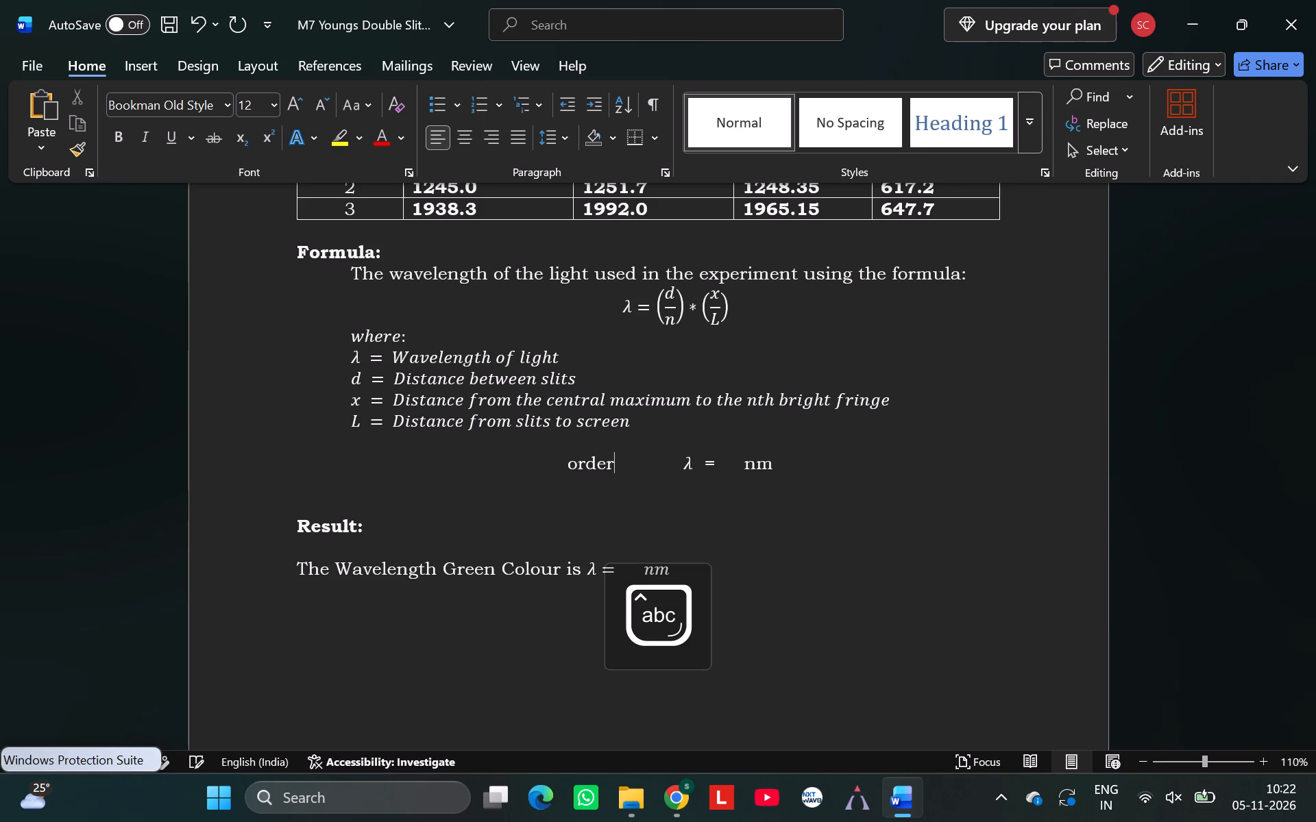
text(:1)
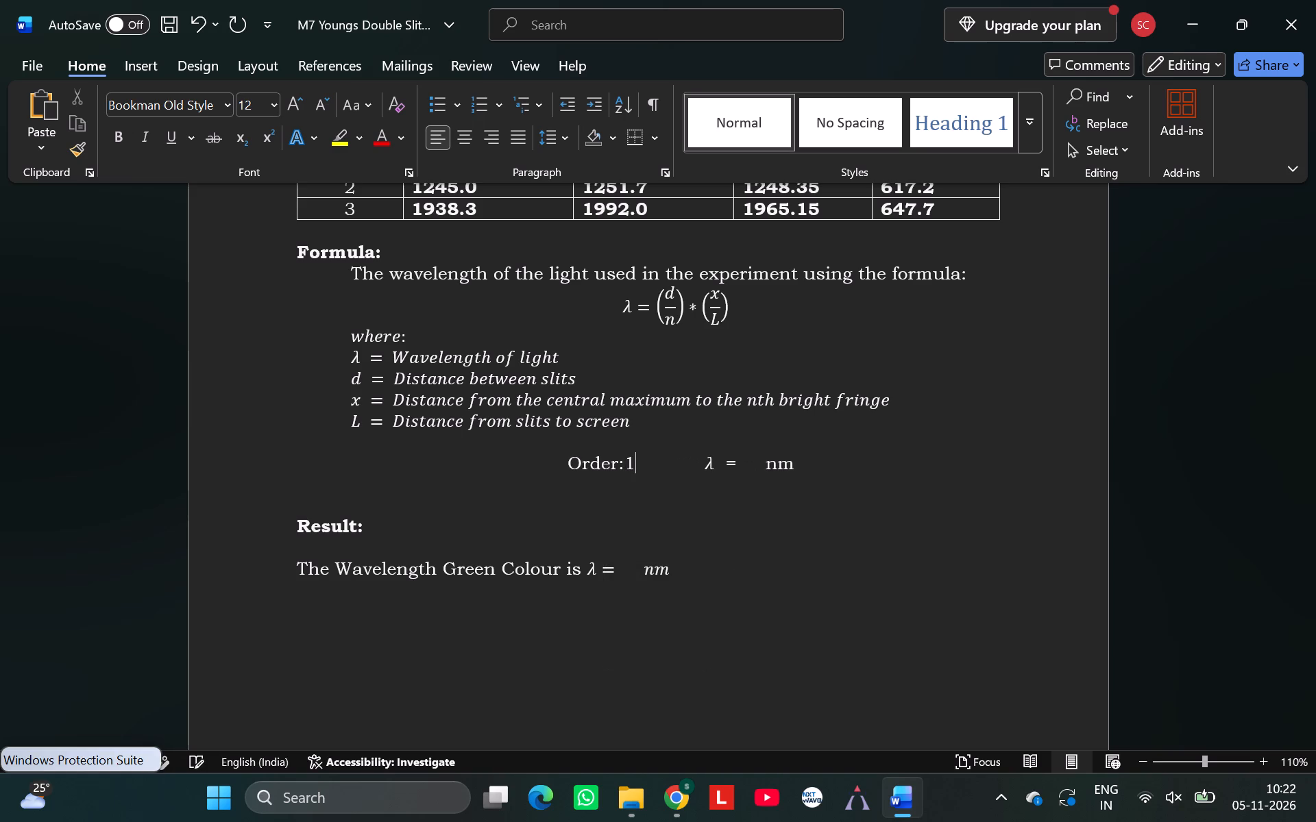
key(BackSpace)
key(BackSpace)
key(space)
text(1:)
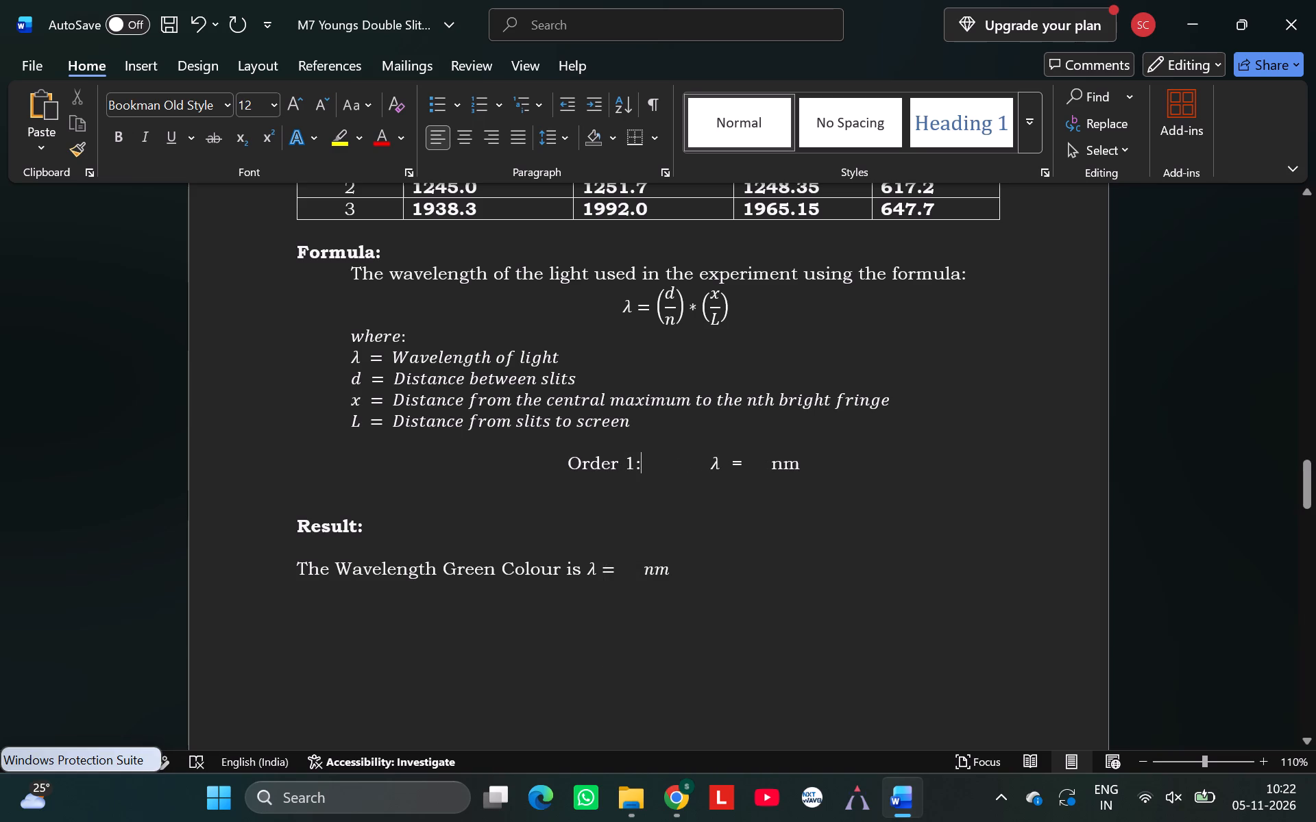
Enclose the "Order 1:" label below the definition of L in parentheses.
click(563, 466)
key(shift+parenleft)
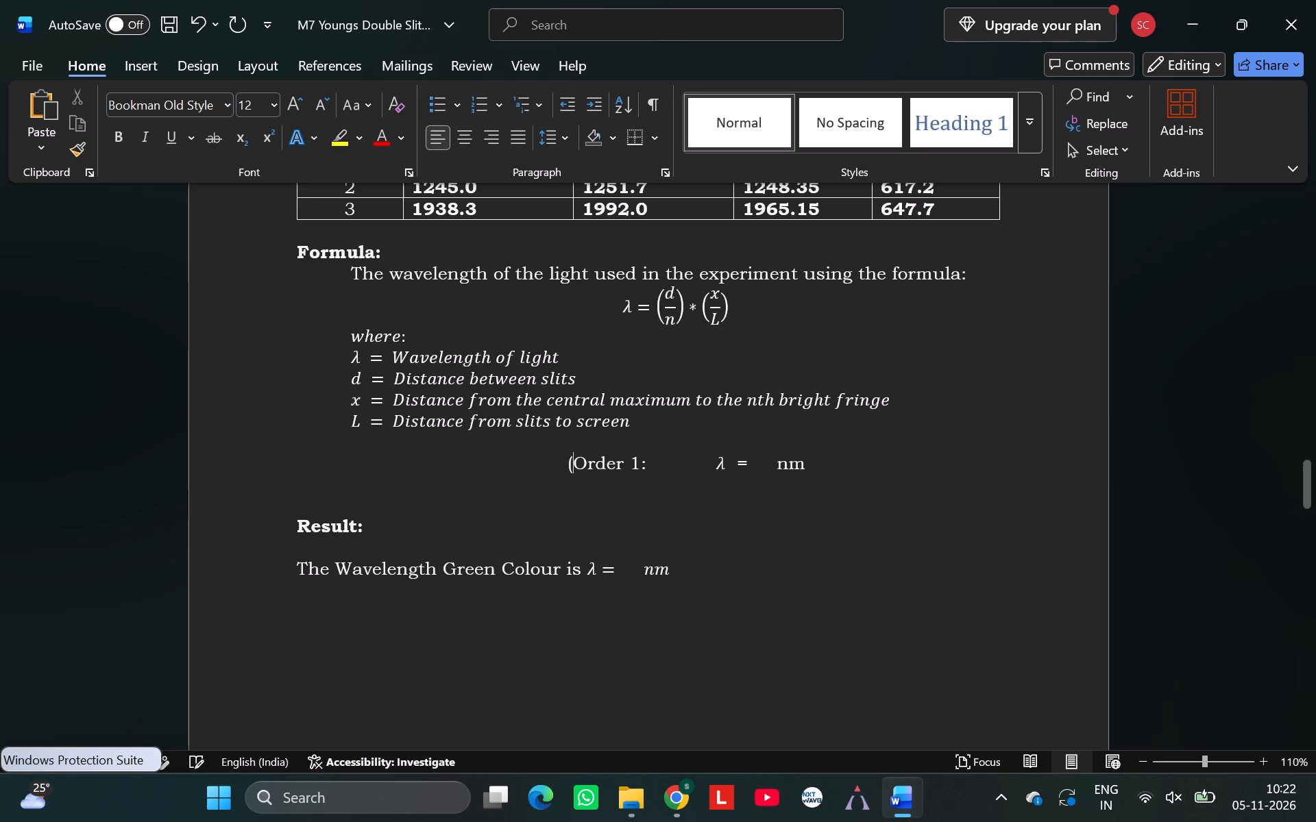
click(671, 462)
key(Left)
key(Left)
key(Left)
key(Left)
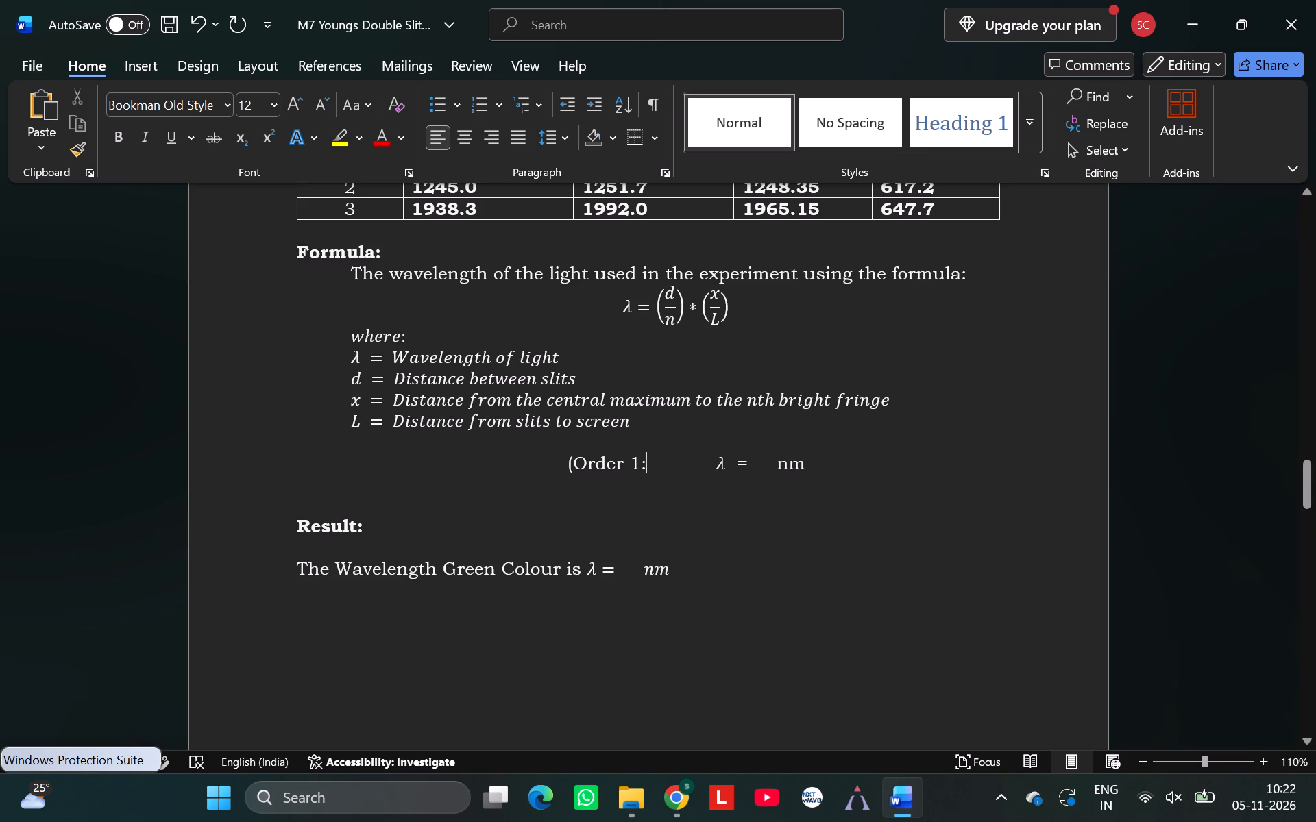
key(shift+parenright)
key(BackSpace)
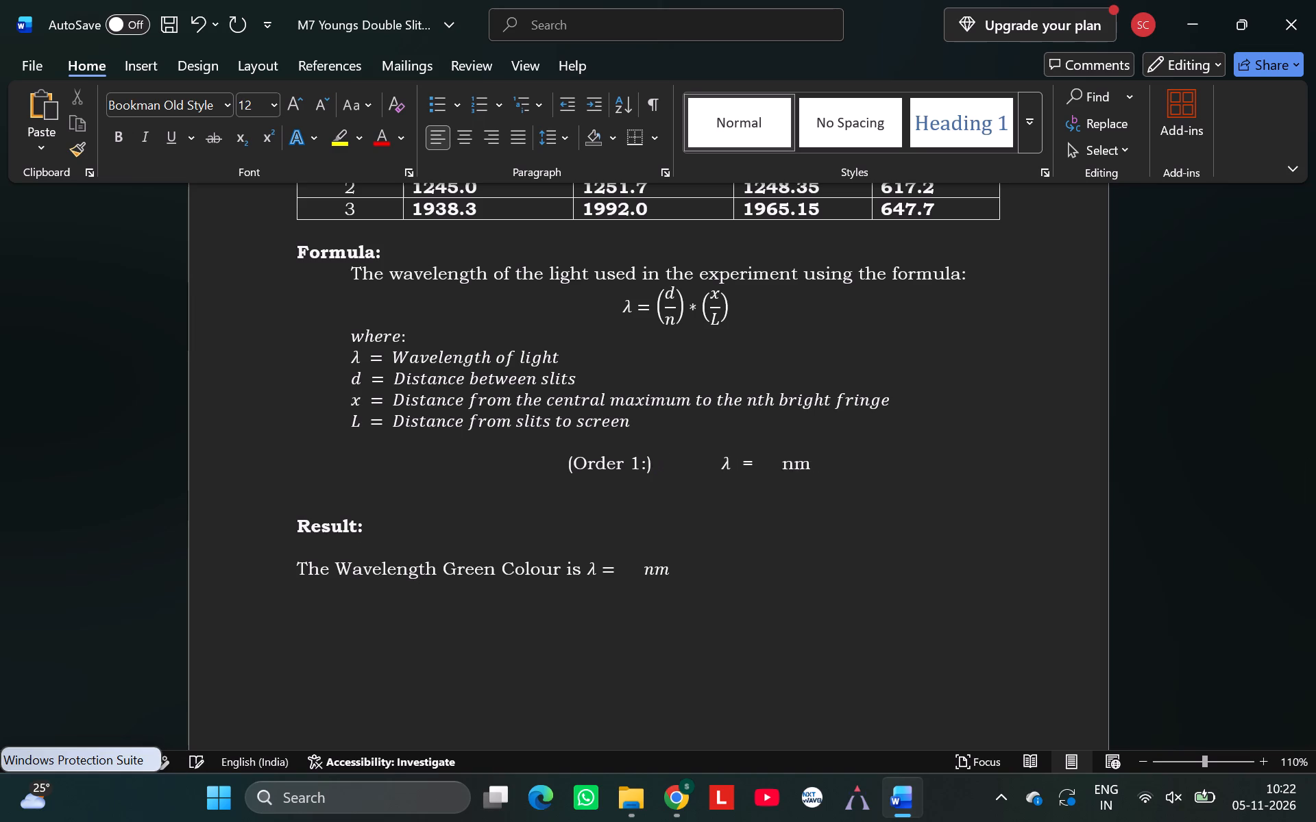
key(shift+parenright)
key(BackSpace)
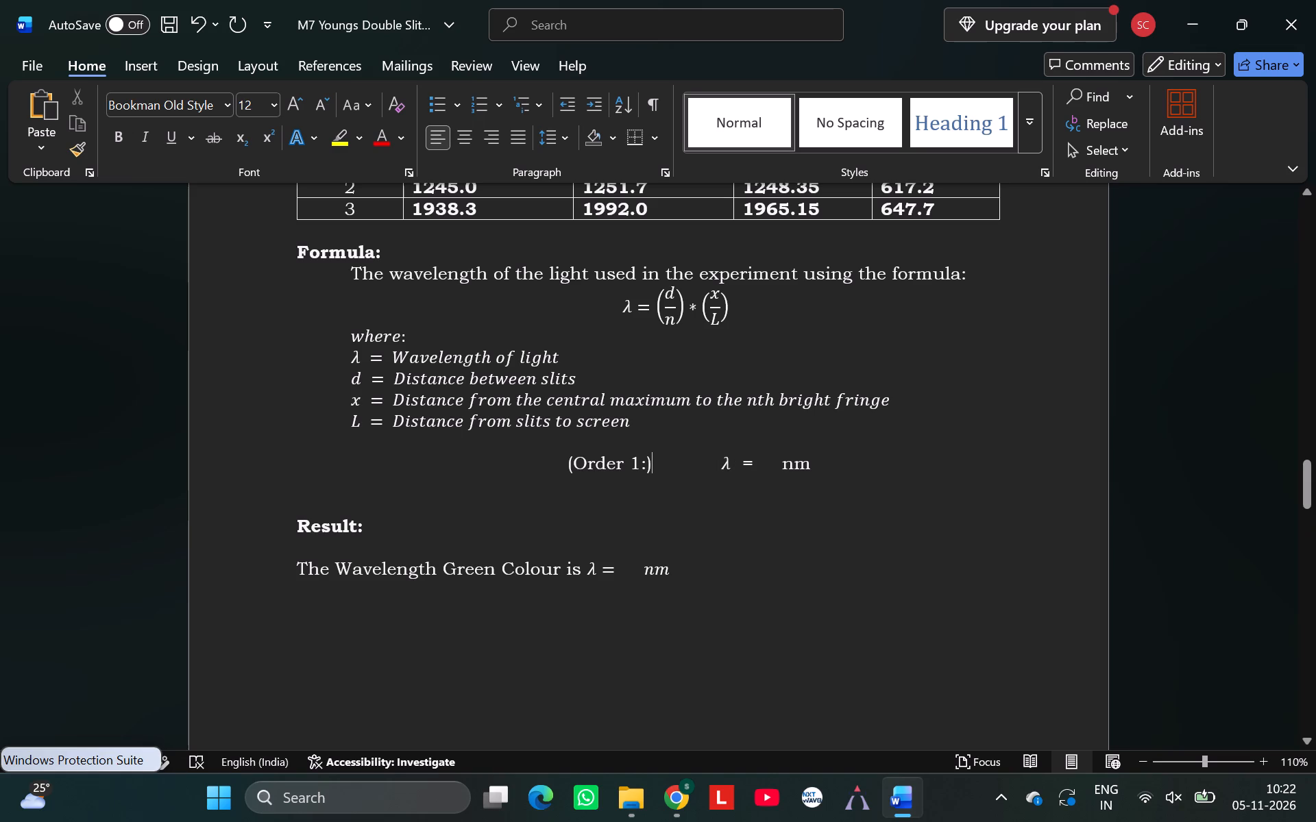
Remove the extra spaces between the "(Order 1:)" label and the λ expression.
key(Right)
key(Right)
key(Right)
key(Right)
key(Right)
key(Right)
key(Right)
key(BackSpace)
key(BackSpace)
key(BackSpace)
key(BackSpace)
key(BackSpace)
key(Right)
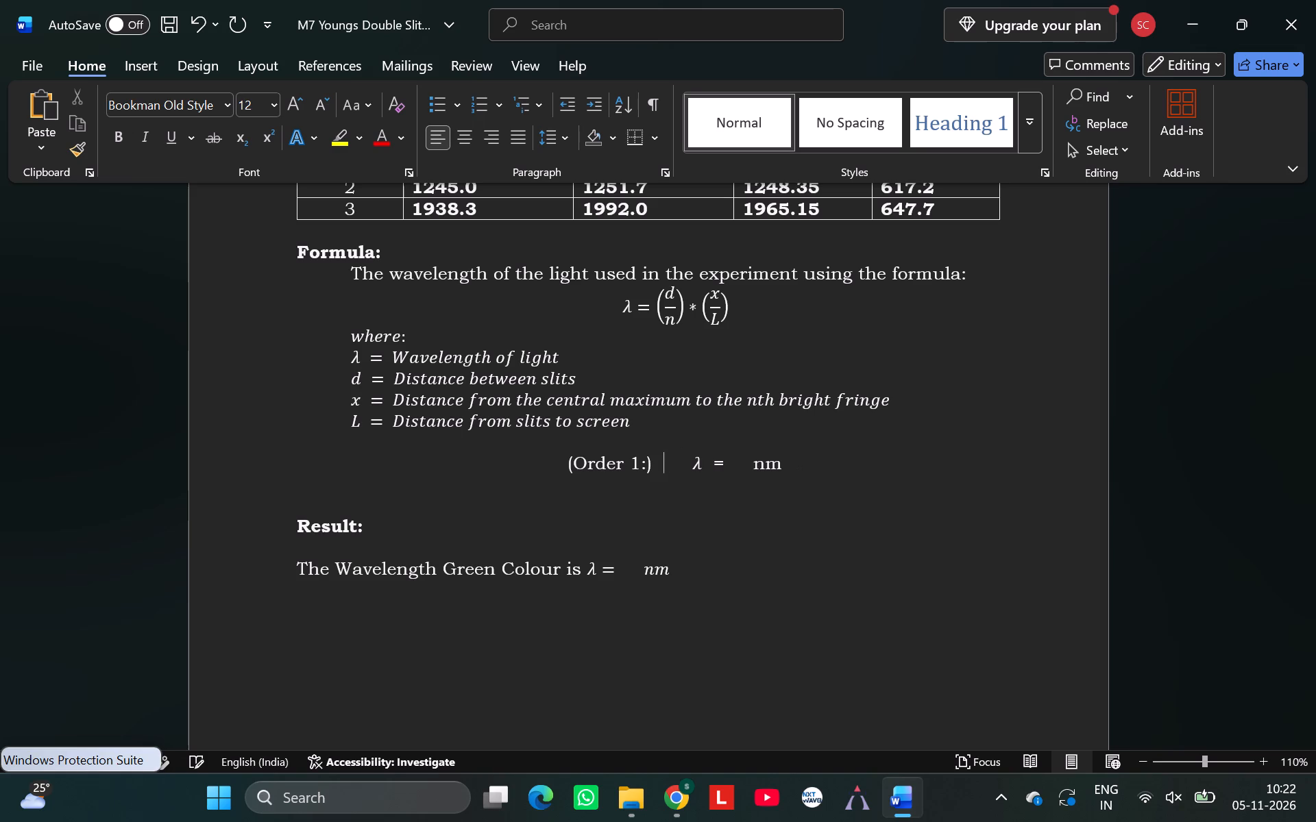
key(Right)
key(Right)
key(BackSpace)
key(BackSpace)
key(BackSpace)
key(BackSpace)
key(Right)
key(BackSpace)
key(BackSpace)
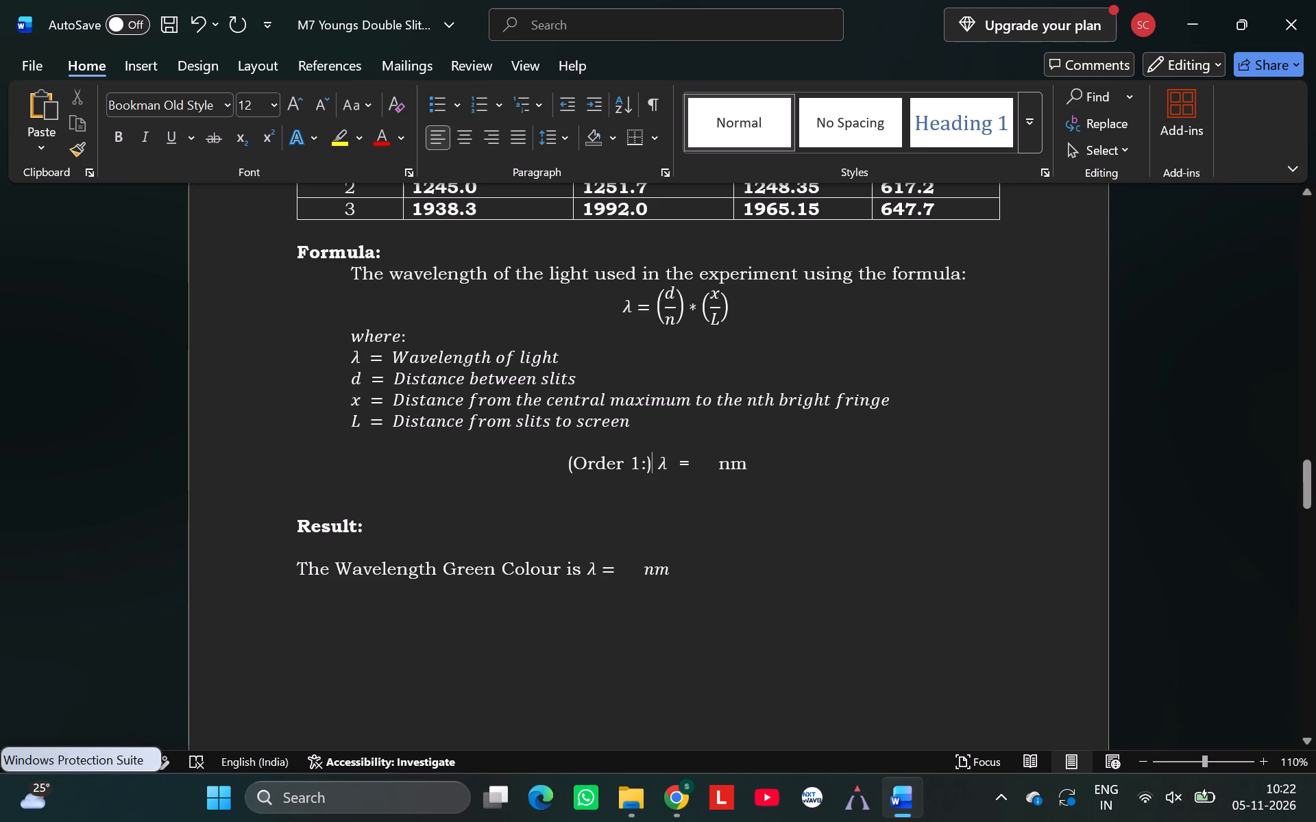
Trim the extra spaces in front of "(Order 1:)" and add one space between the label and λ.
click(563, 470)
key(BackSpace)
key(BackSpace)
key(BackSpace)
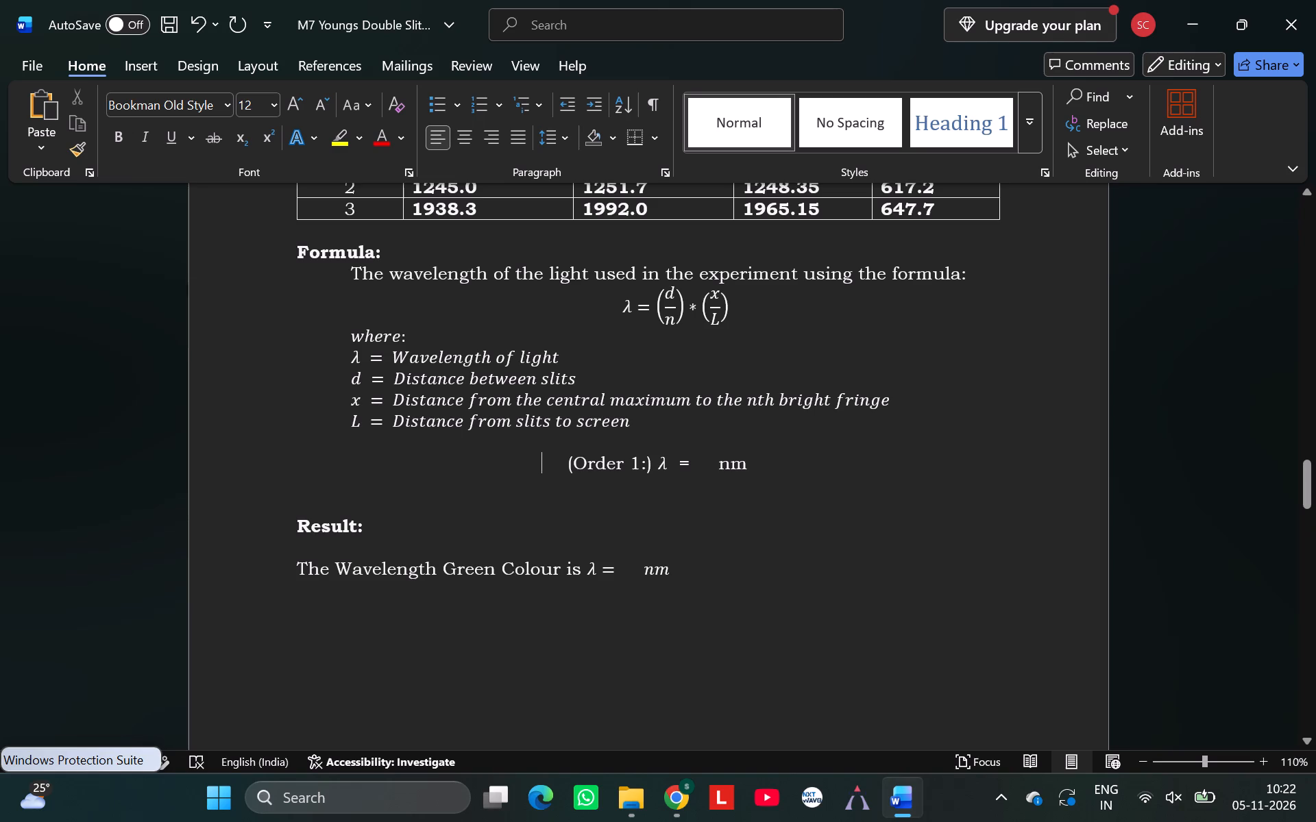
click(559, 461)
key(BackSpace)
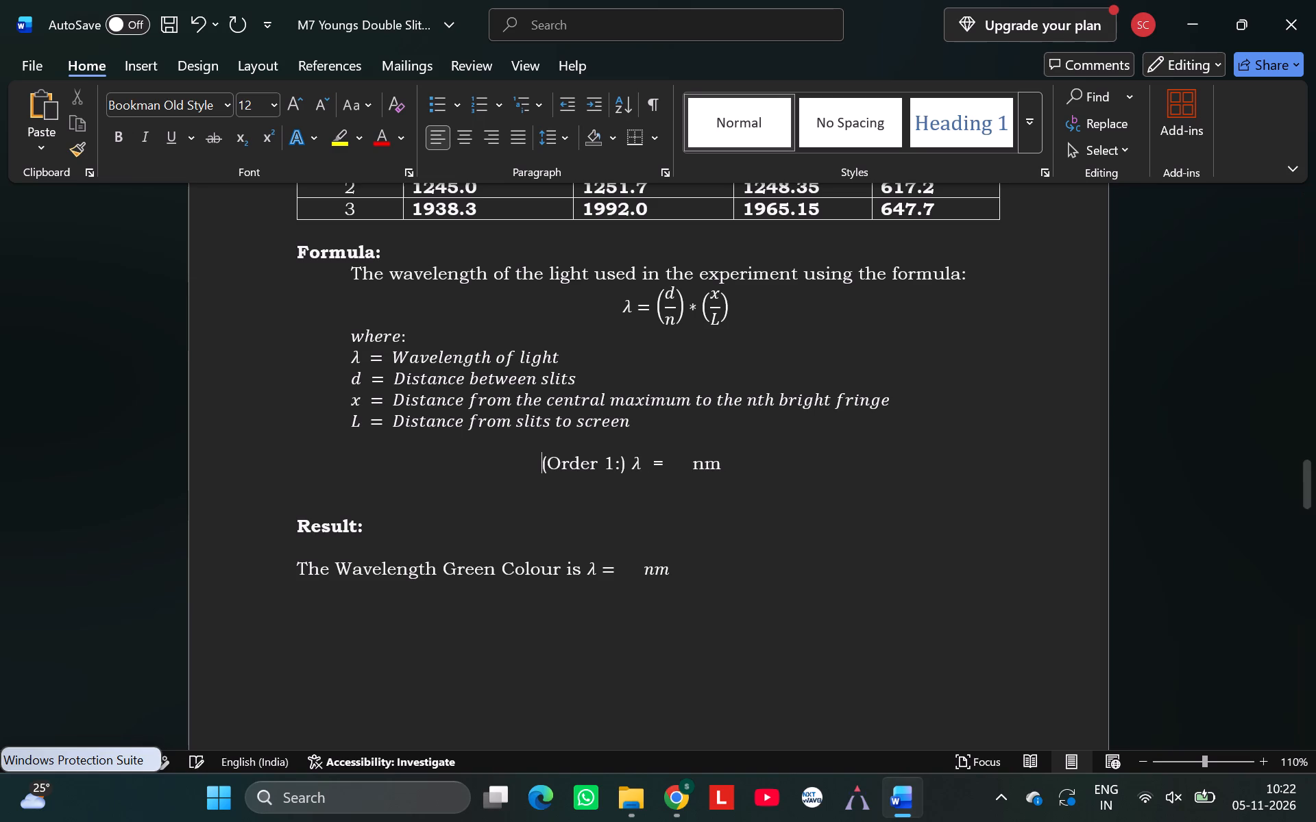
click(626, 462)
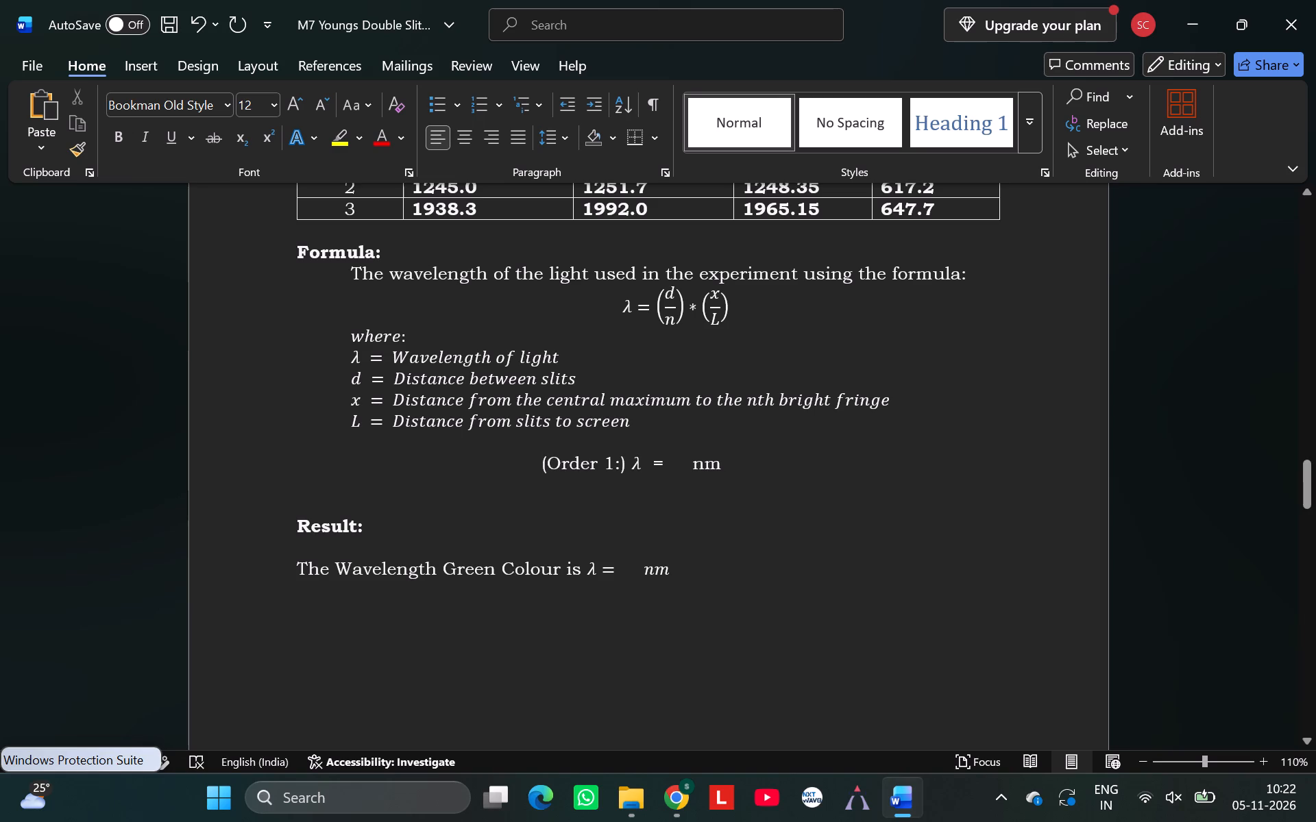
key(space)
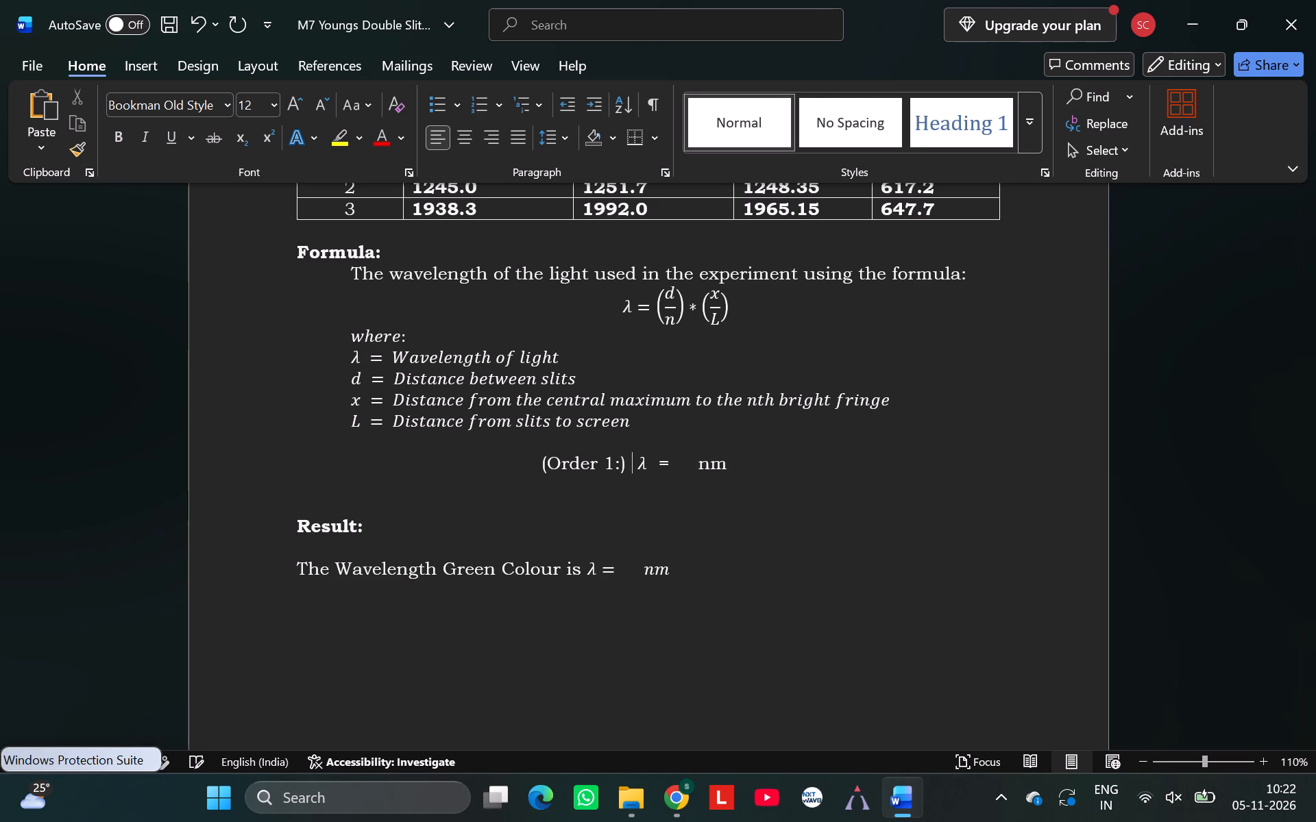
Delete the unit "nm" from the end of the Order 1 line.
click(692, 459)
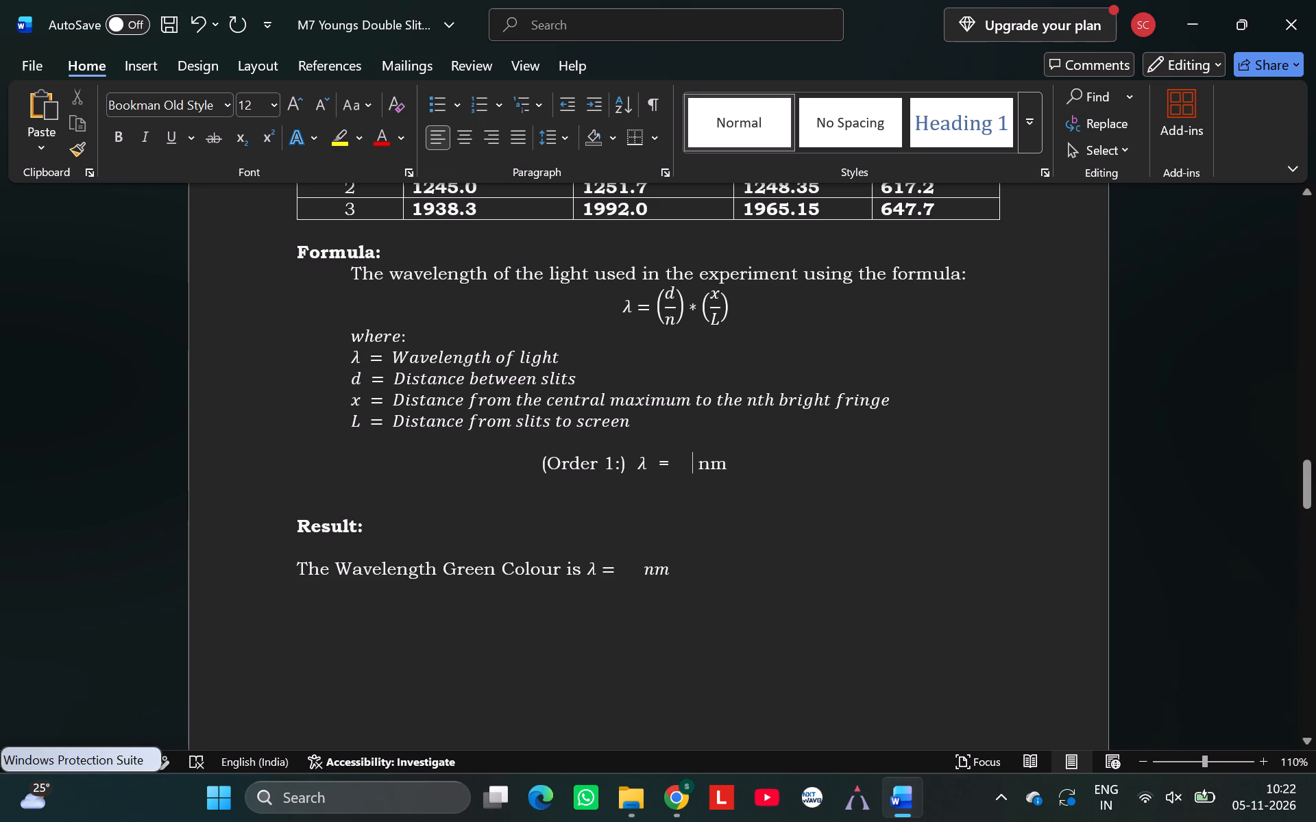
click(735, 468)
key(BackSpace)
key(BackSpace)
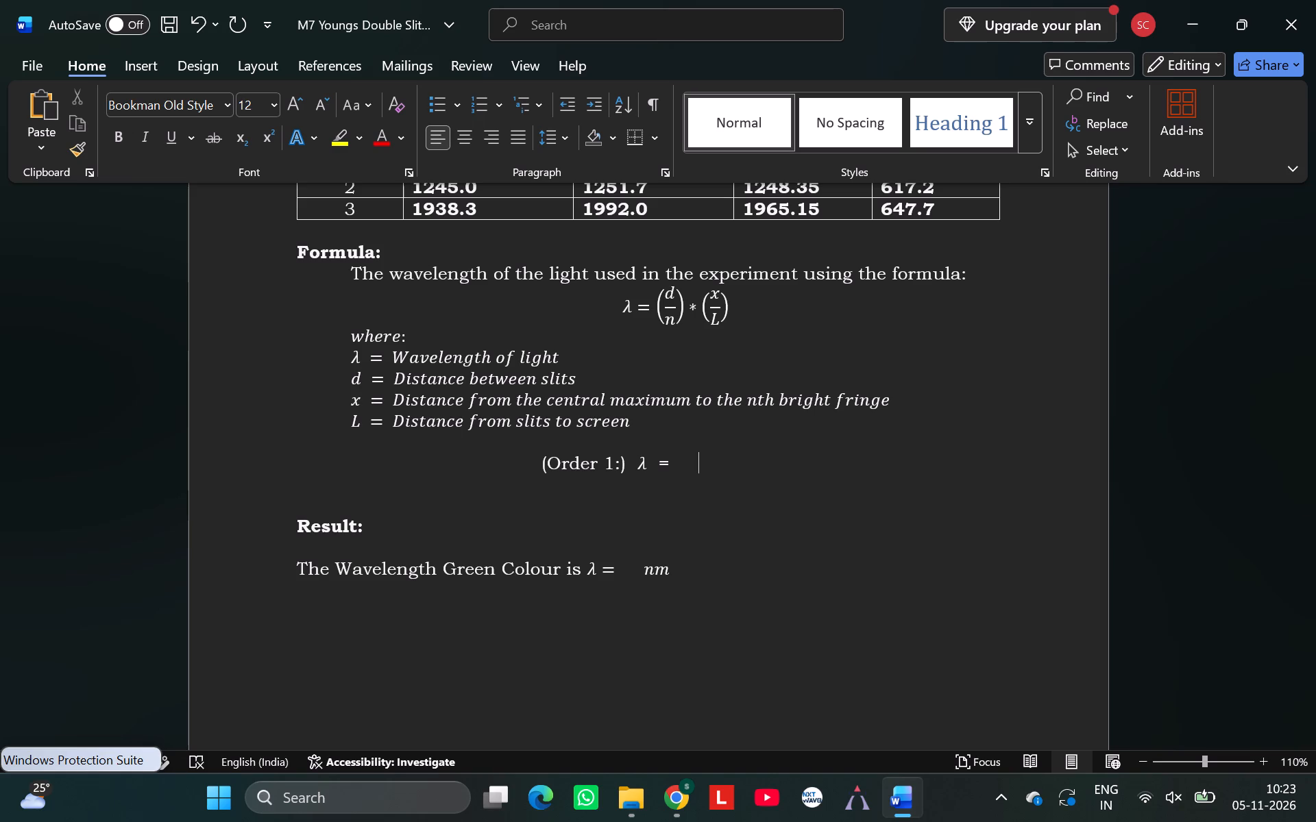
Enter 618.0 as the green colour wavelength in the Result line and remove the extra spaces before "nm".
click(626, 577)
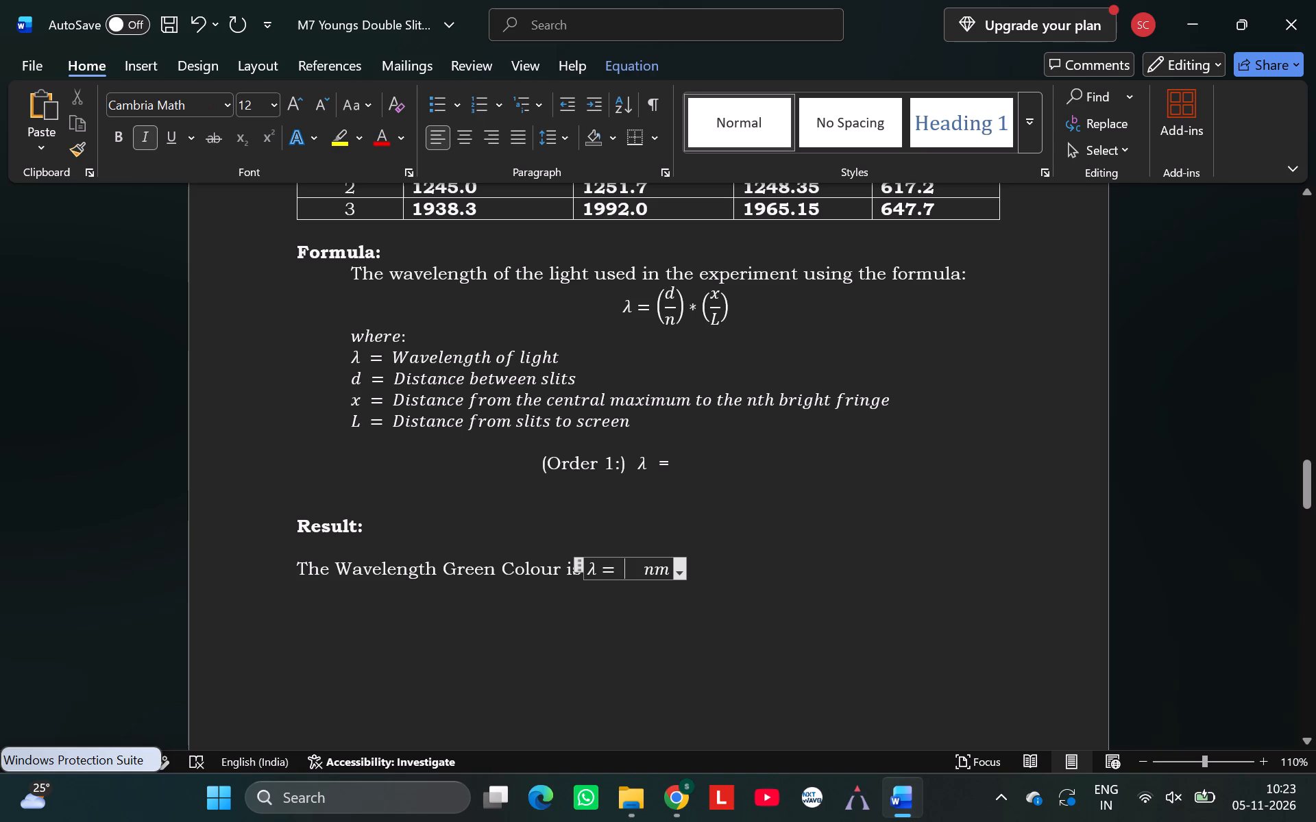
text(618)
key(period)
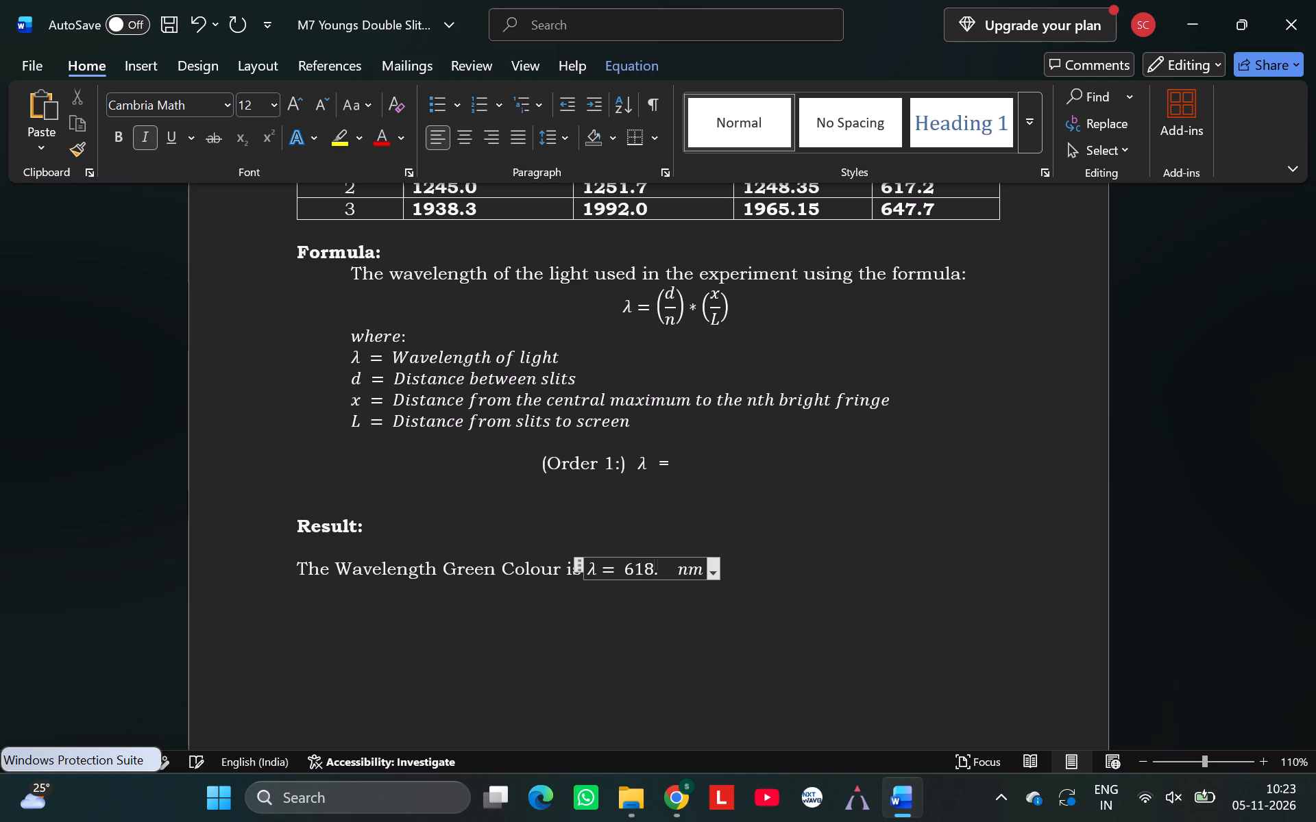
key(0)
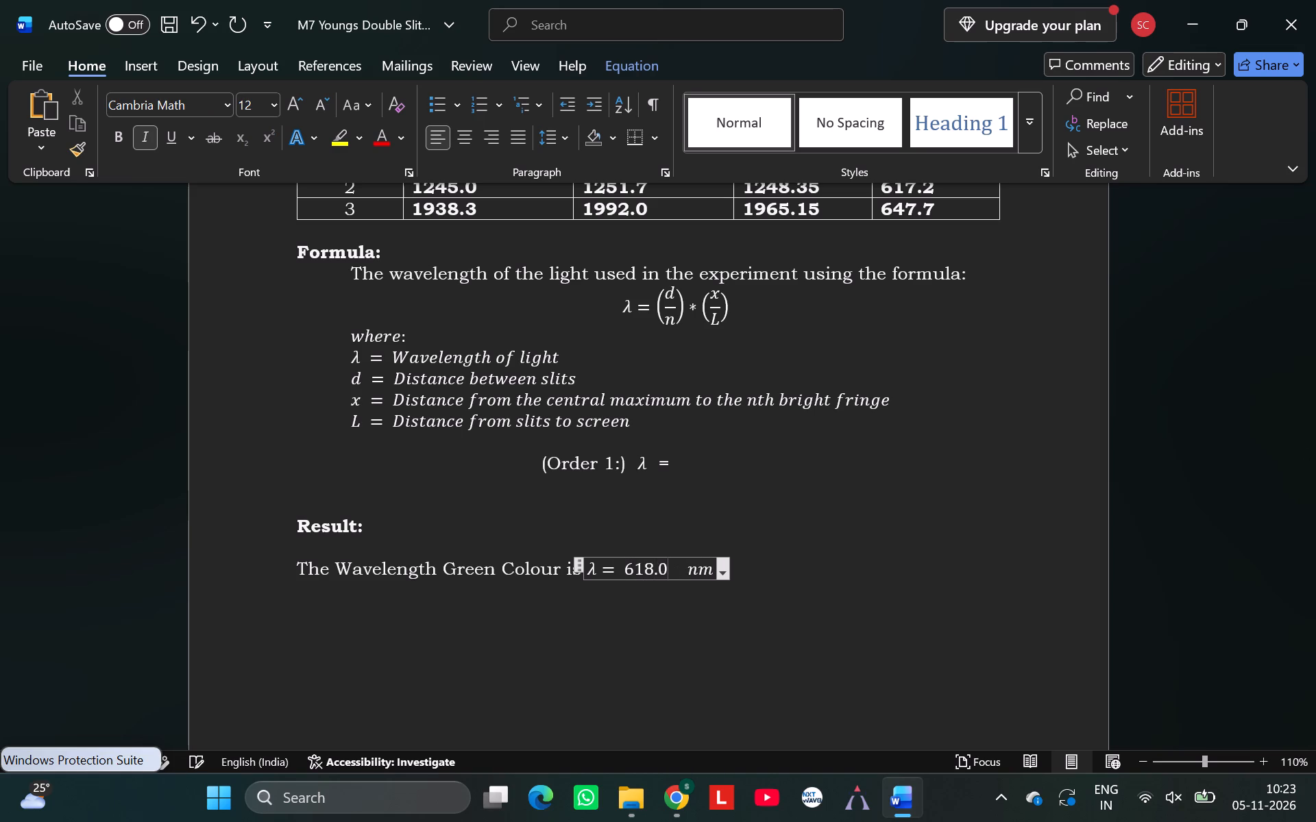
key(Right)
key(Right)
key(Right)
key(Right)
key(BackSpace)
key(BackSpace)
key(BackSpace)
key(BackSpace)
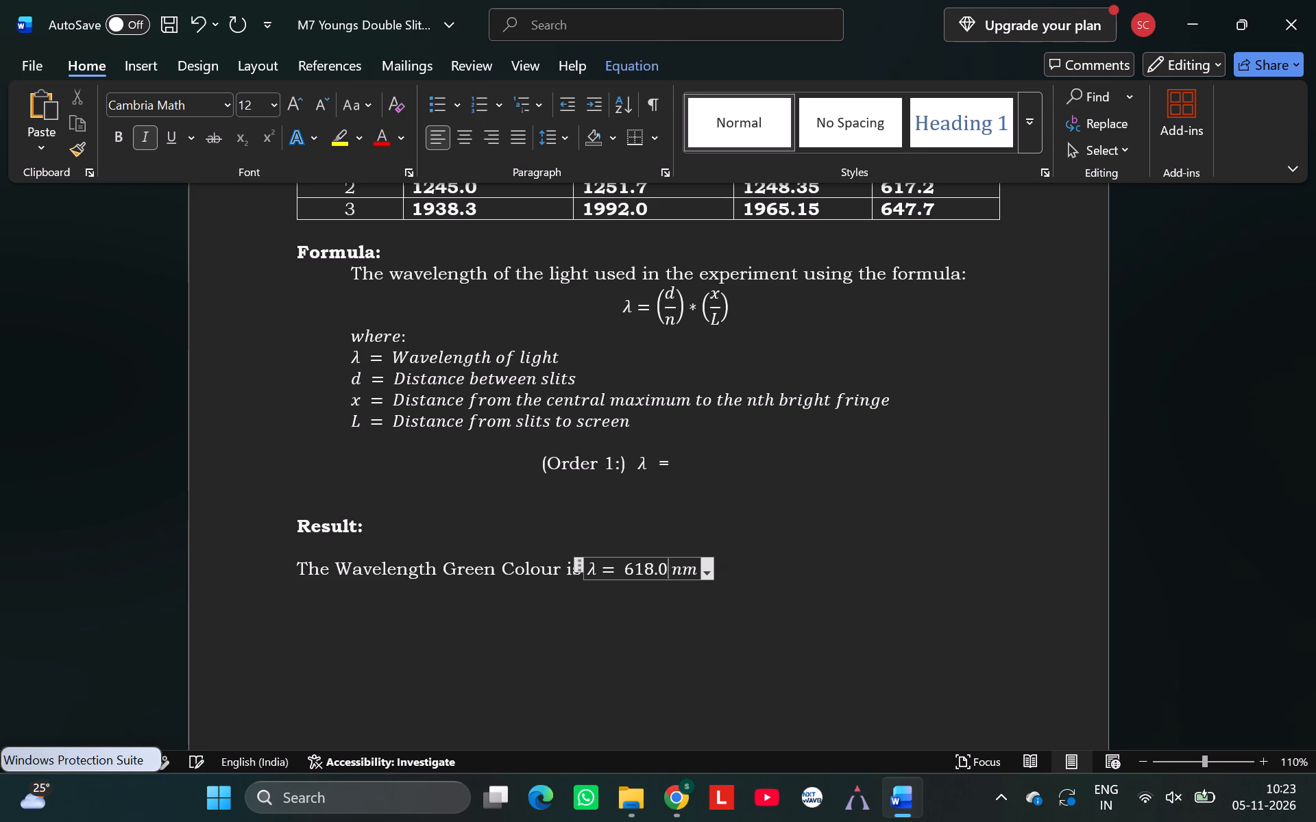
Trim the extra spaces after the equals sign in the Order 1 line and start the expression with an opening bracket.
click(703, 447)
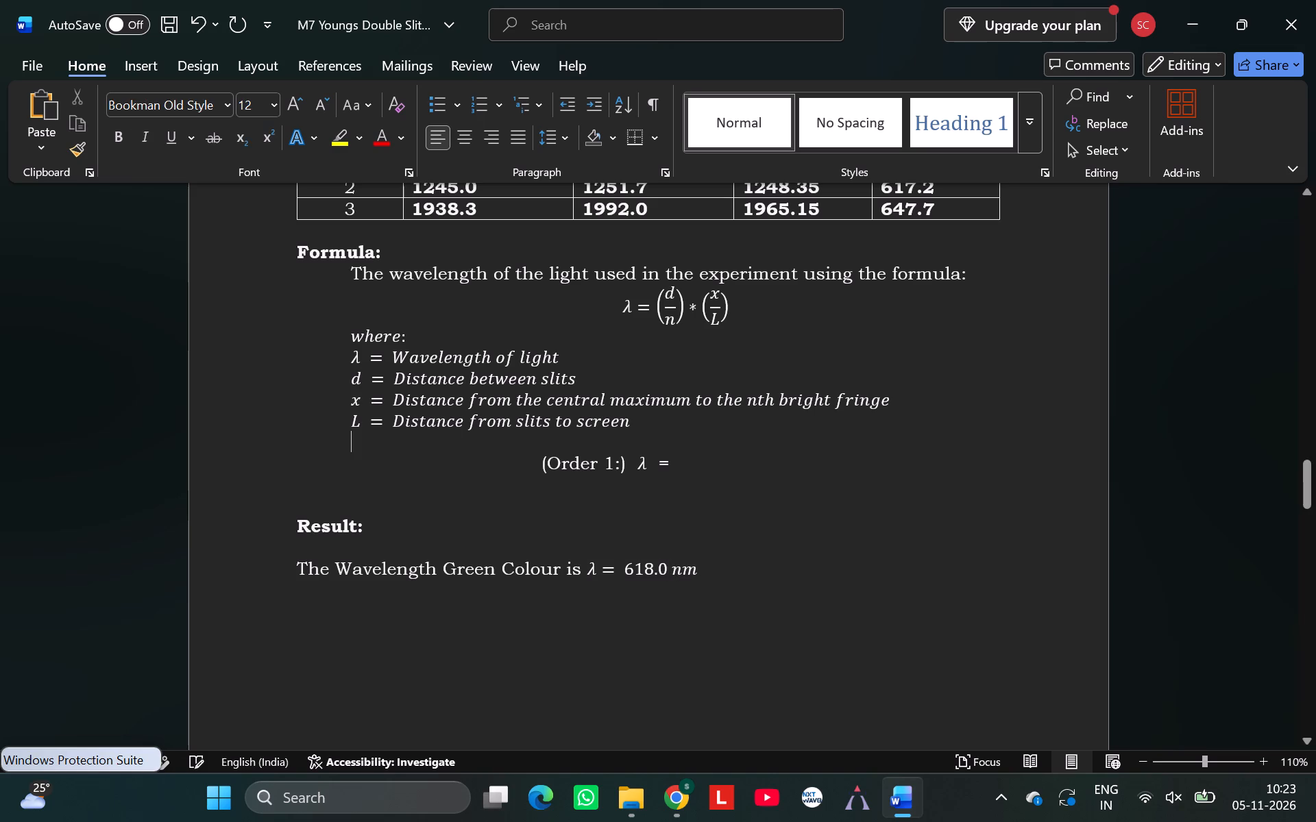
click(684, 464)
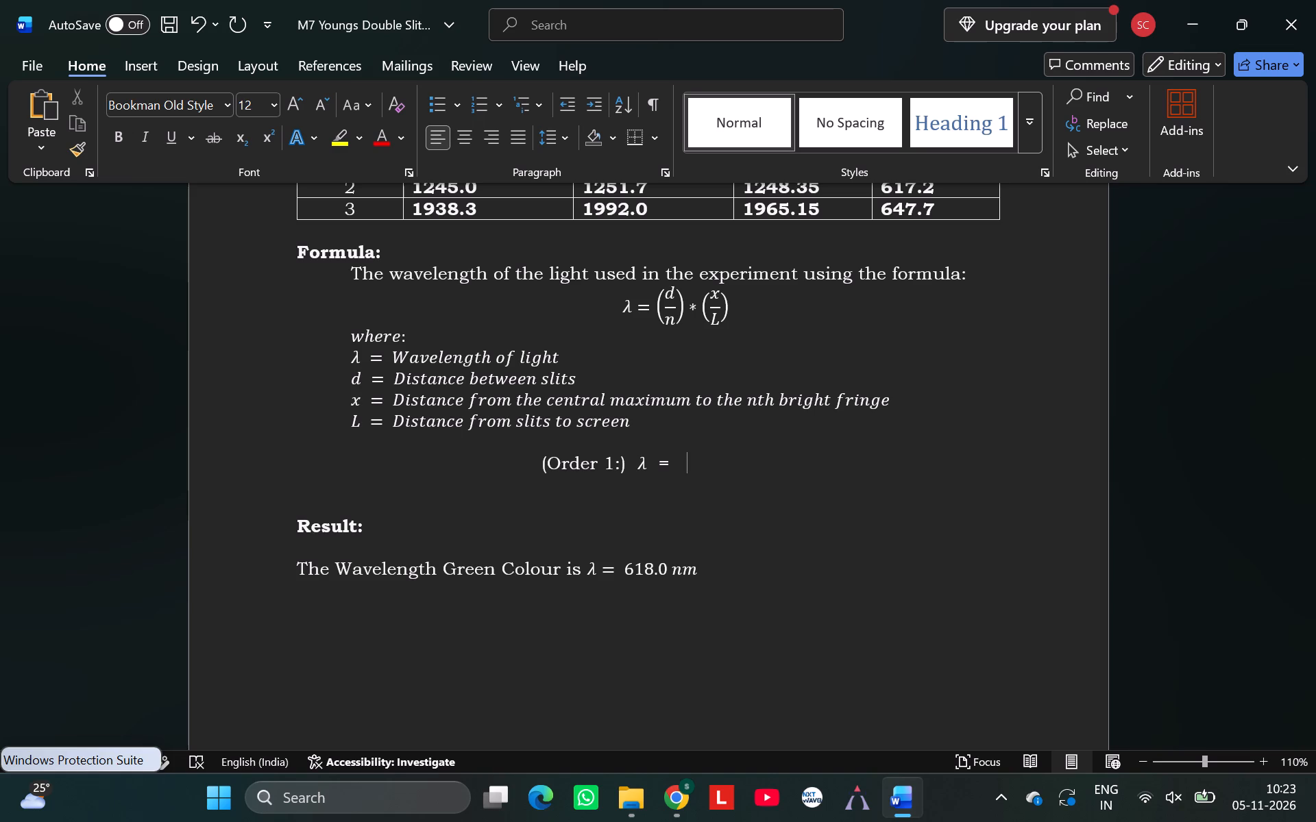
scroll(698, 384, down, 1)
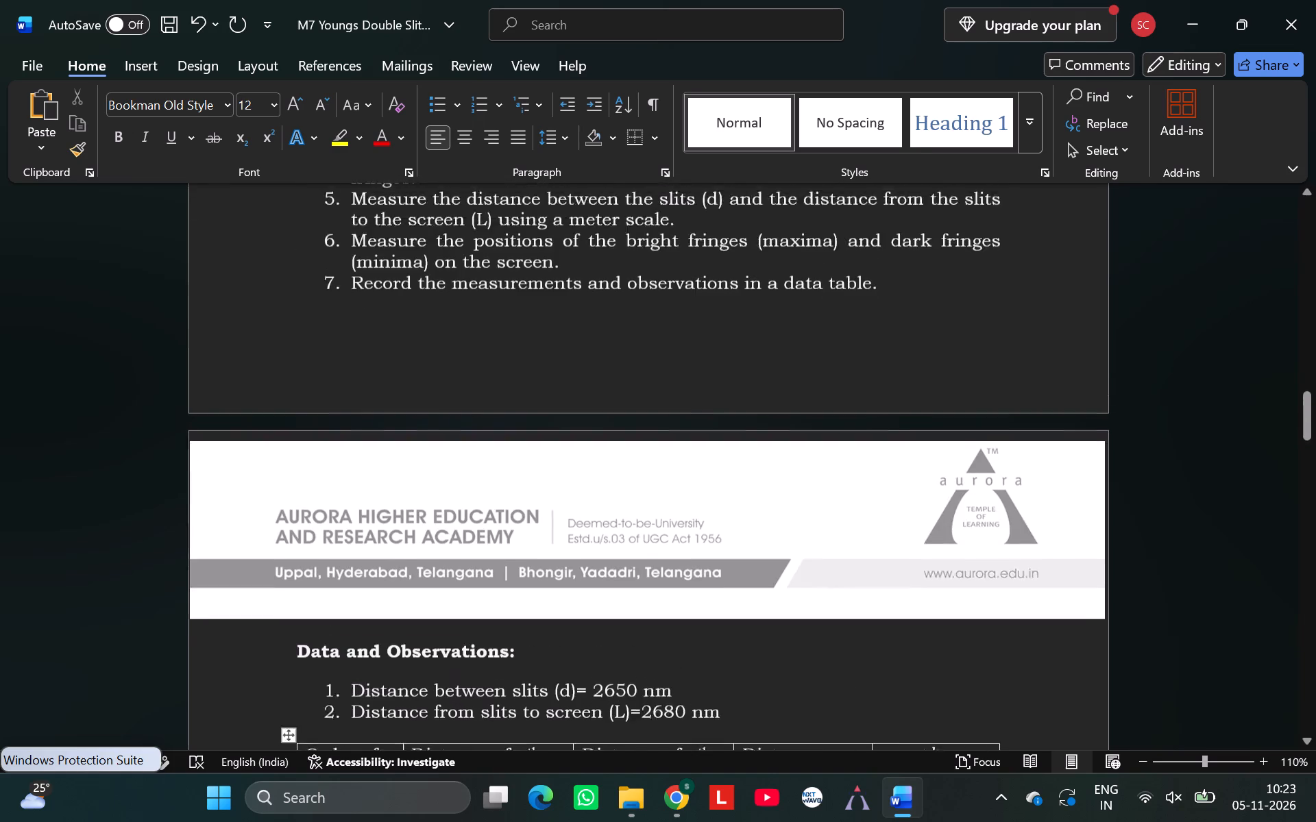
scroll(698, 384, down, 1)
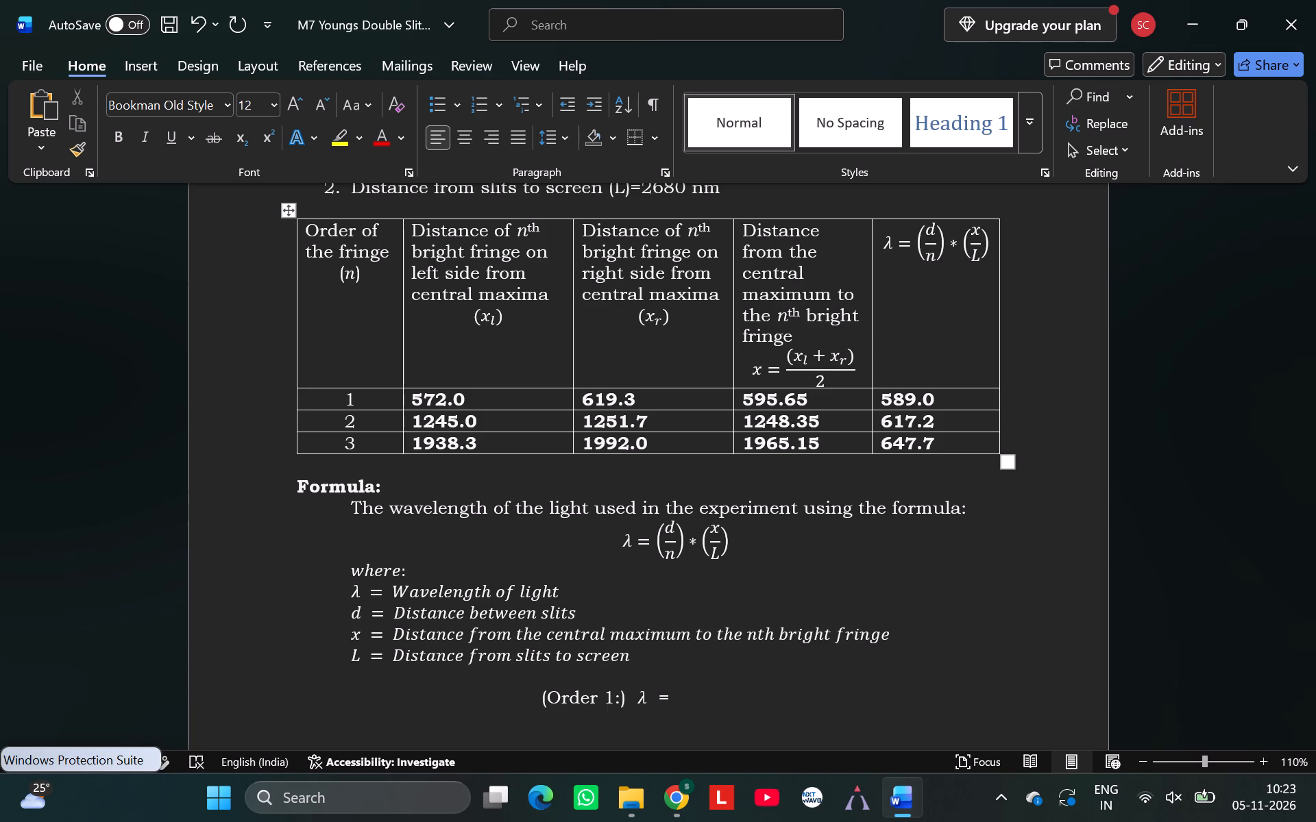
scroll(764, 546, down, 1)
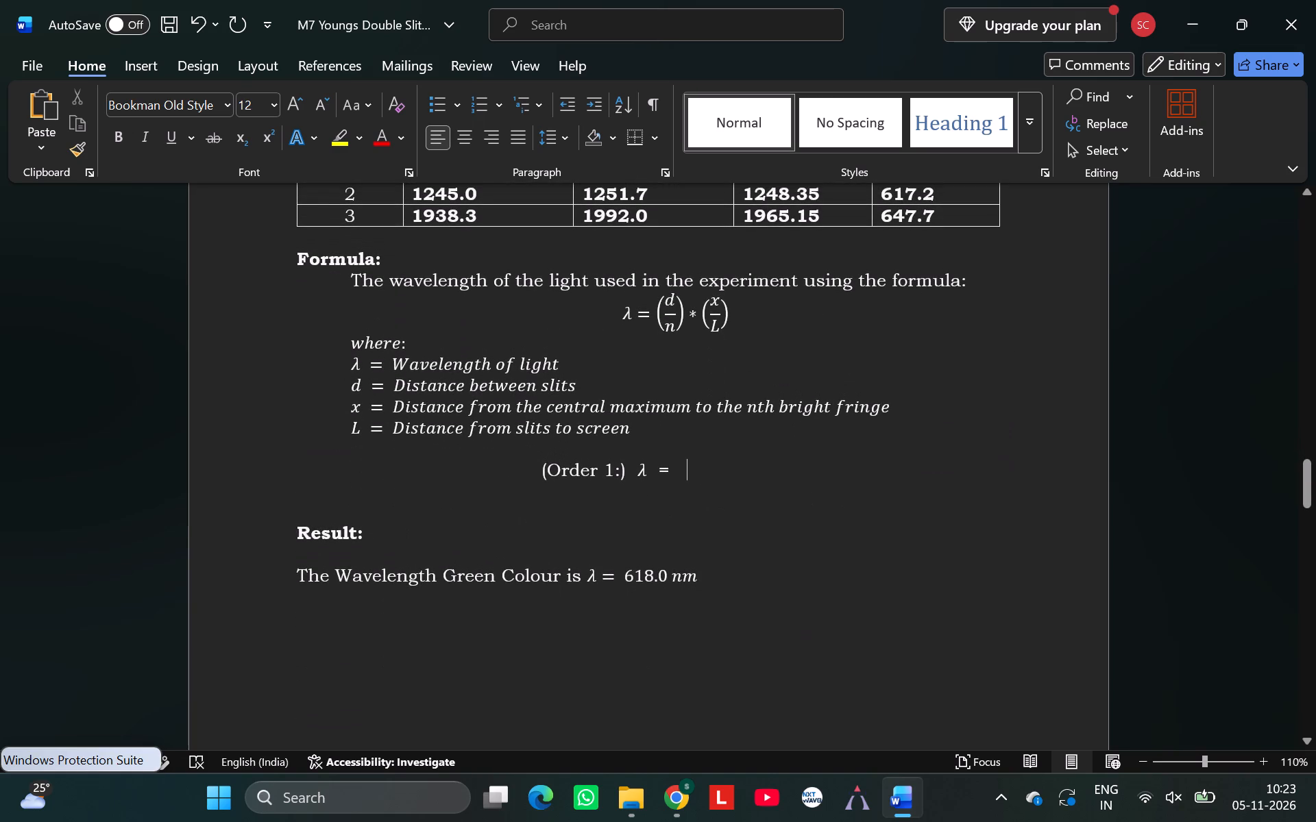
scroll(764, 546, up, 2)
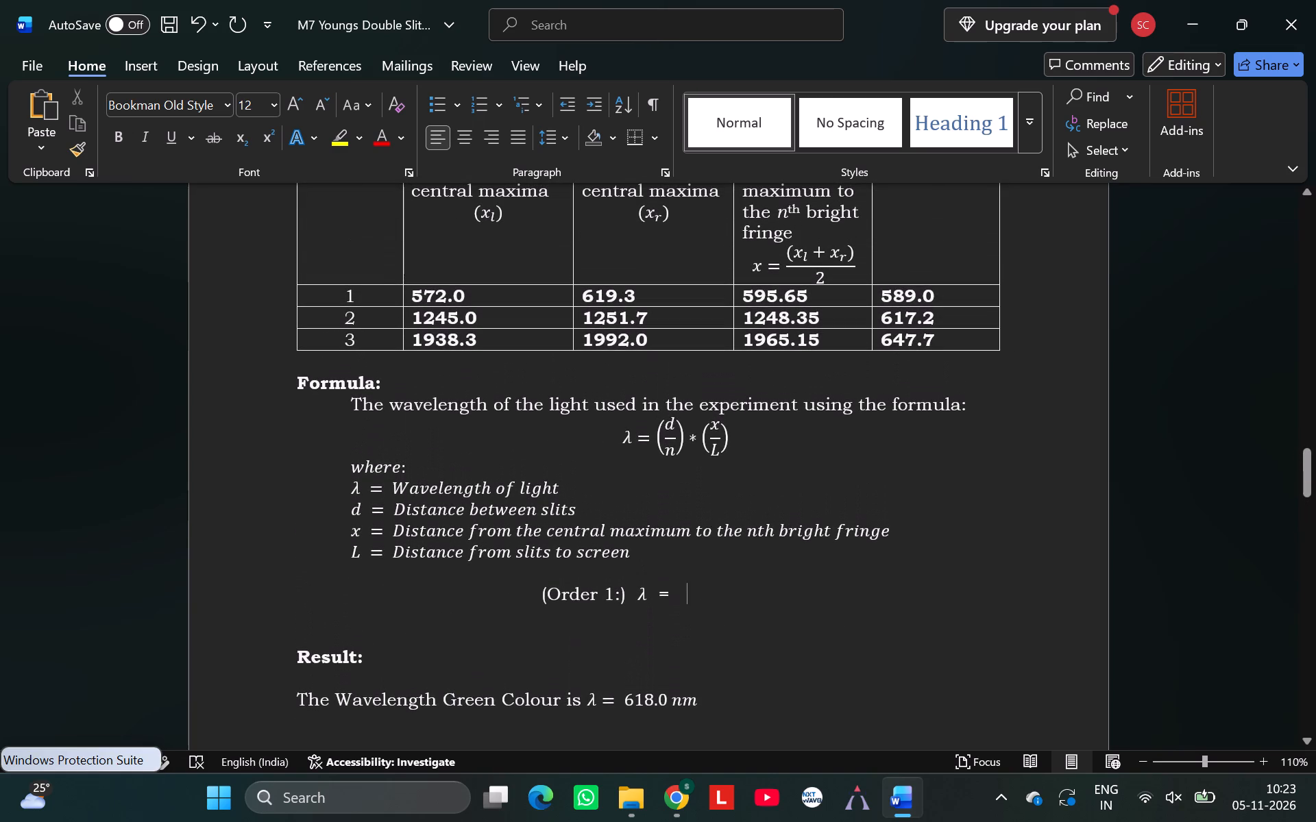
key(shift+parenleft)
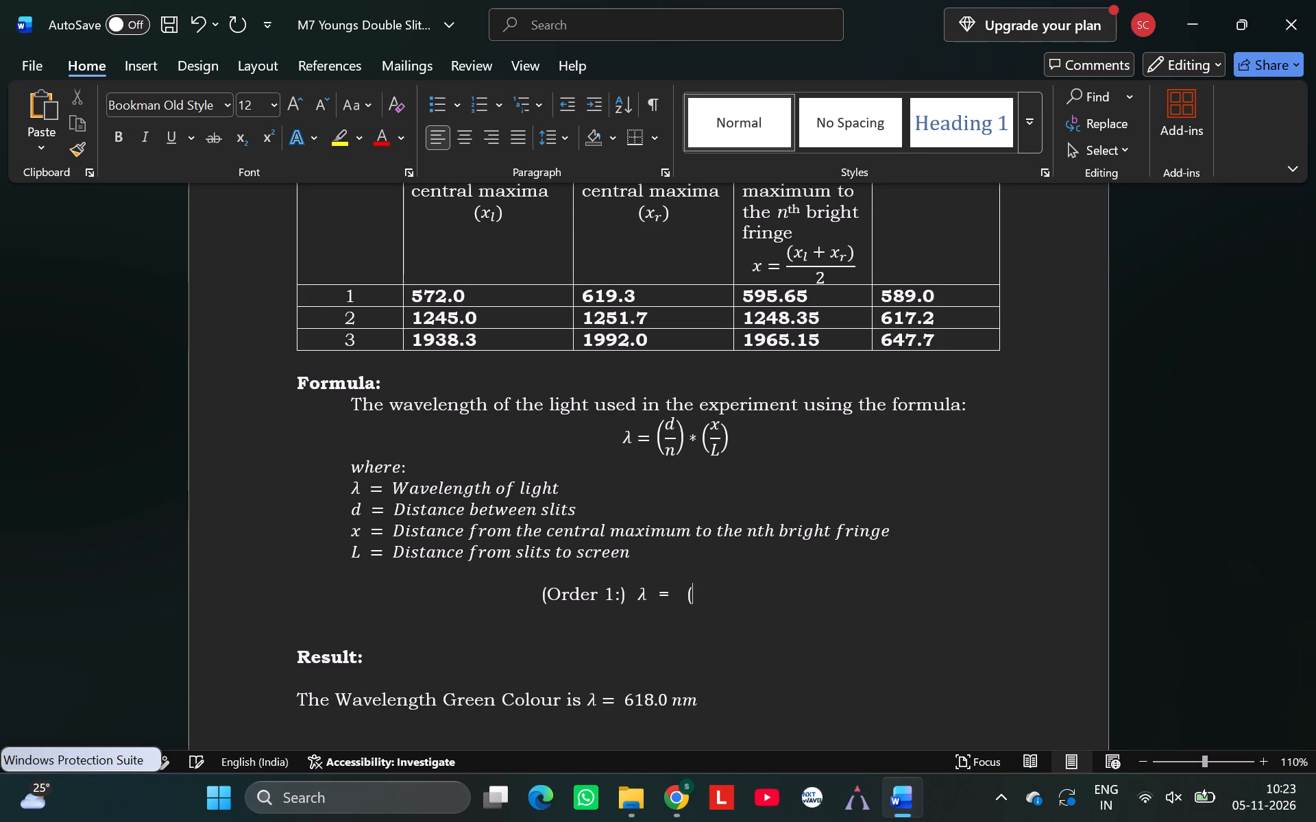
key(BackSpace)
key(BackSpace)
key(BackSpace)
key(BackSpace)
key(space)
text(()
Examine the slit distance, screen distance and fringe table under Data and Observations alongside the wavelength formula.
scroll(776, 530, up, 2)
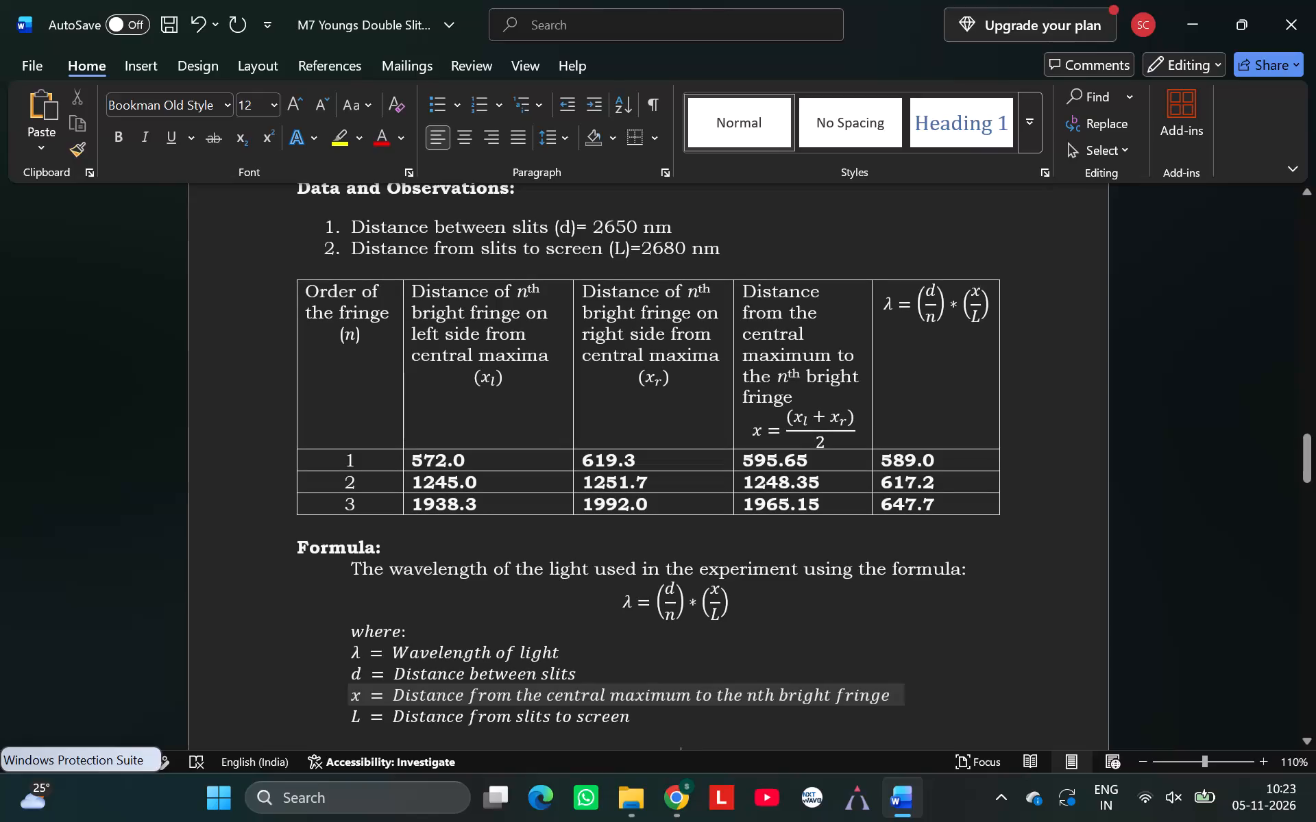
scroll(776, 530, up, 2)
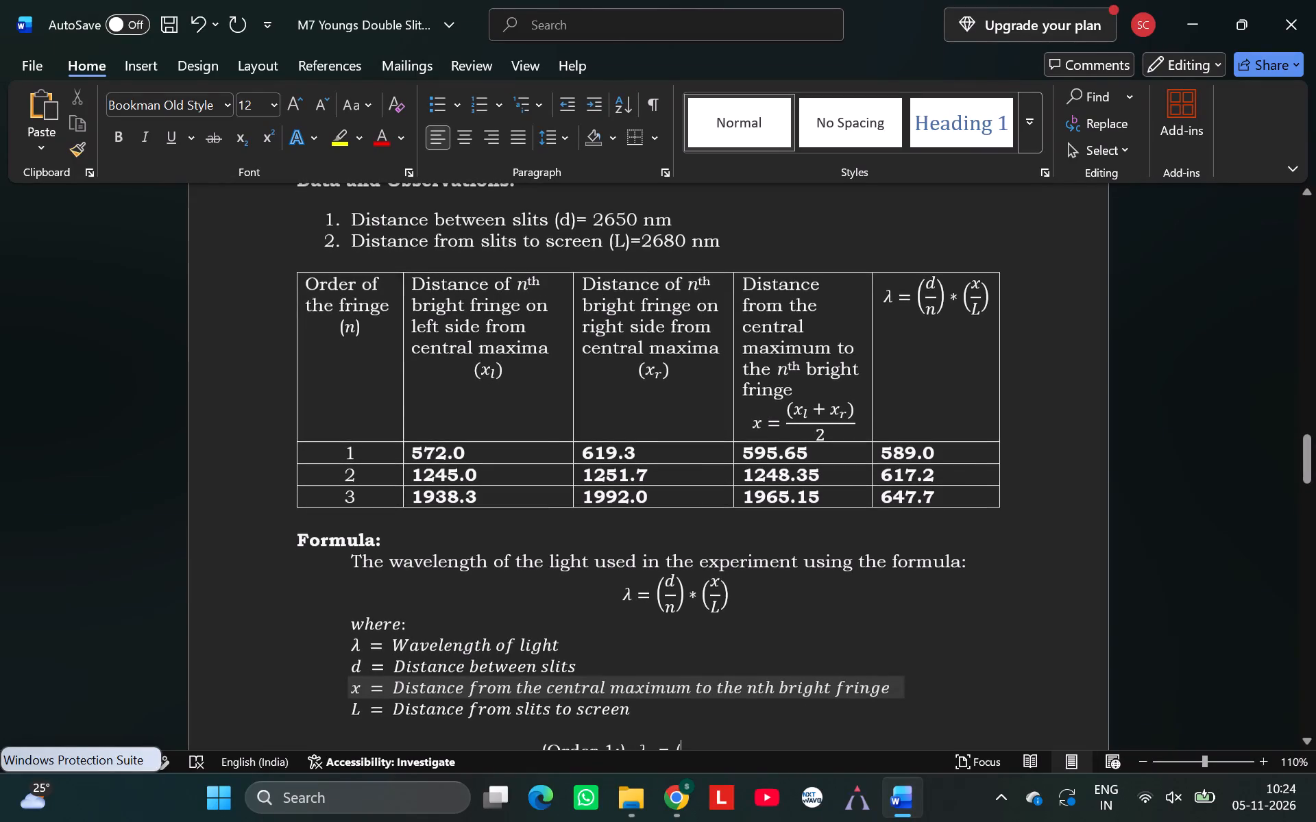
scroll(776, 530, up, 1)
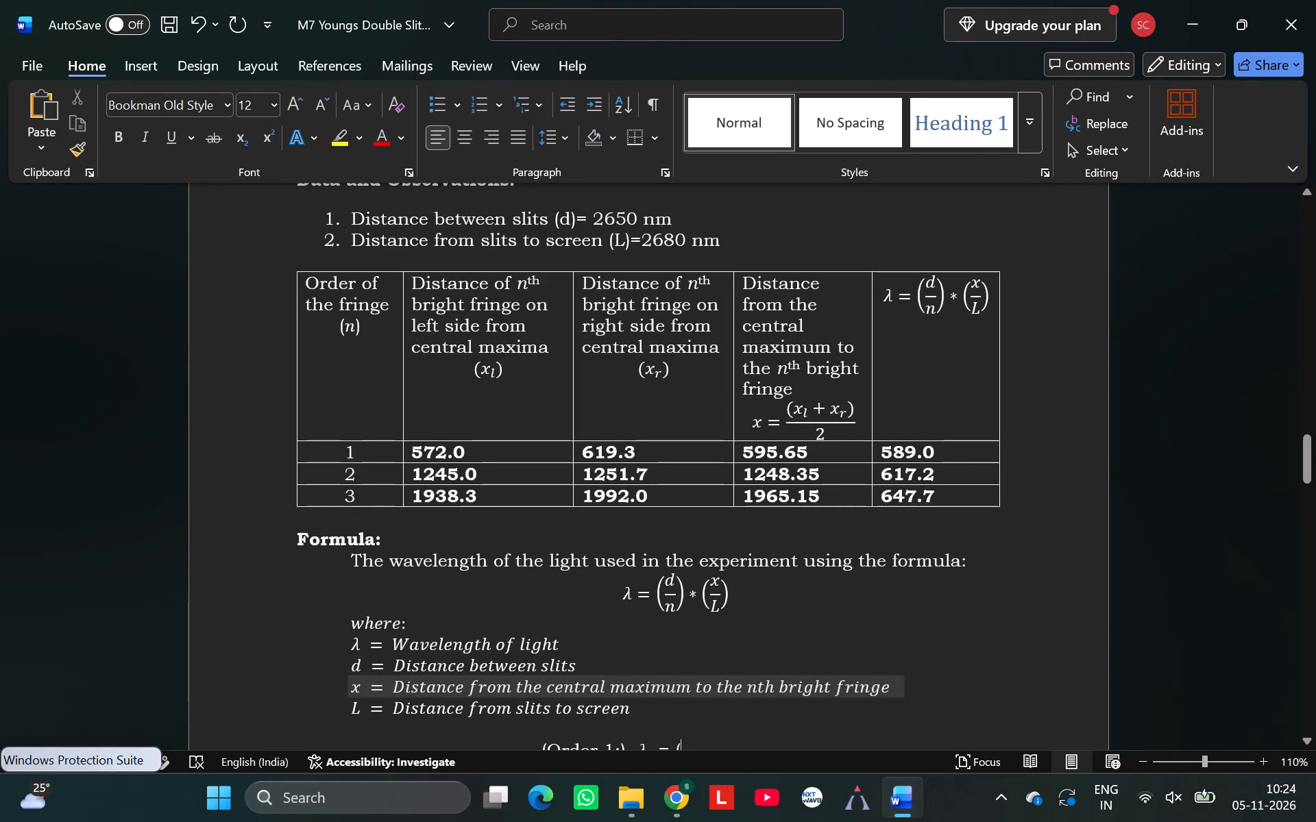
scroll(776, 530, up, 1)
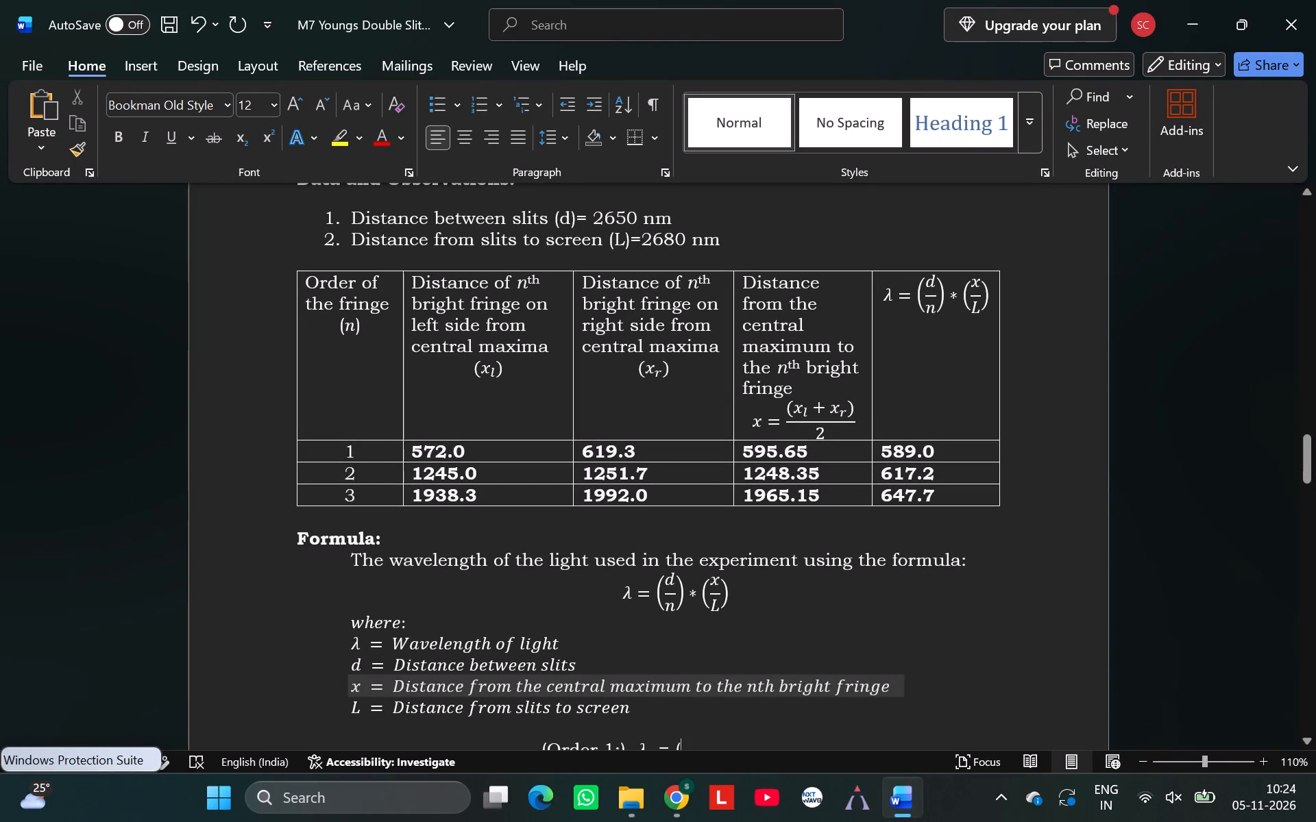
scroll(776, 530, up, 1)
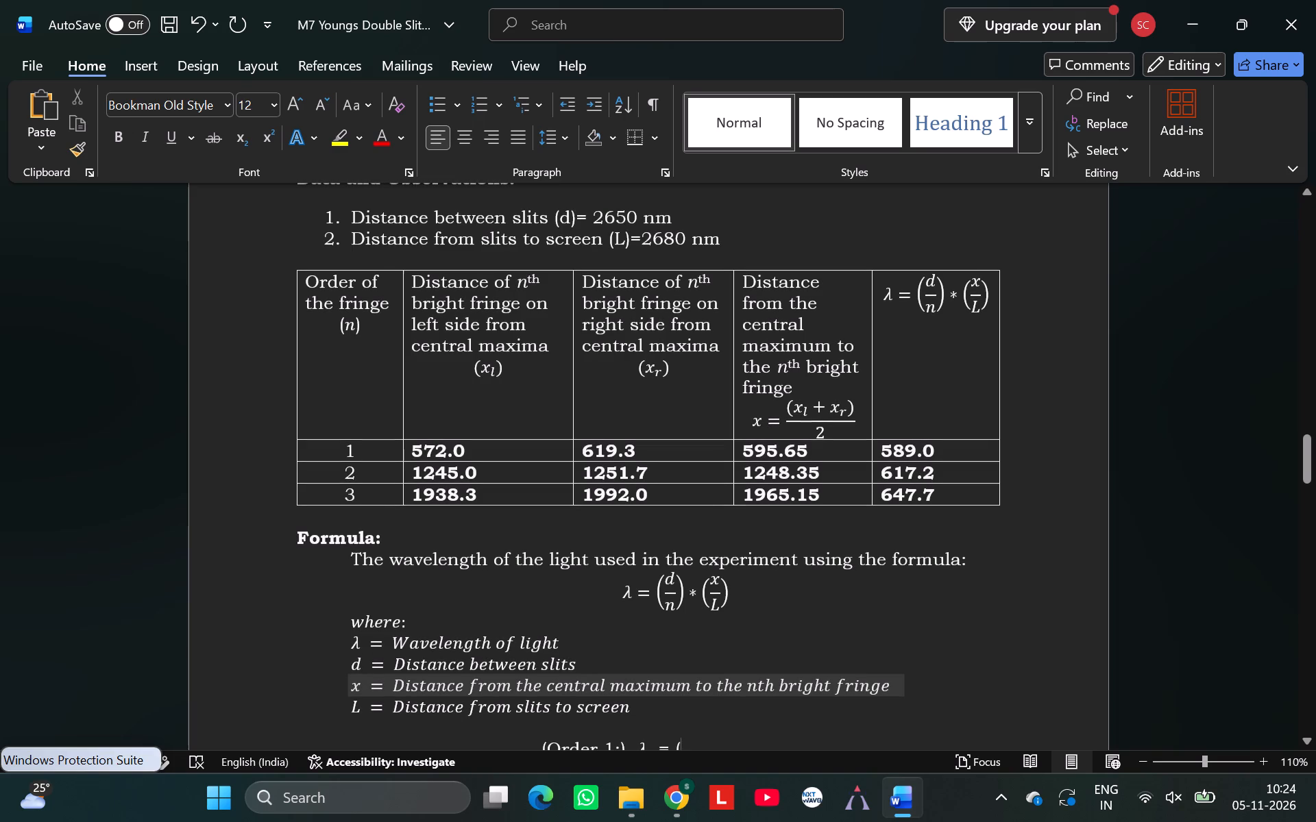
scroll(776, 530, up, 4)
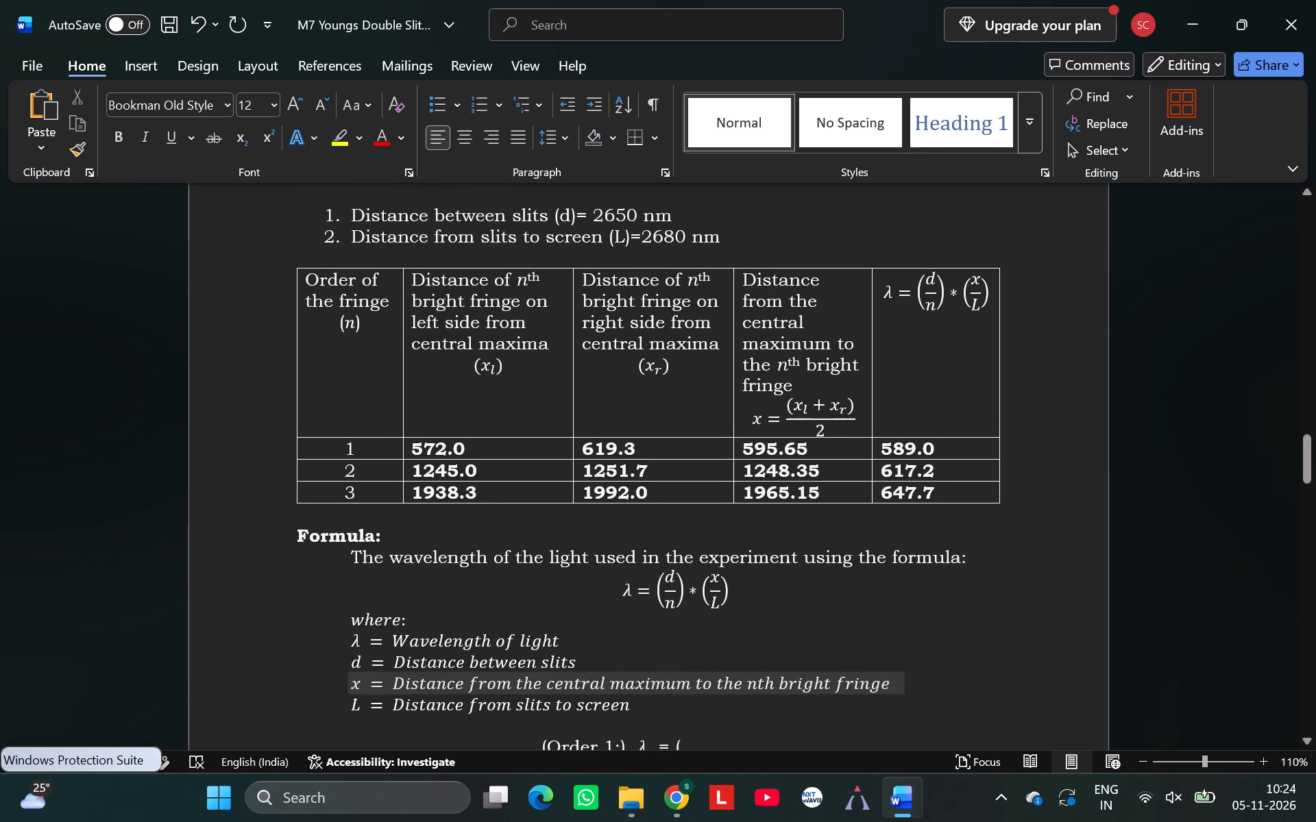
scroll(776, 530, up, 1)
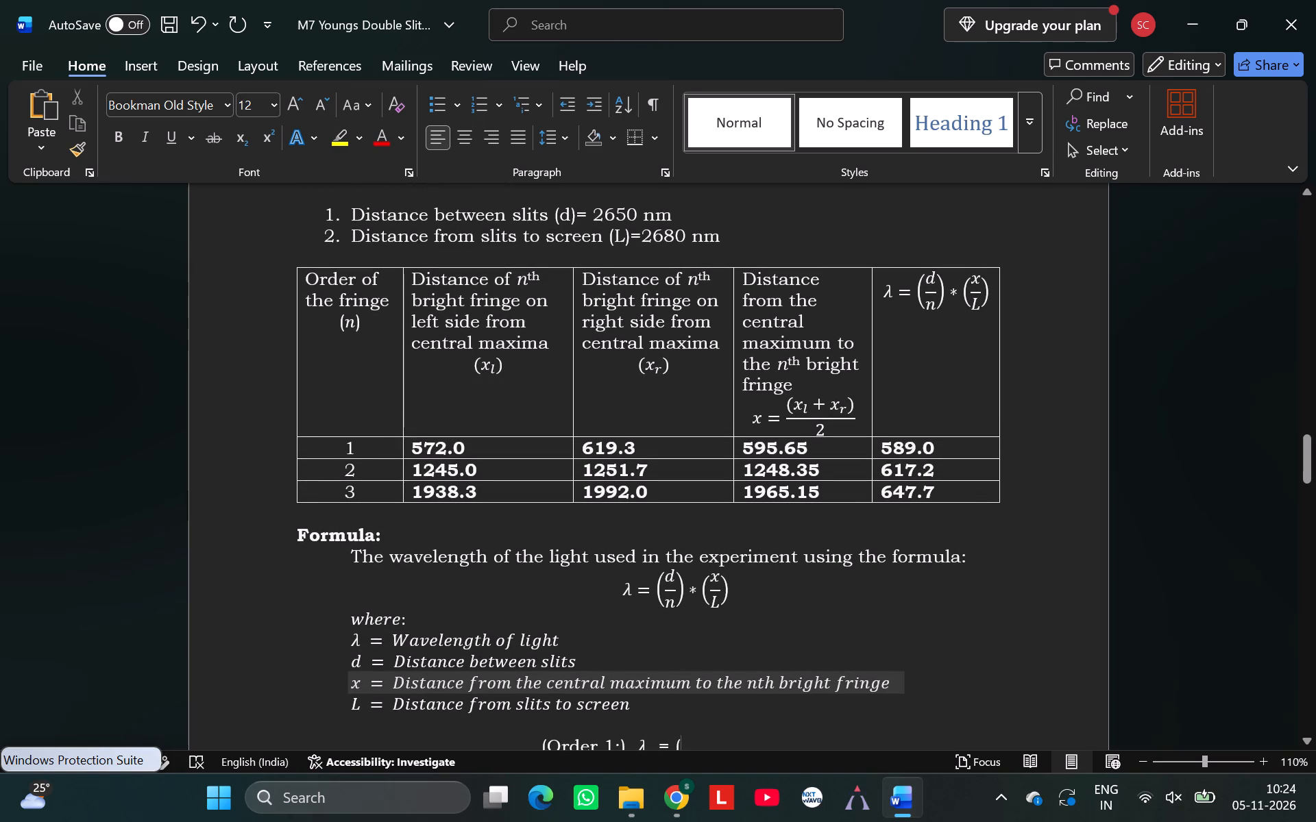
scroll(776, 530, up, 1)
click(756, 605)
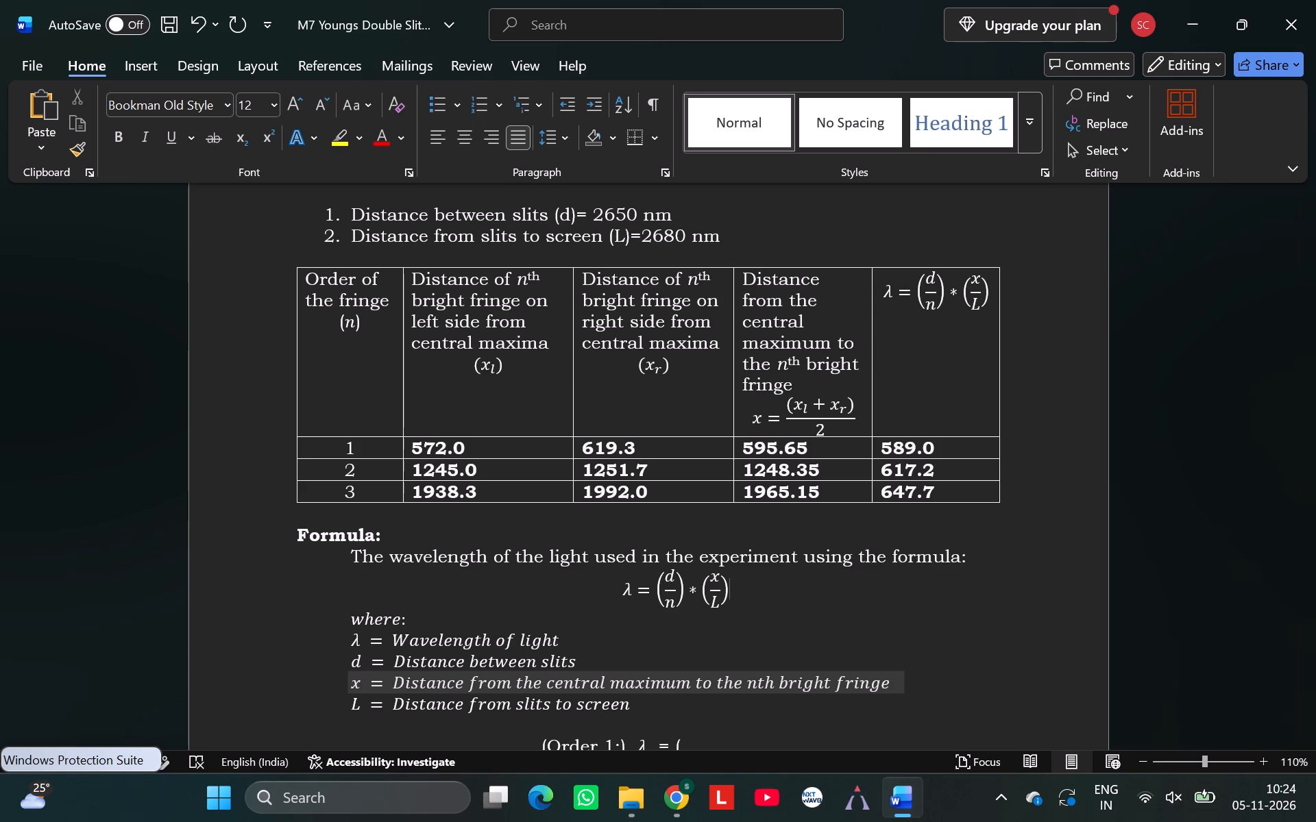
Complete the first factor of the Order 1 expression as 2650/1 and close its bracket.
scroll(777, 605, down, 1)
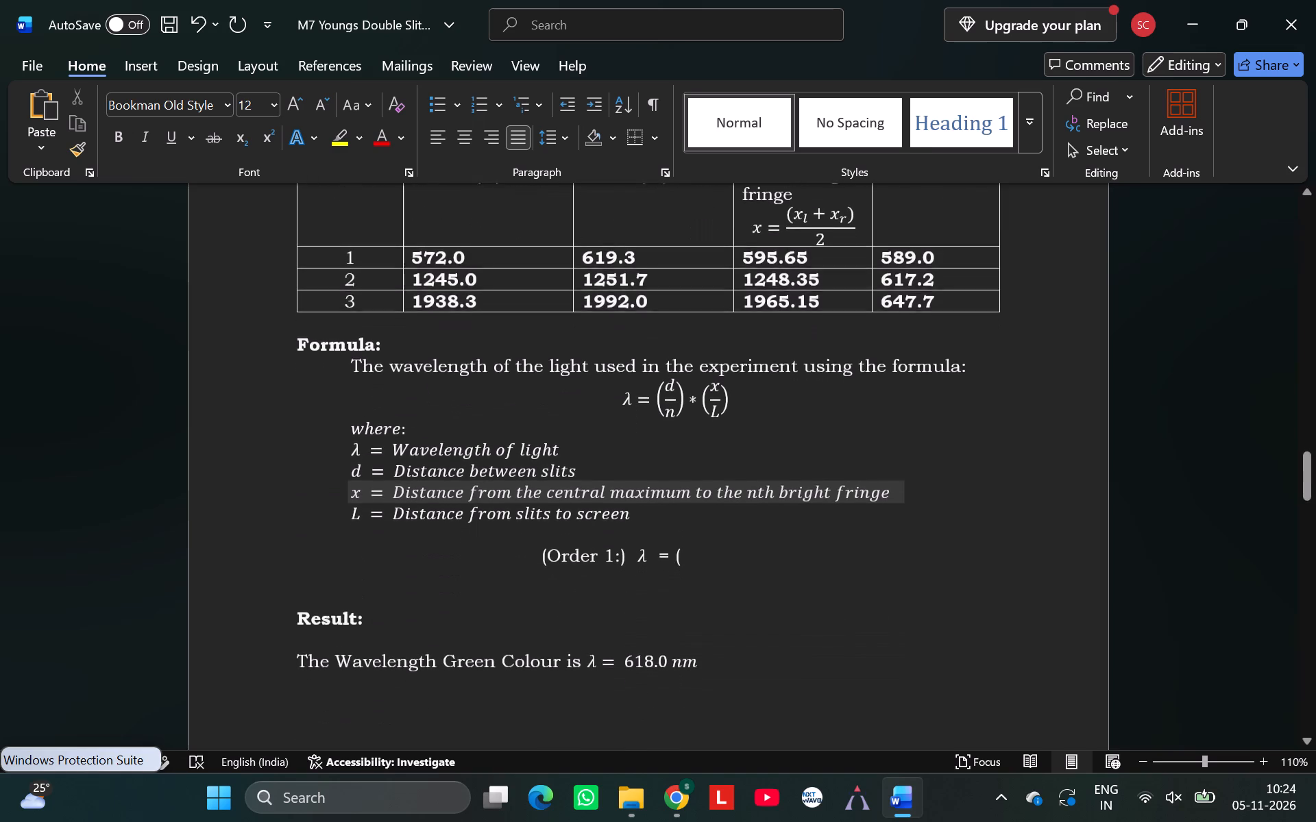
click(714, 572)
click(696, 558)
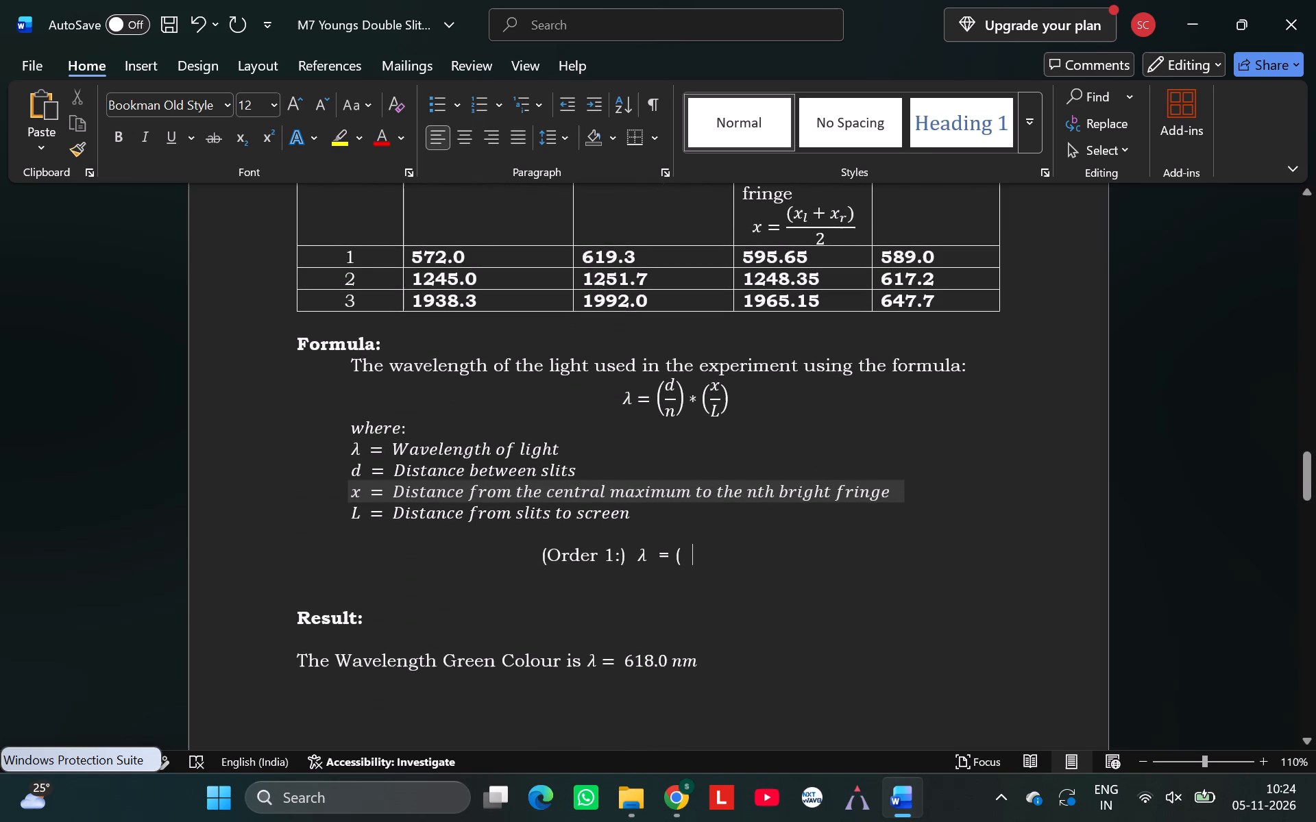
scroll(706, 514, down, 2)
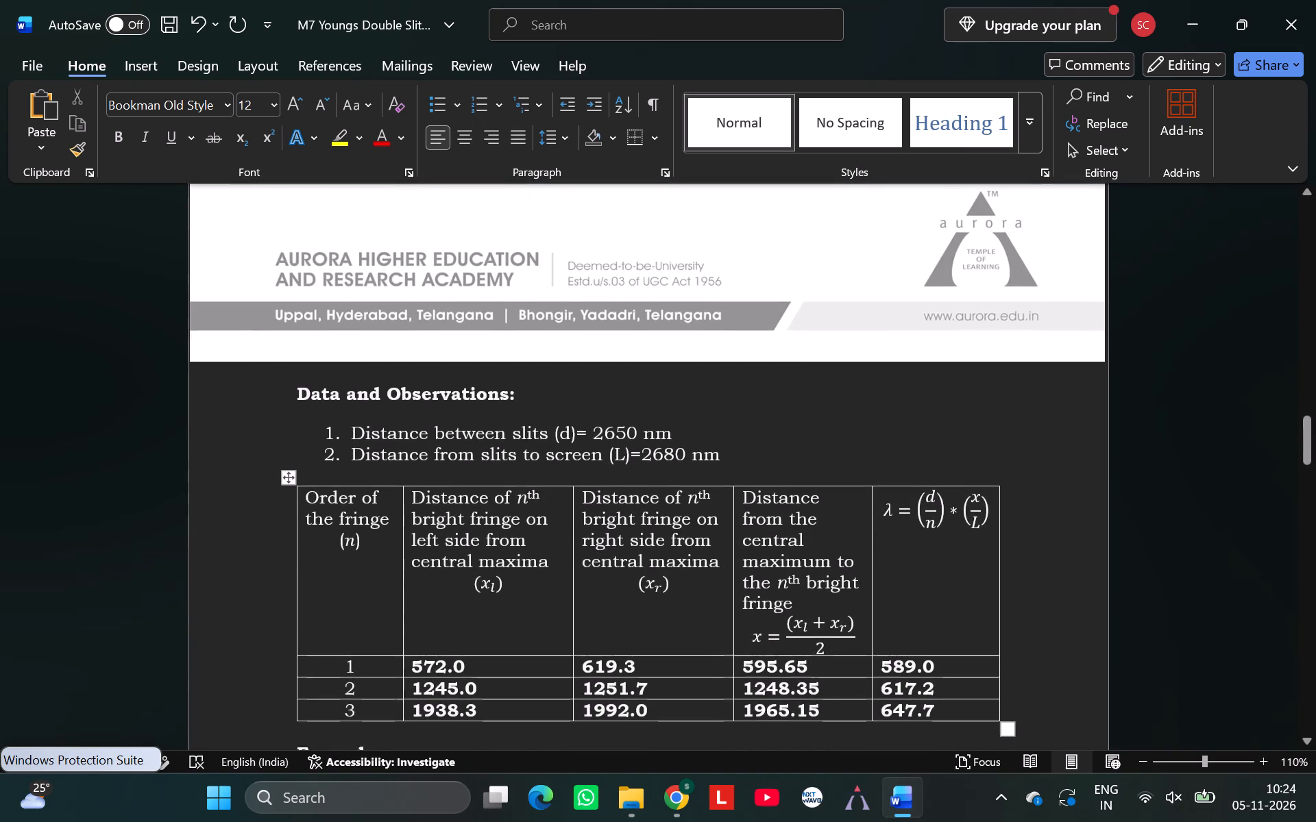
scroll(706, 514, down, 1)
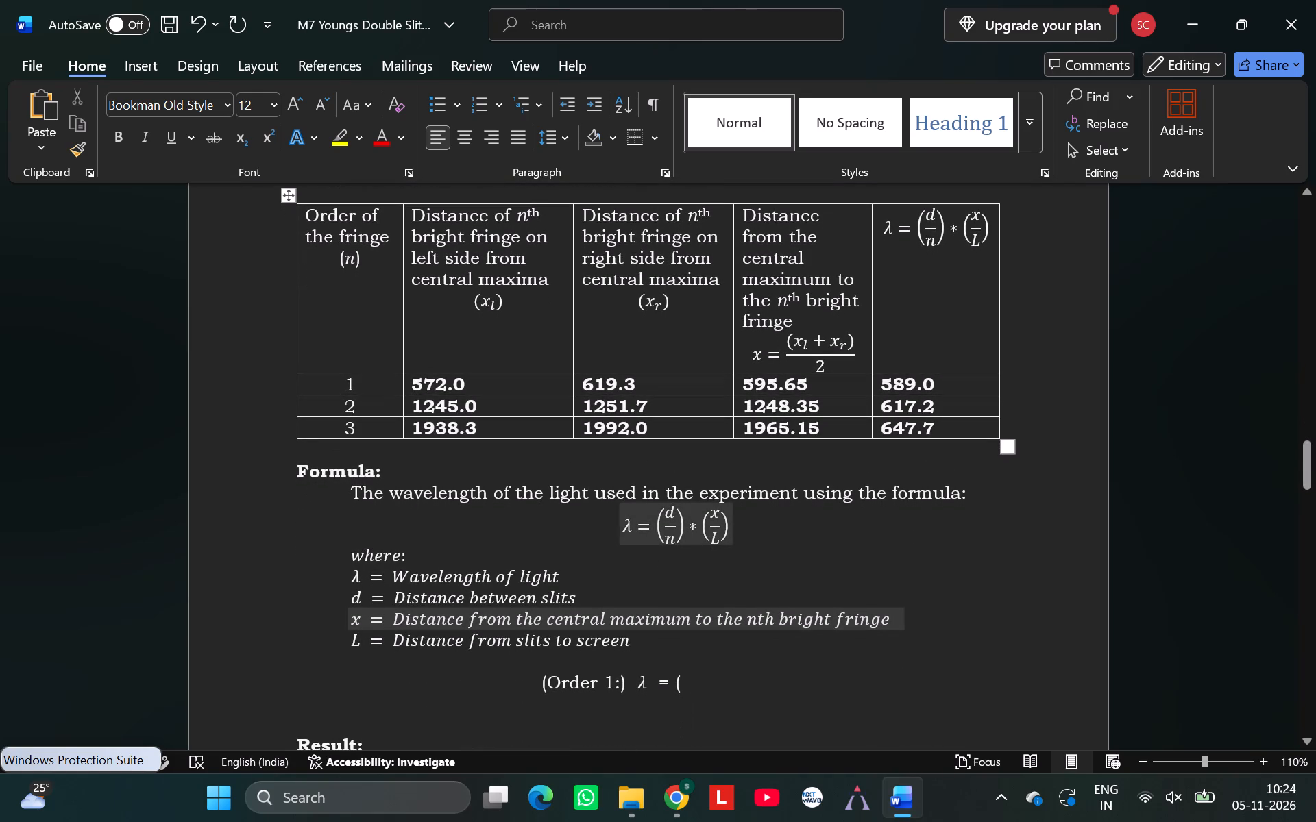
key(BackSpace)
key(2)
text(65)
key(0)
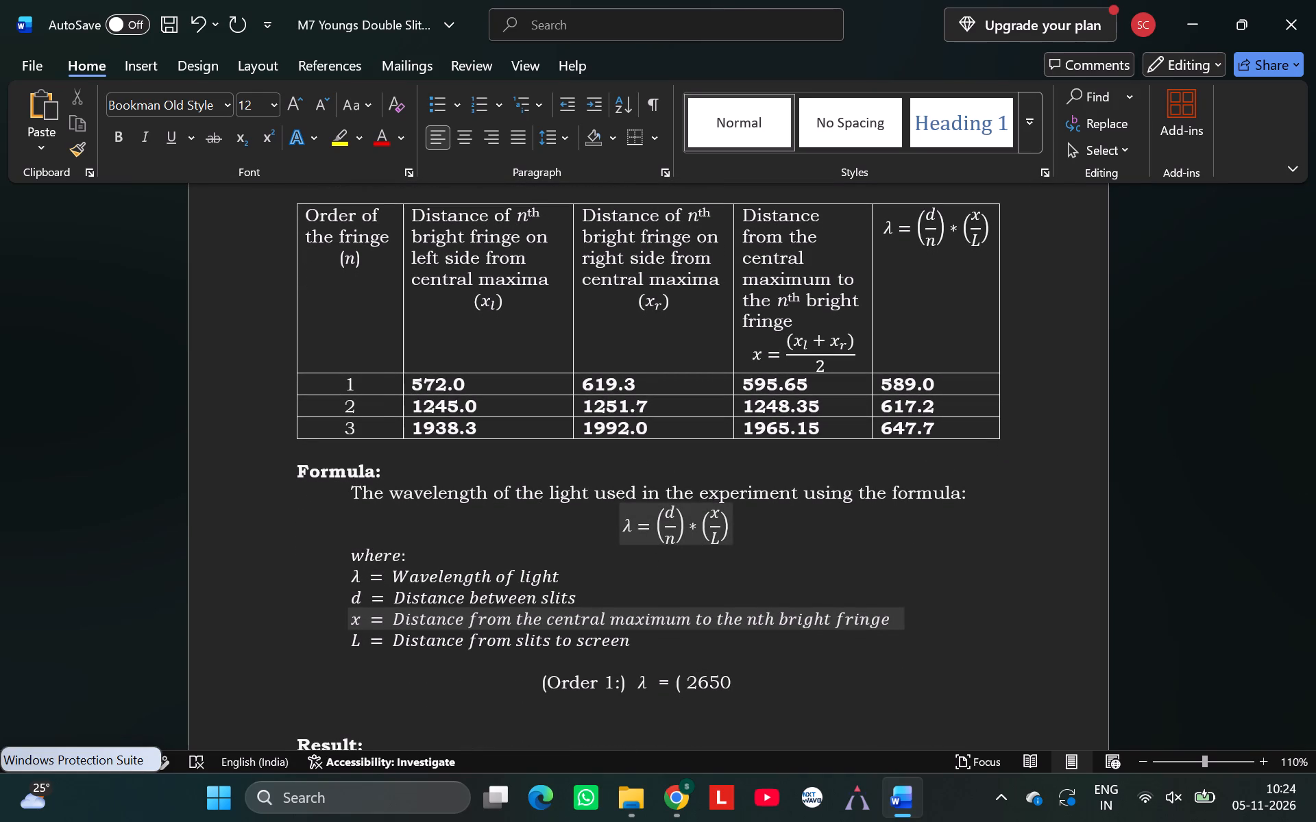
key(slash)
key(1)
key(shift+parenright)
Append the second factor *(595.65/2680) to the Order 1 expression.
key(shift+asterisk)
key(shift+parenleft)
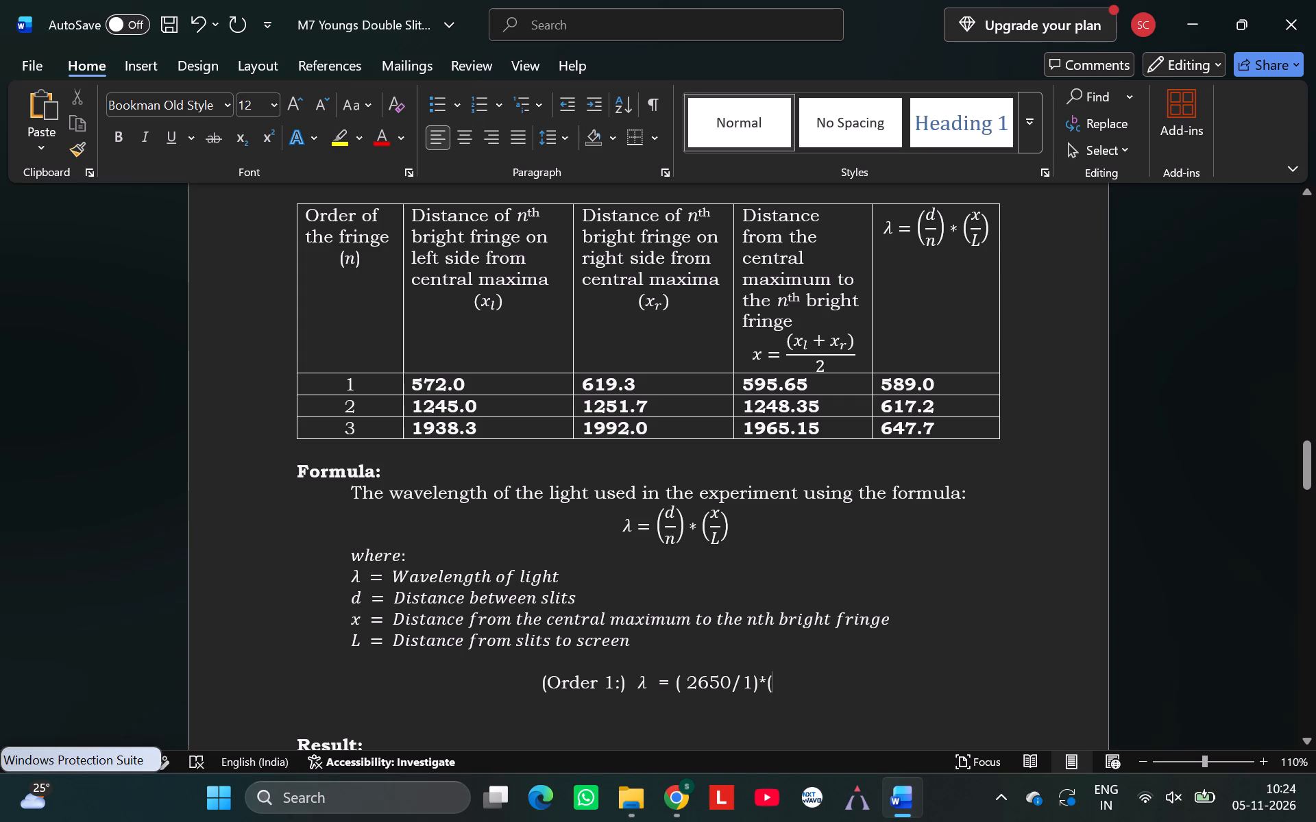
key(5)
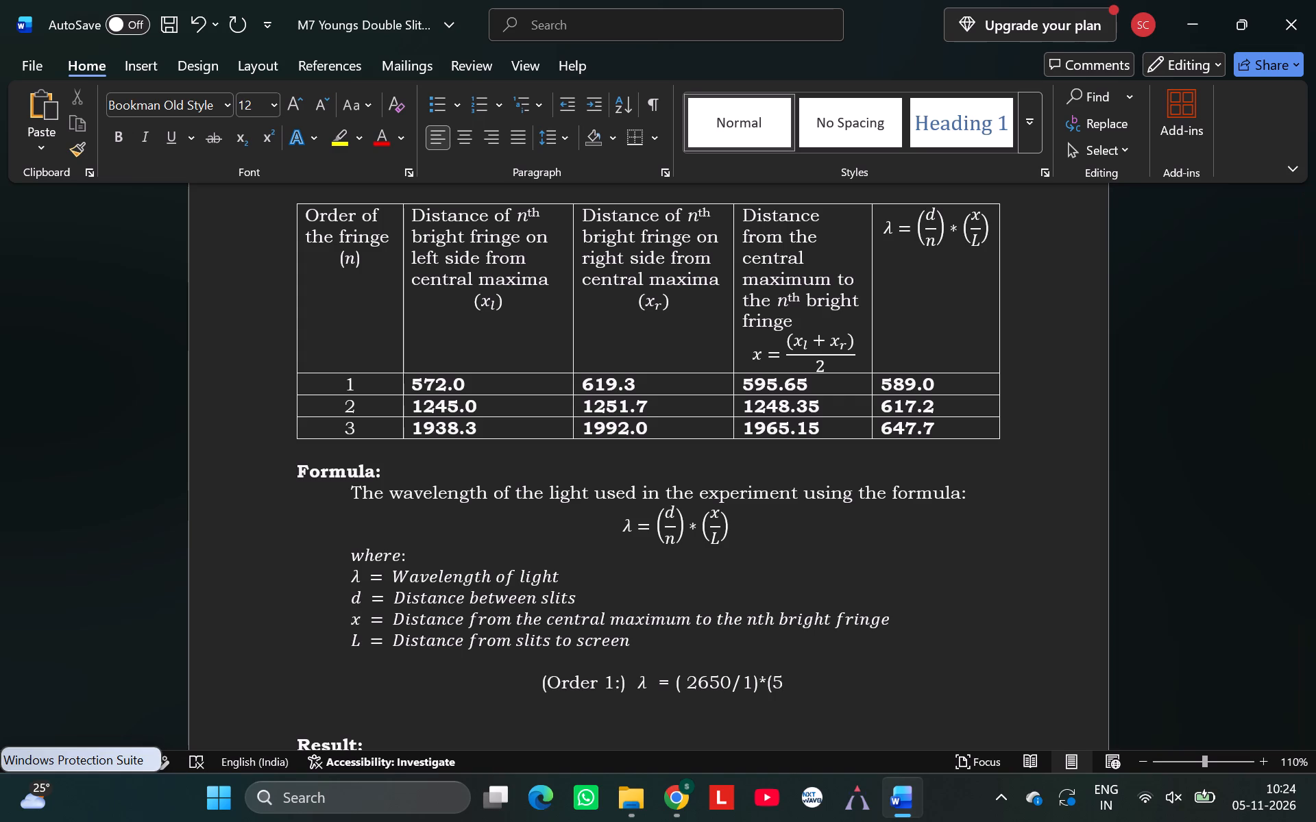
key(9)
key(5)
text(.65)
key(slash)
scroll(803, 543, right, 1)
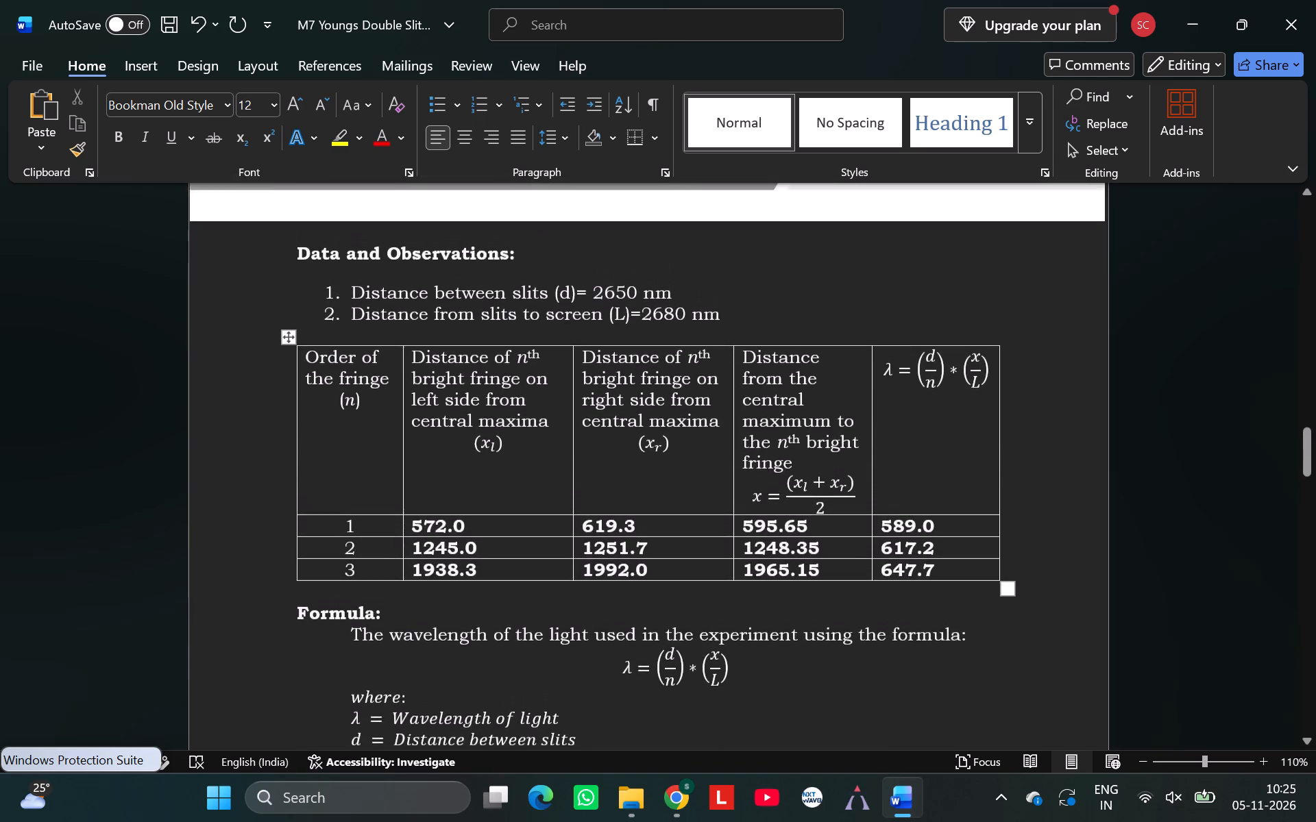
scroll(803, 543, right, 1)
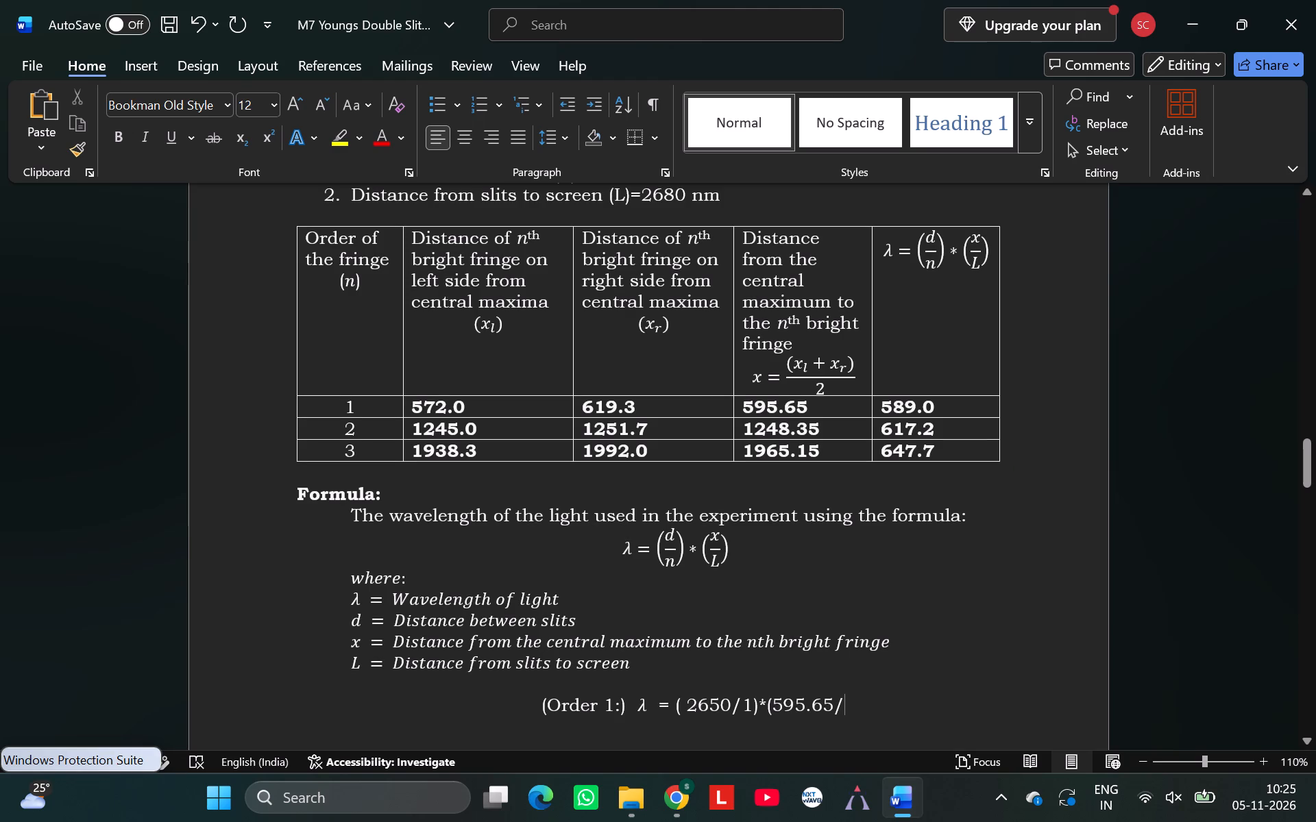
text(2680)
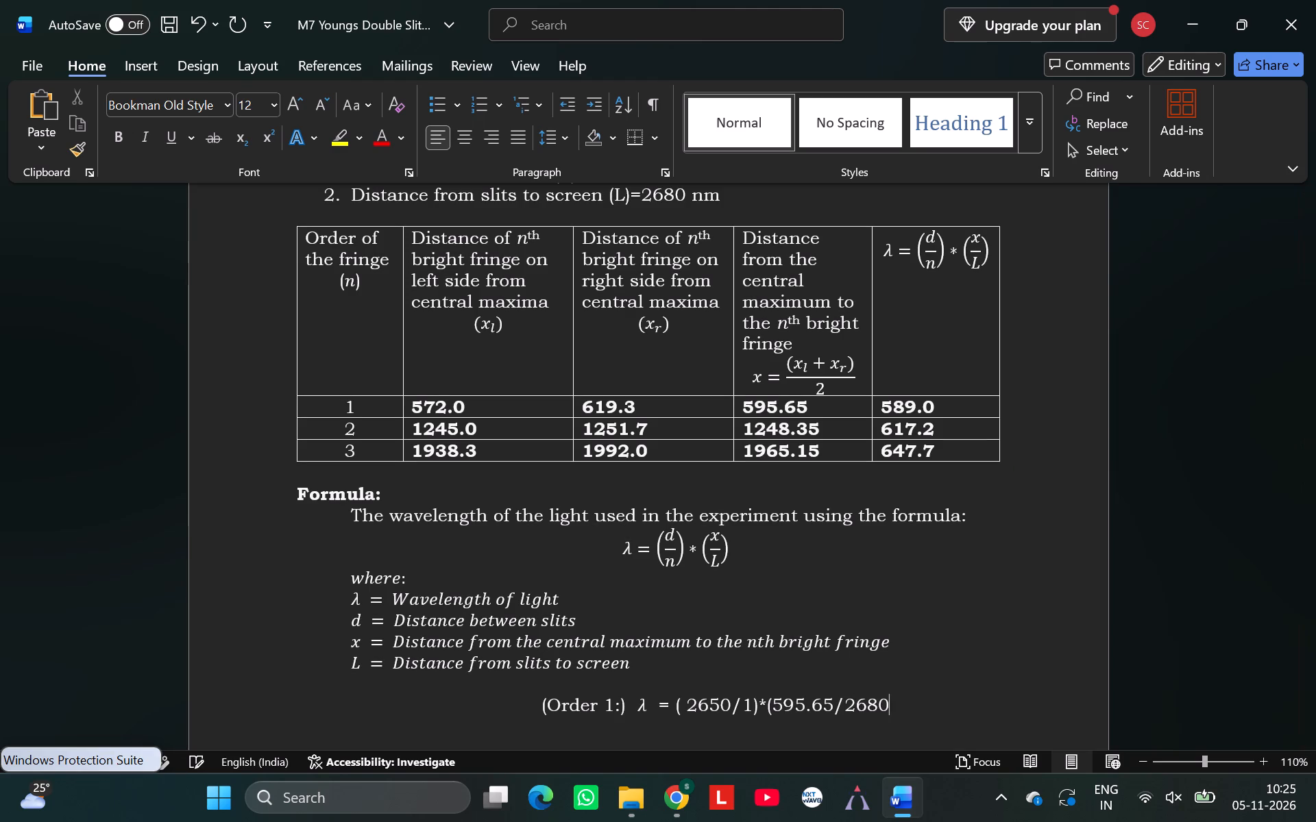
key(shift+parenright)
Start a new line under the Order 1 expression, aligned beneath its λ, with a copy of the λ followed by an equals sign.
key(Return)
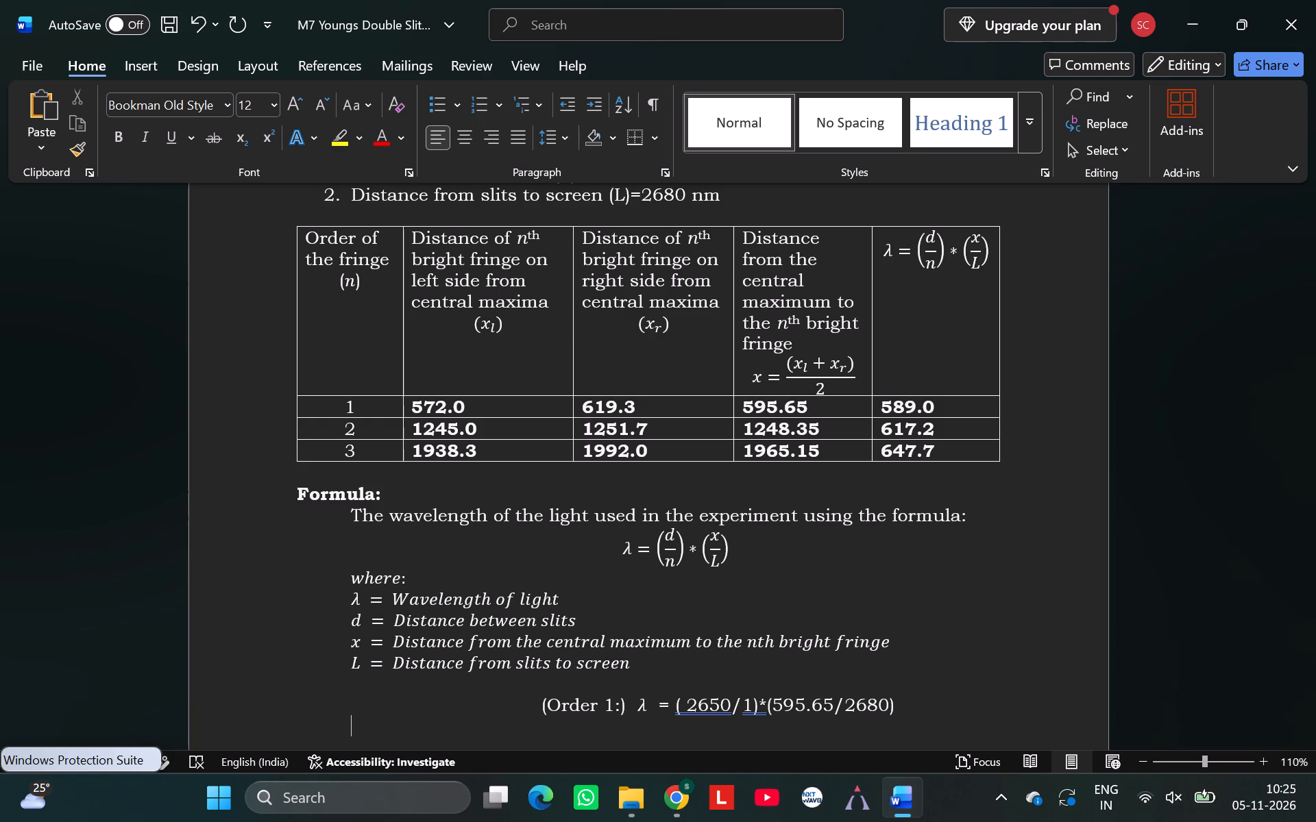
click(659, 752)
click(658, 720)
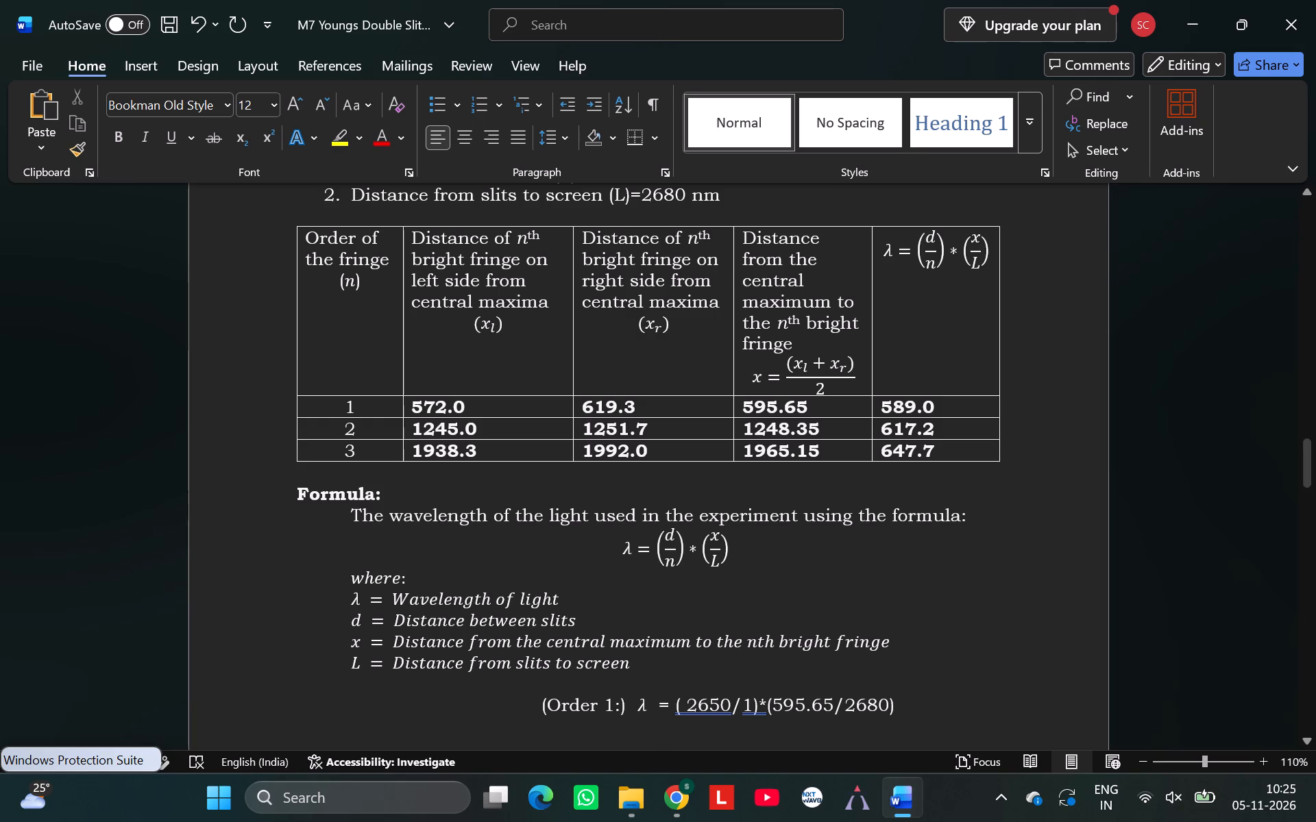
scroll(676, 733, down, 1)
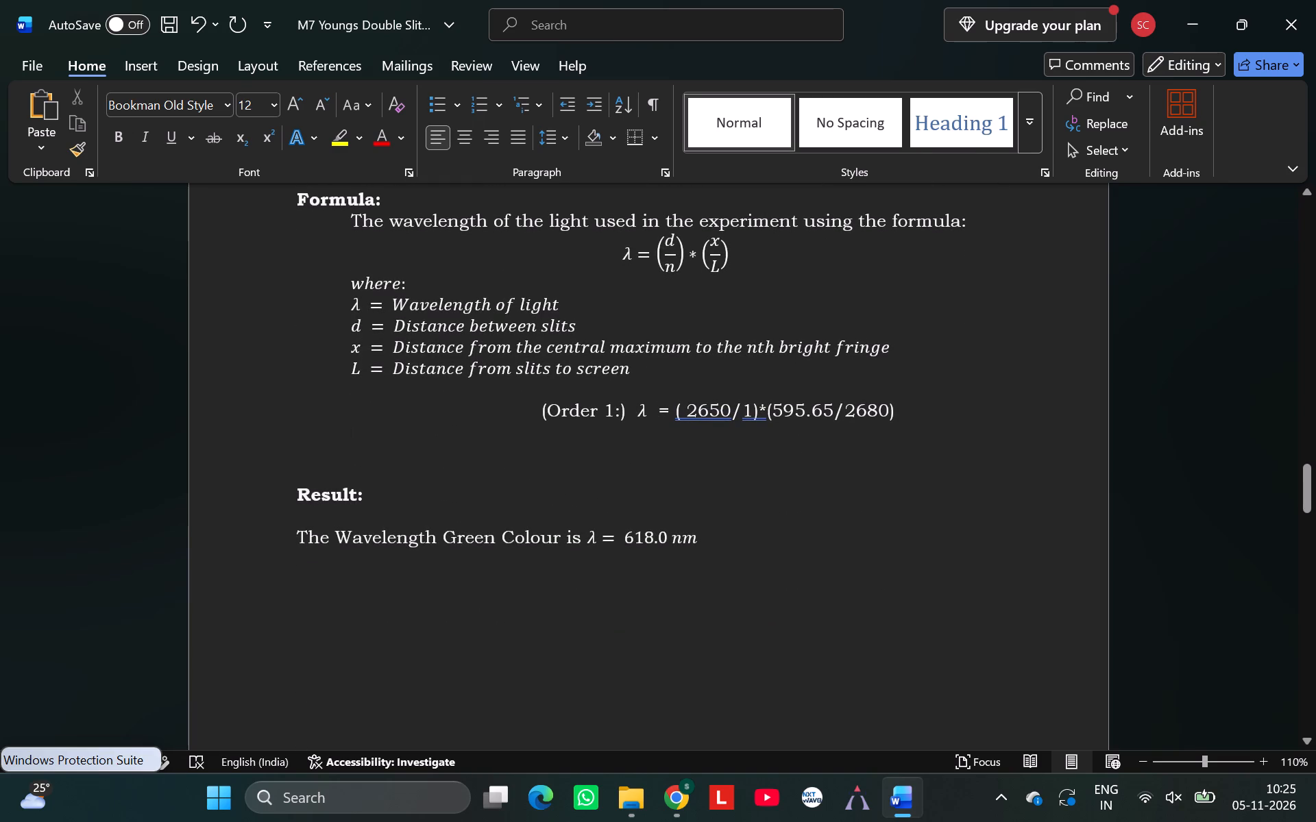
key(space)
key(space)
key(space)
key(space)
key(space)
key(space)
key(space)
key(space)
key(space)
key(space)
key(space)
key(space)
key(space)
key(space)
key(space)
key(space)
key(space)
key(space)
key(space)
key(space)
drag(635, 405, 648, 405)
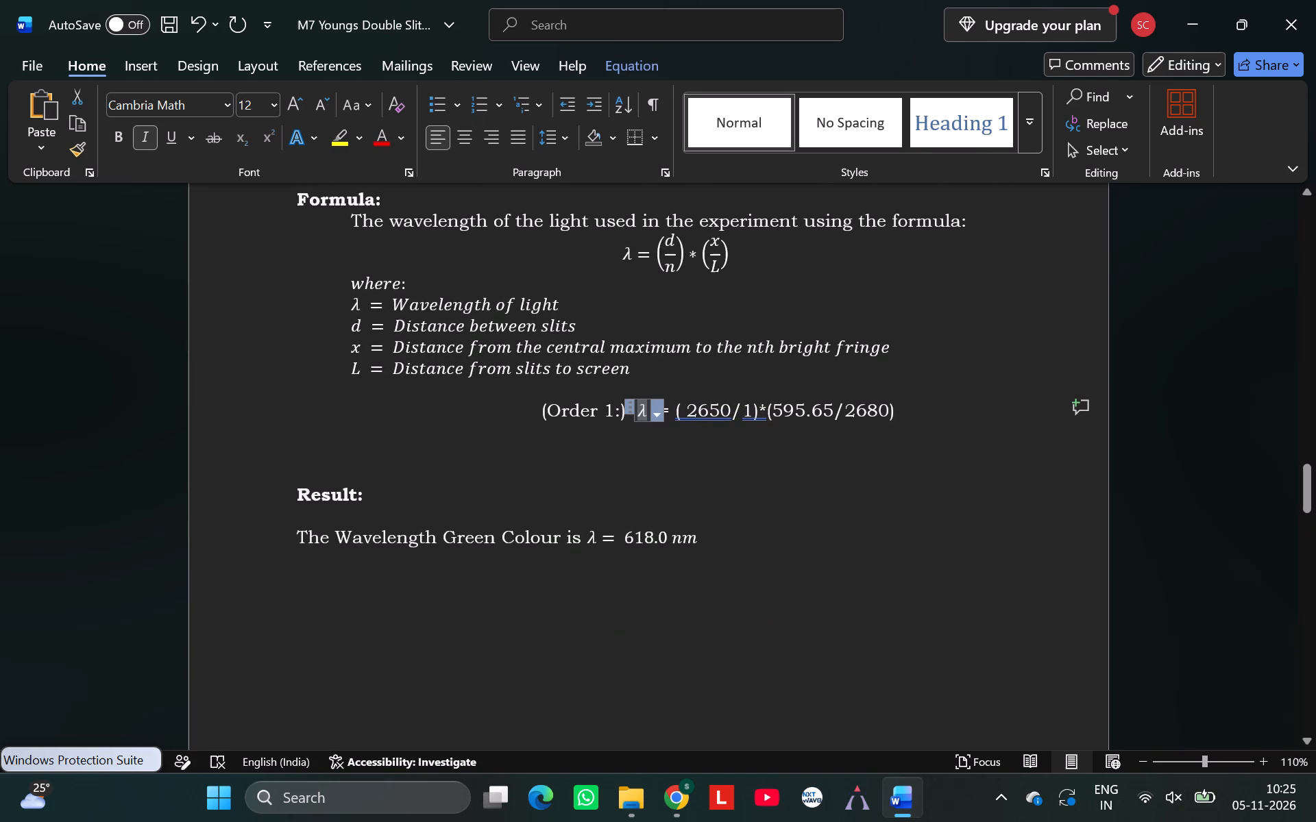
key(ctrl+c)
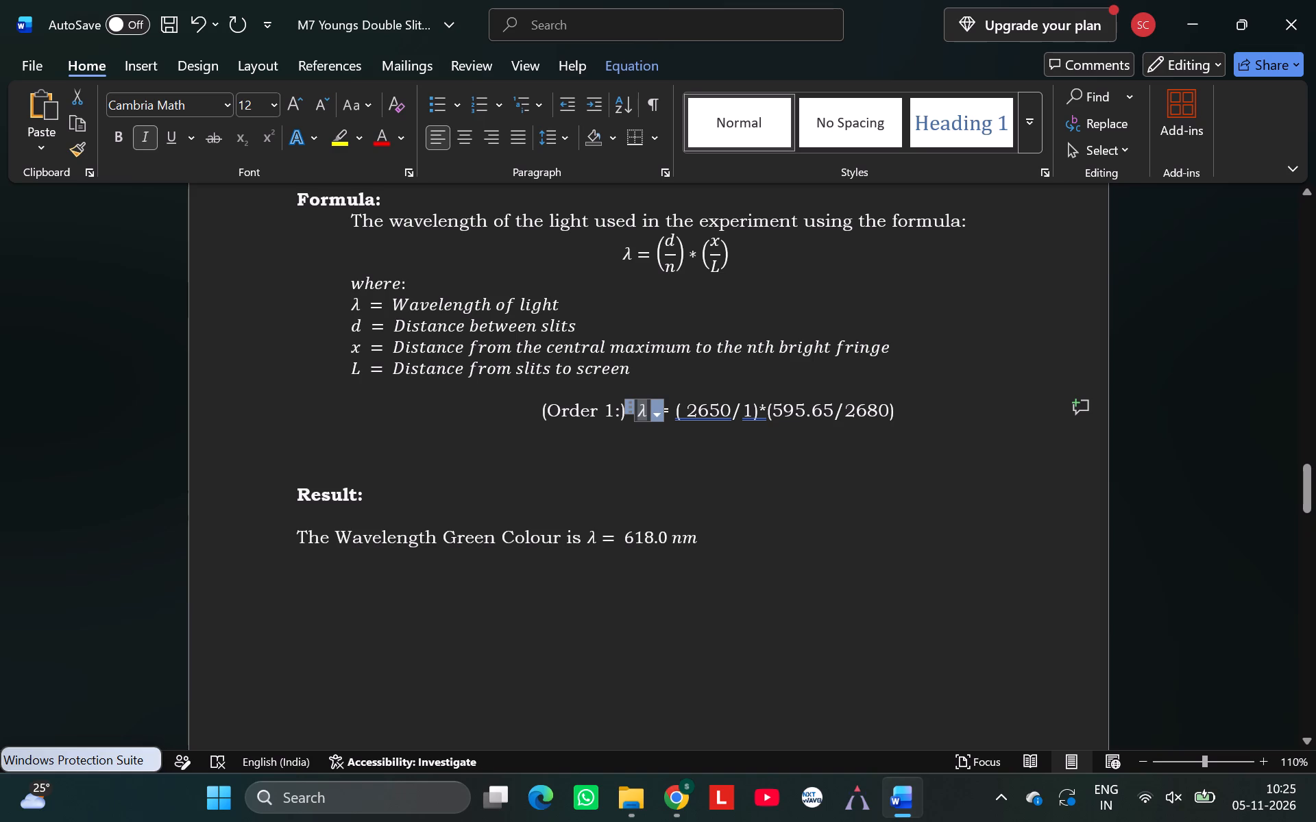
click(637, 422)
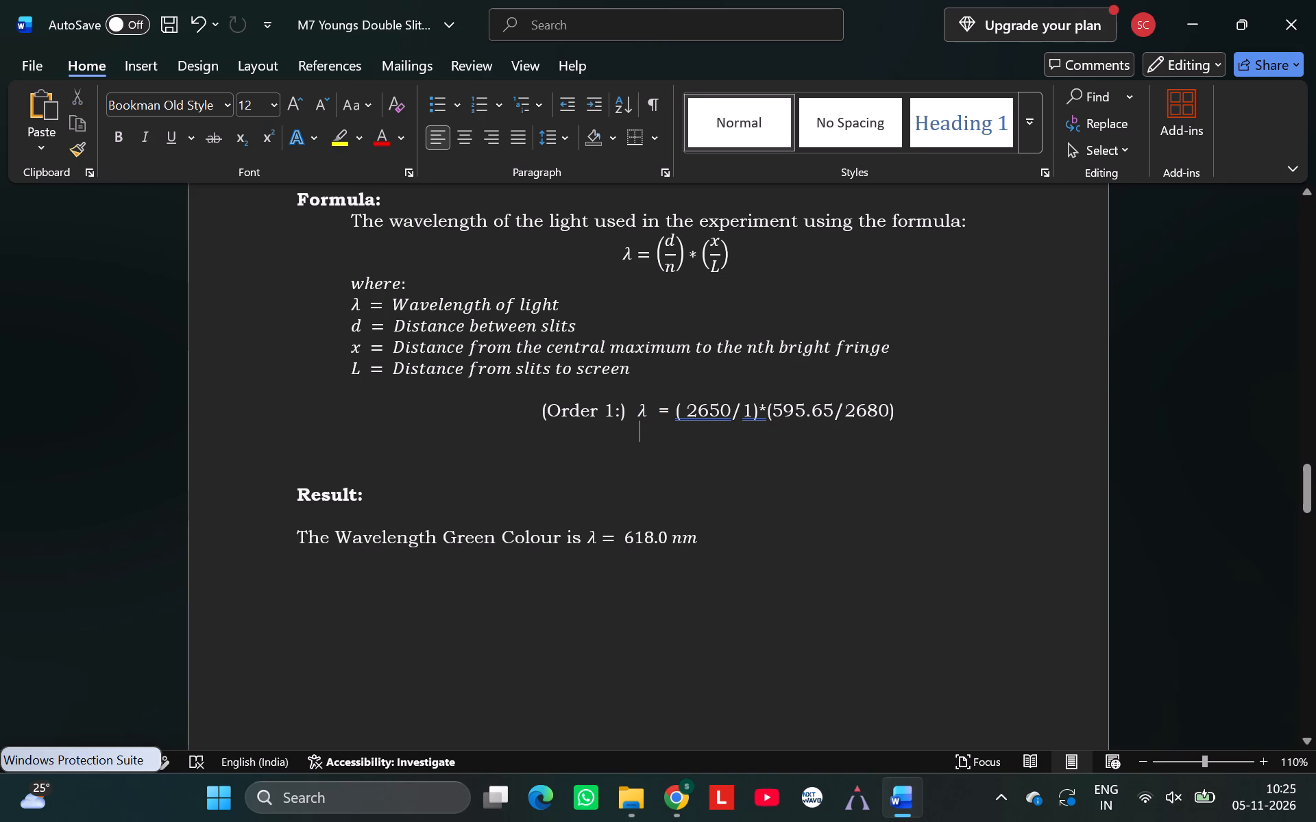
key(ctrl+v)
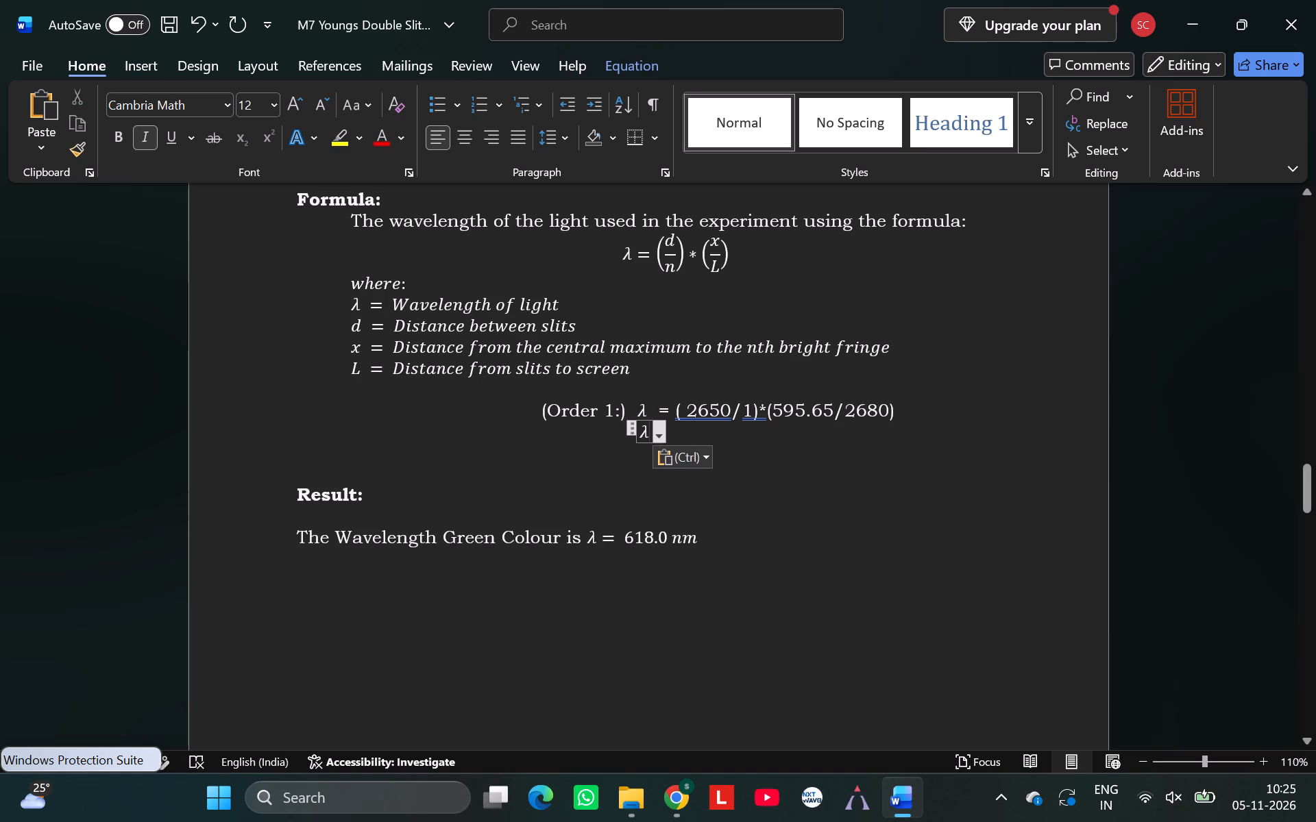
key(equal)
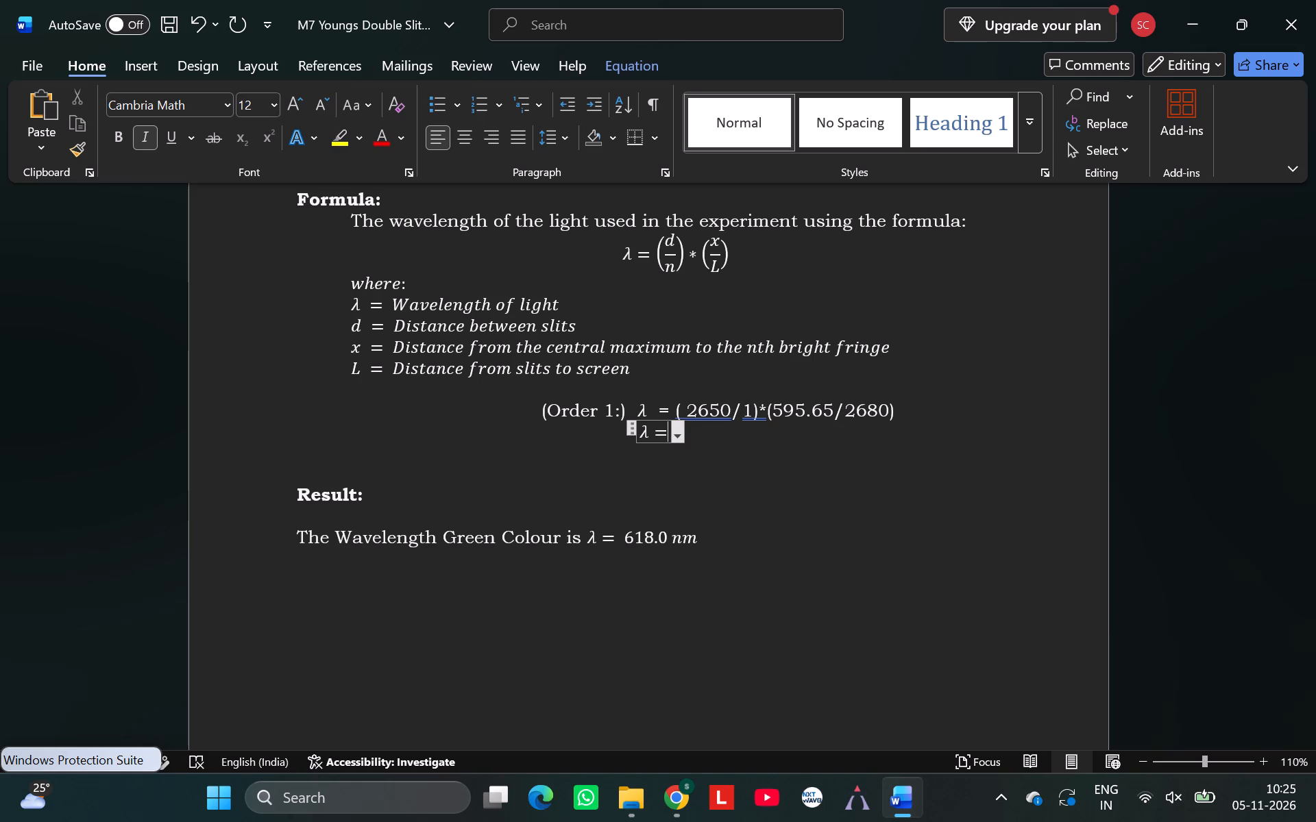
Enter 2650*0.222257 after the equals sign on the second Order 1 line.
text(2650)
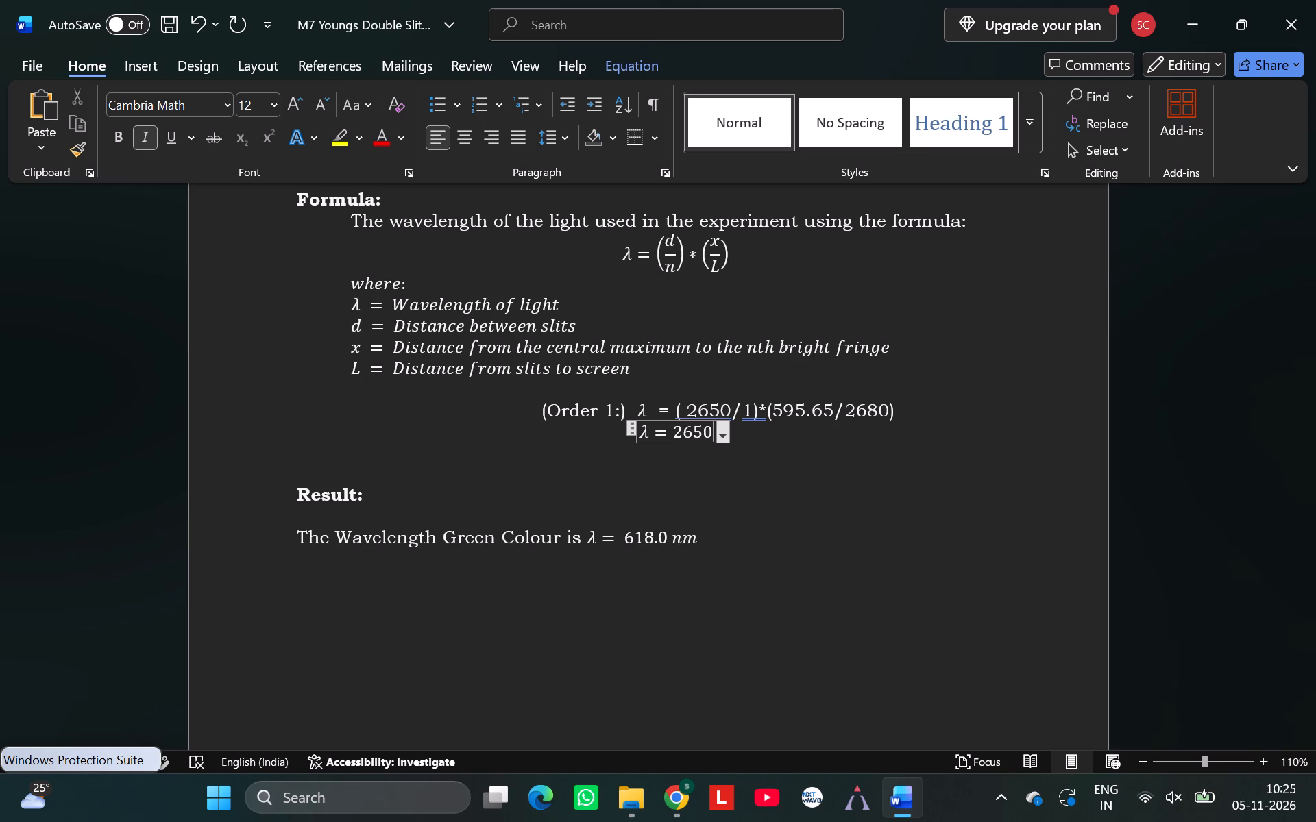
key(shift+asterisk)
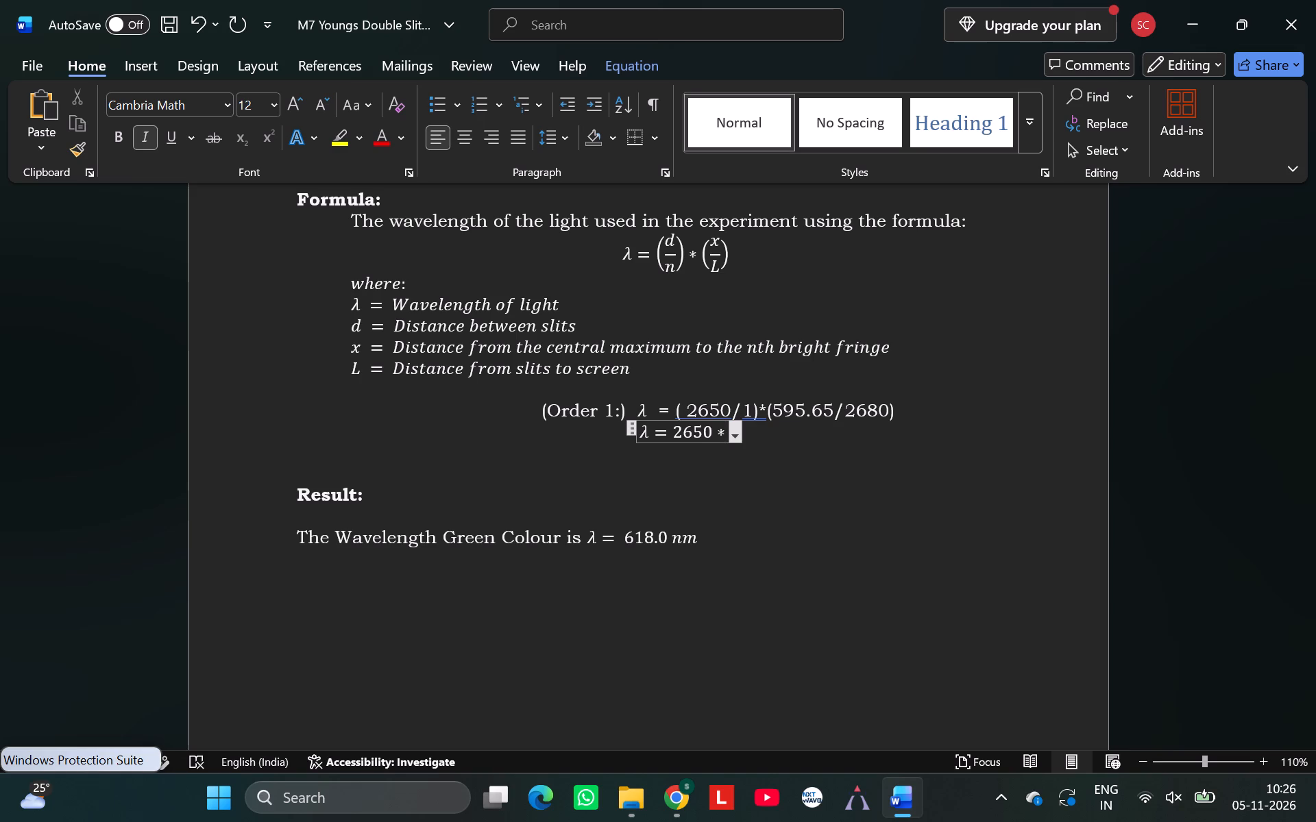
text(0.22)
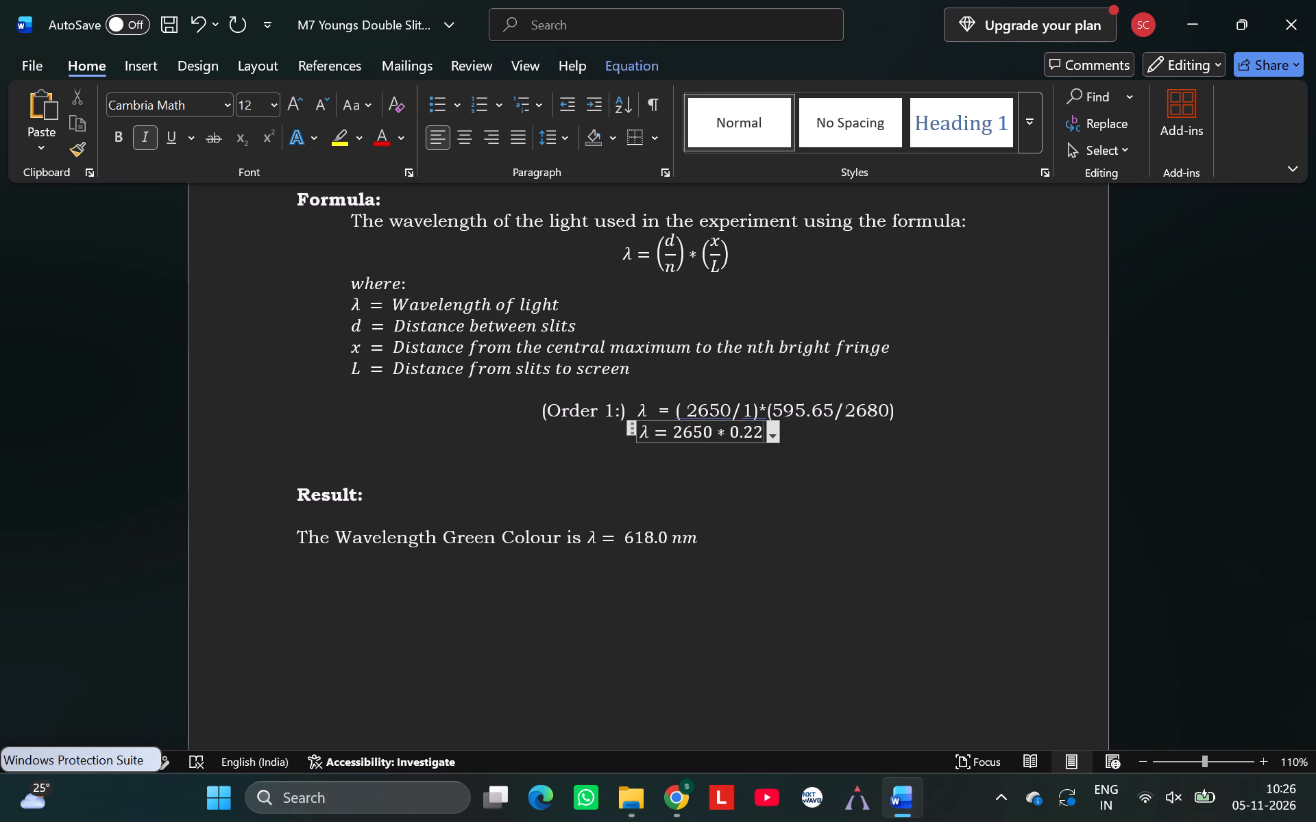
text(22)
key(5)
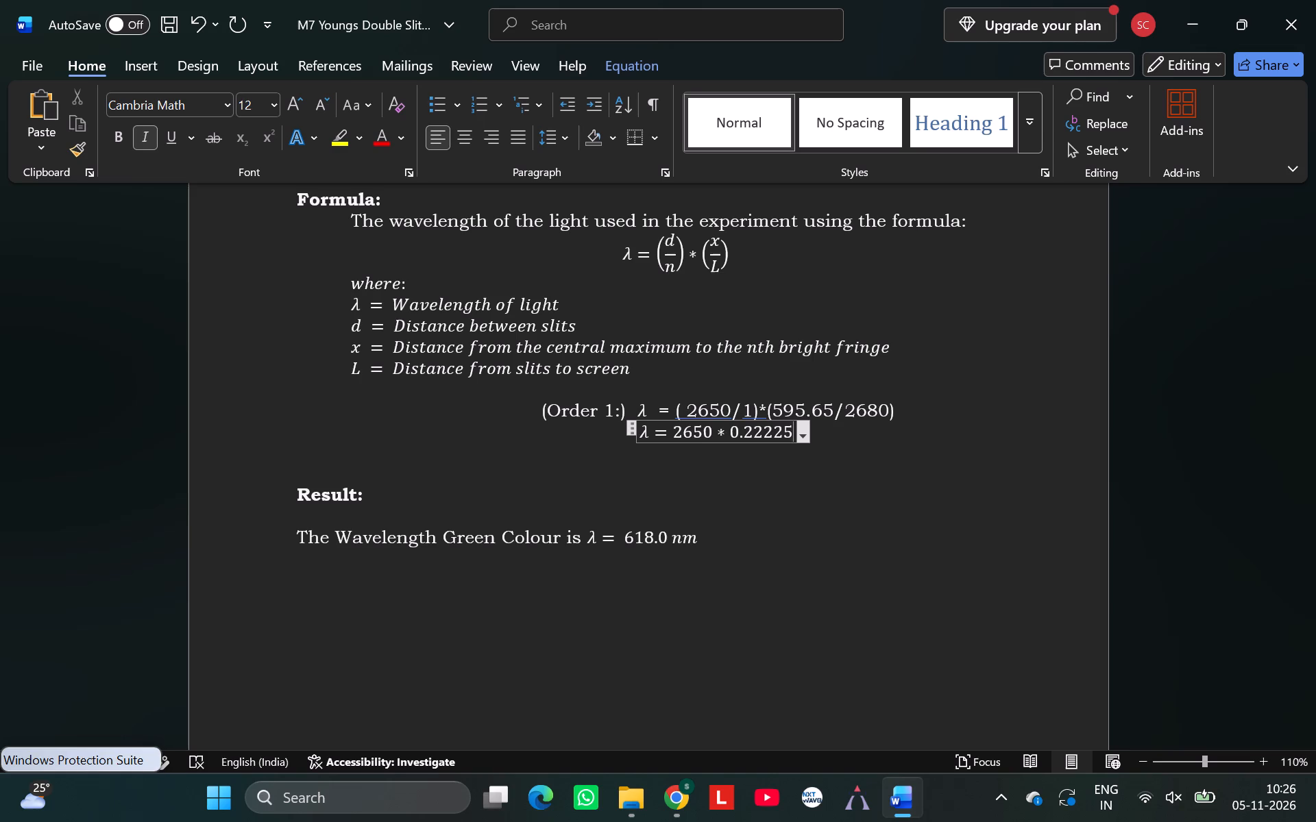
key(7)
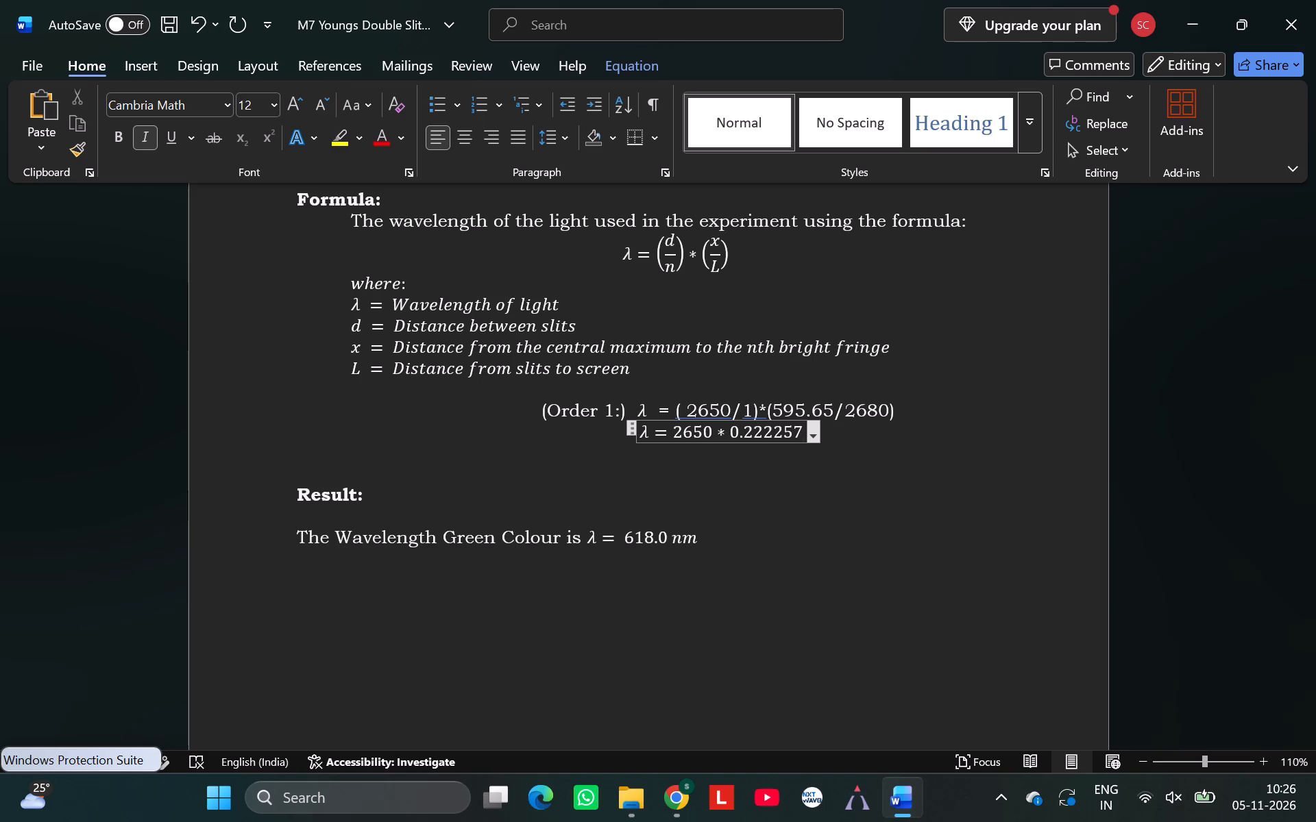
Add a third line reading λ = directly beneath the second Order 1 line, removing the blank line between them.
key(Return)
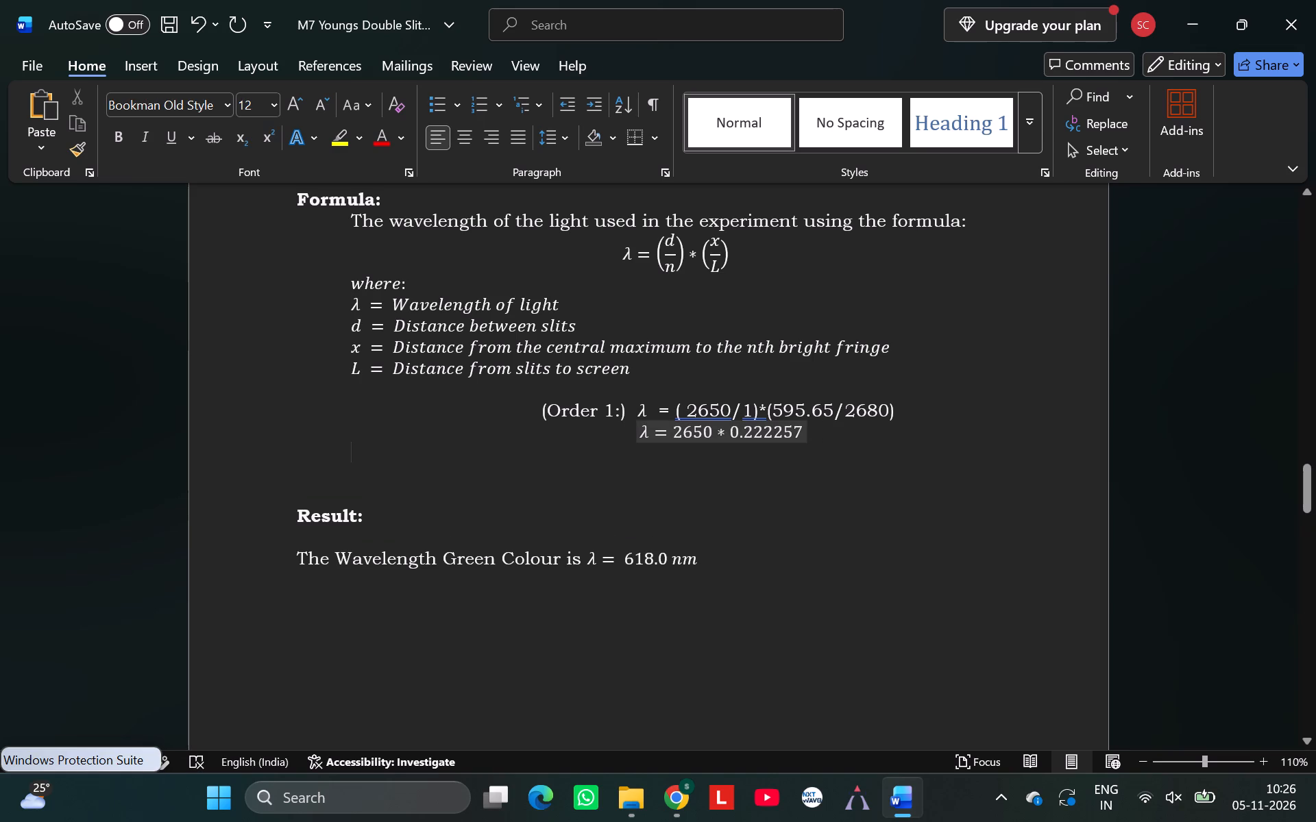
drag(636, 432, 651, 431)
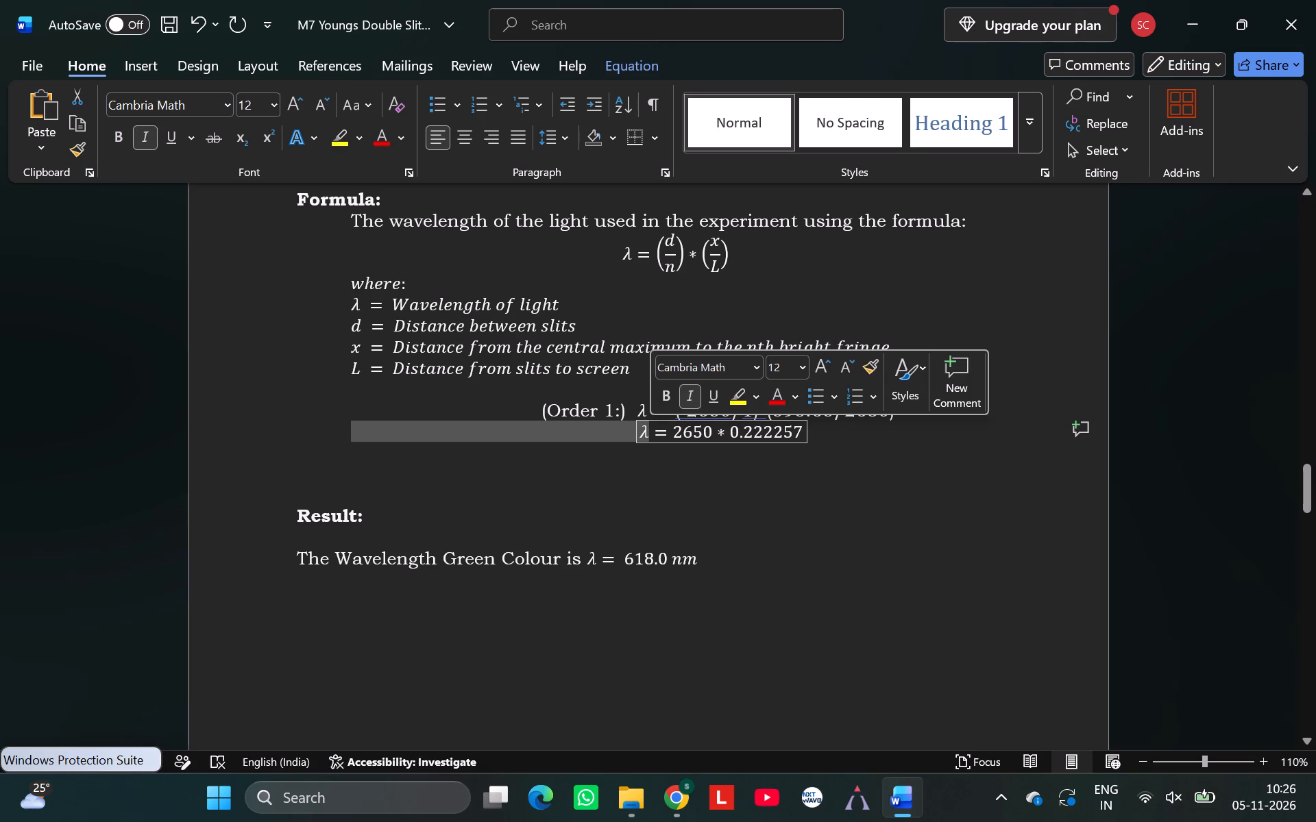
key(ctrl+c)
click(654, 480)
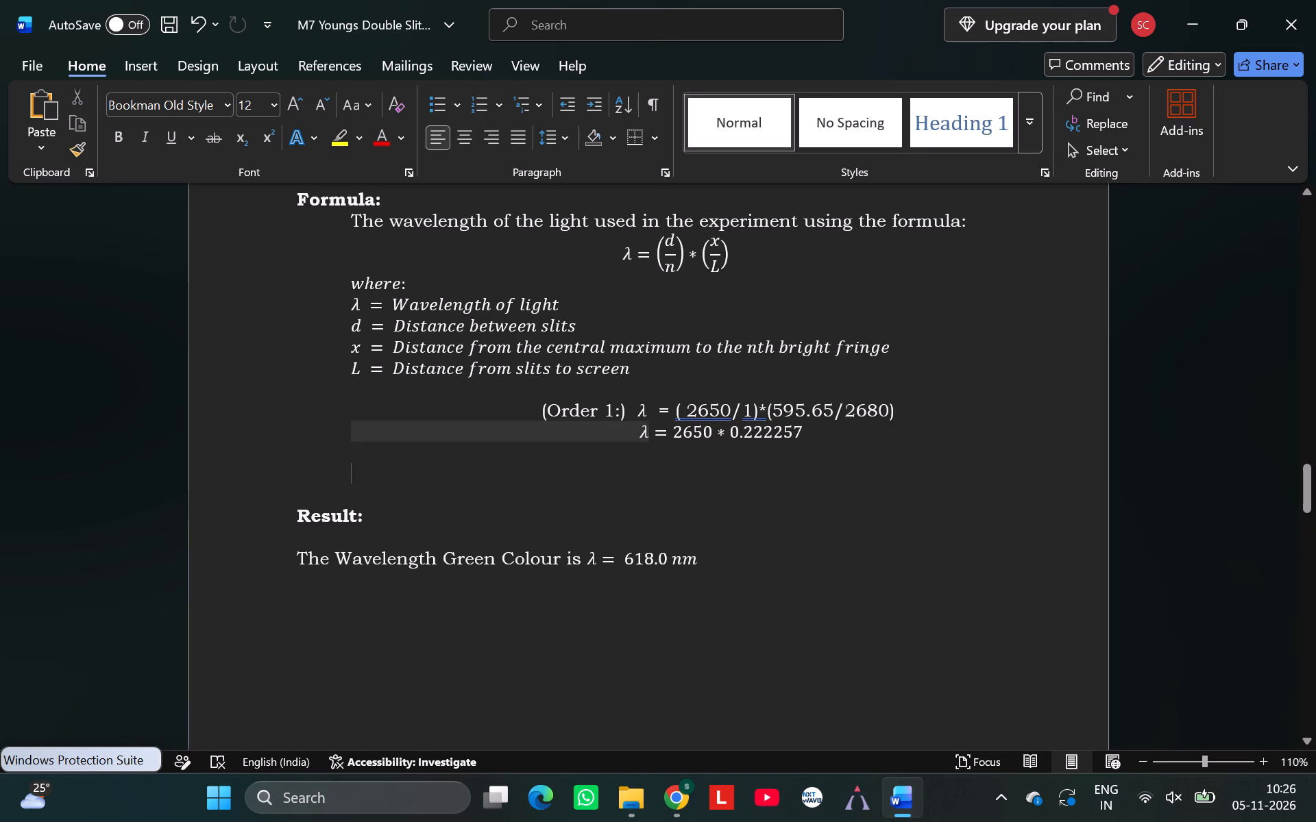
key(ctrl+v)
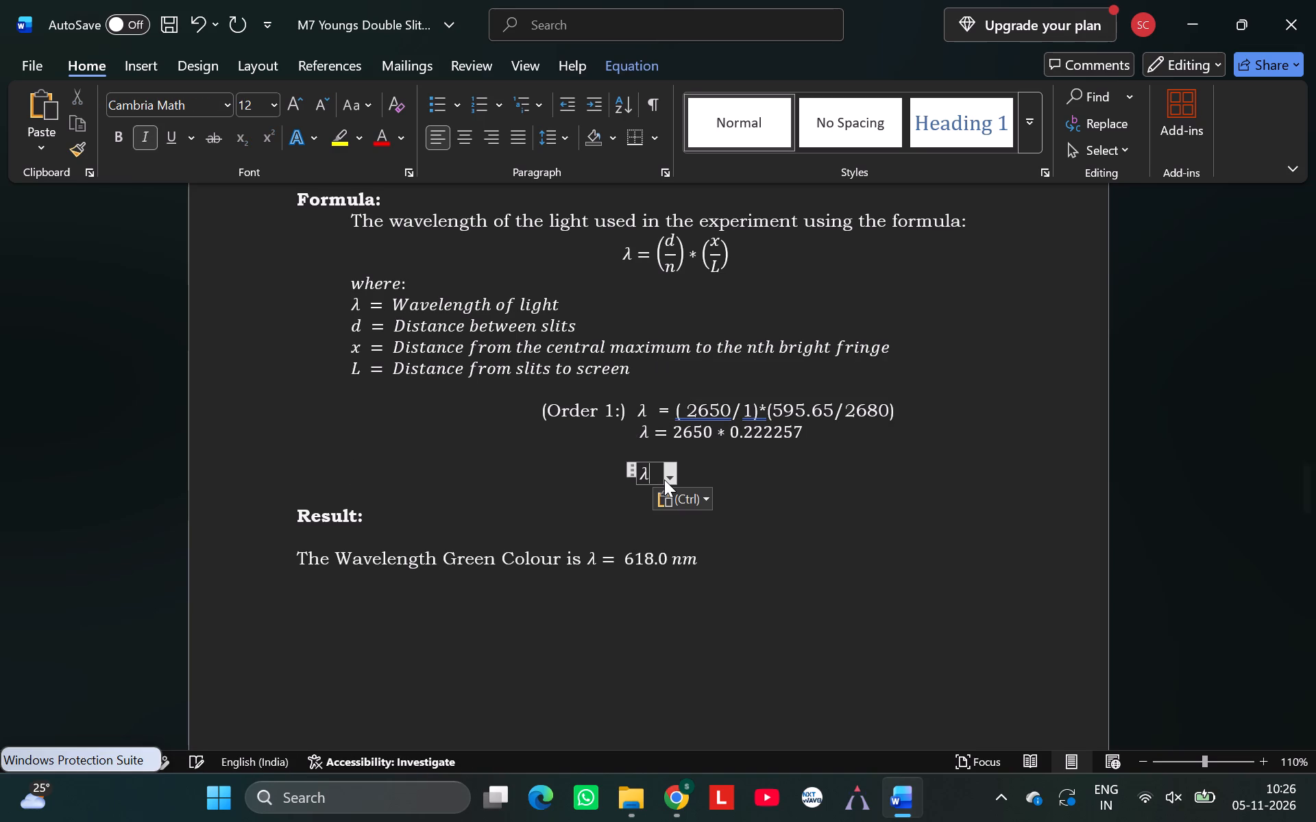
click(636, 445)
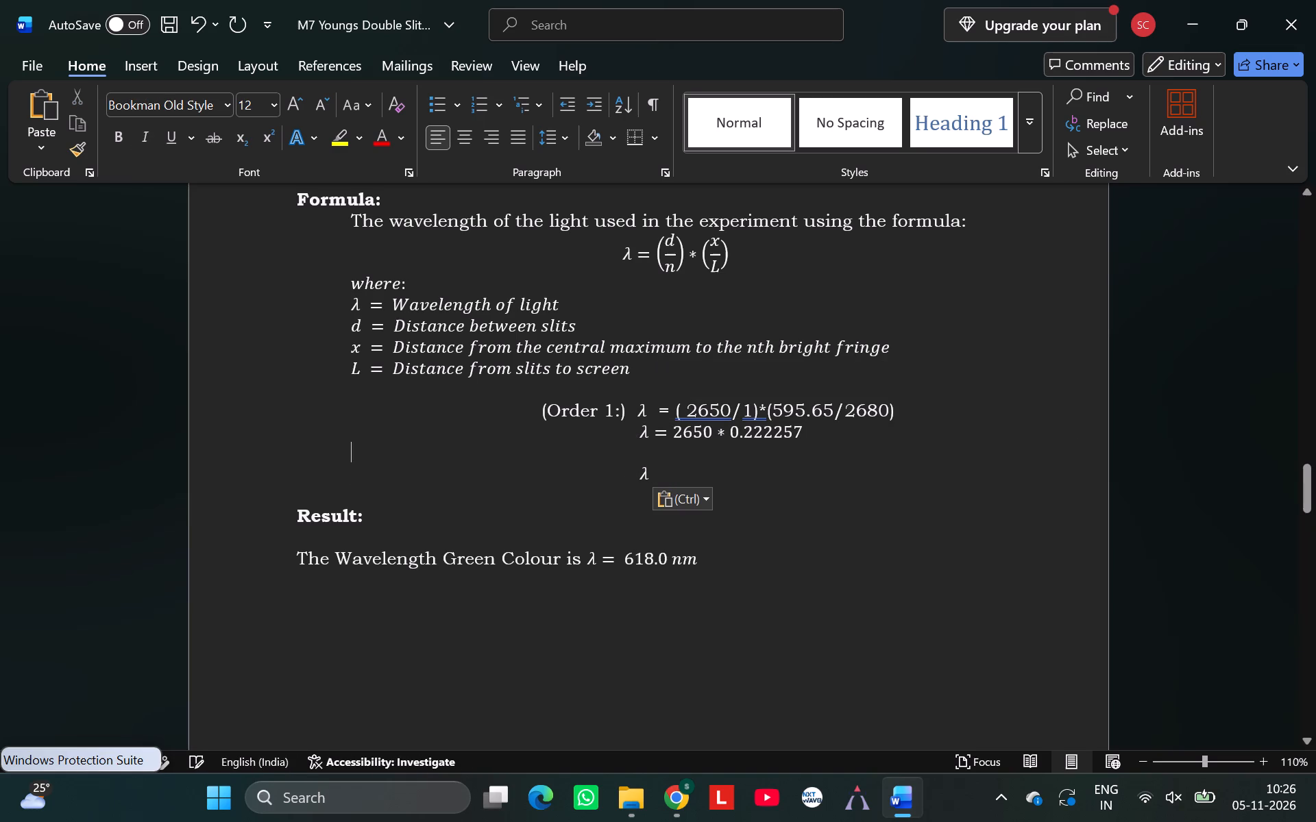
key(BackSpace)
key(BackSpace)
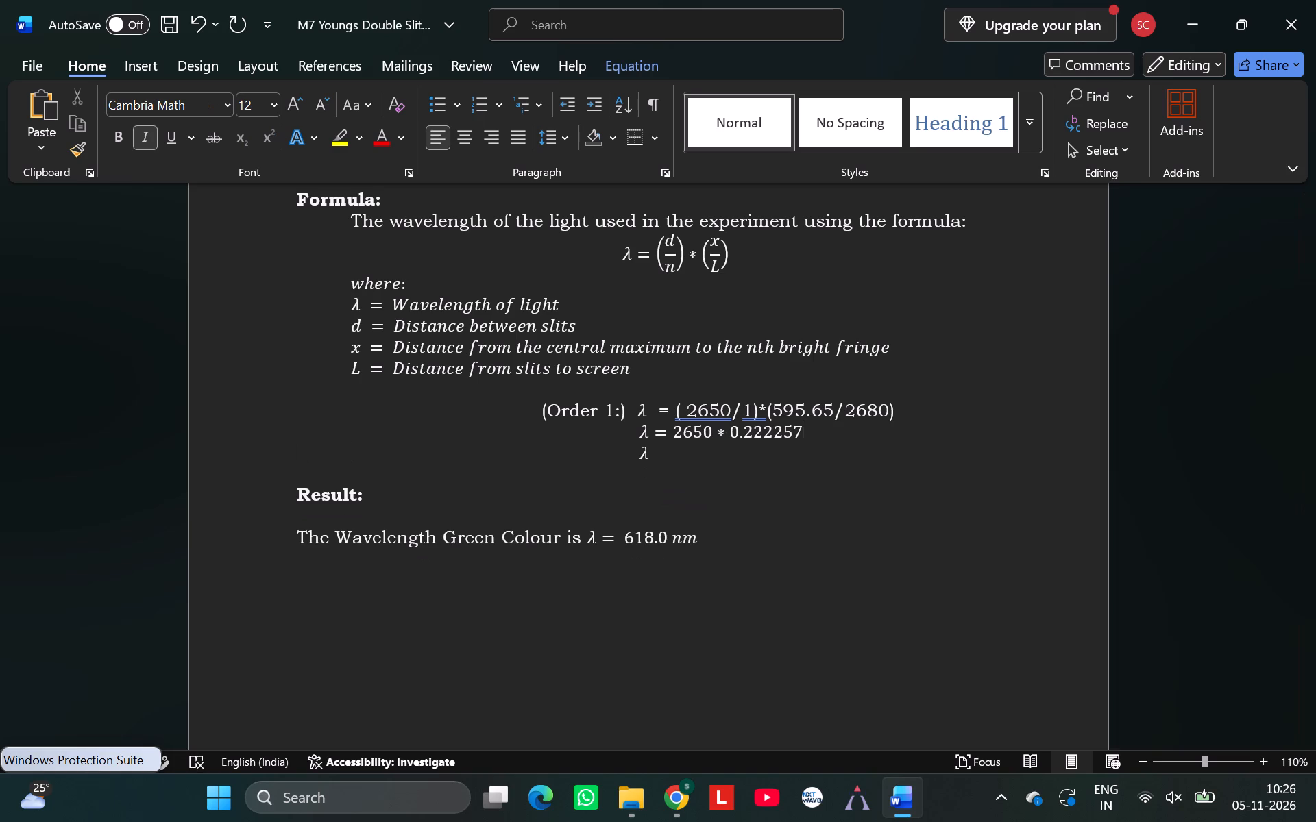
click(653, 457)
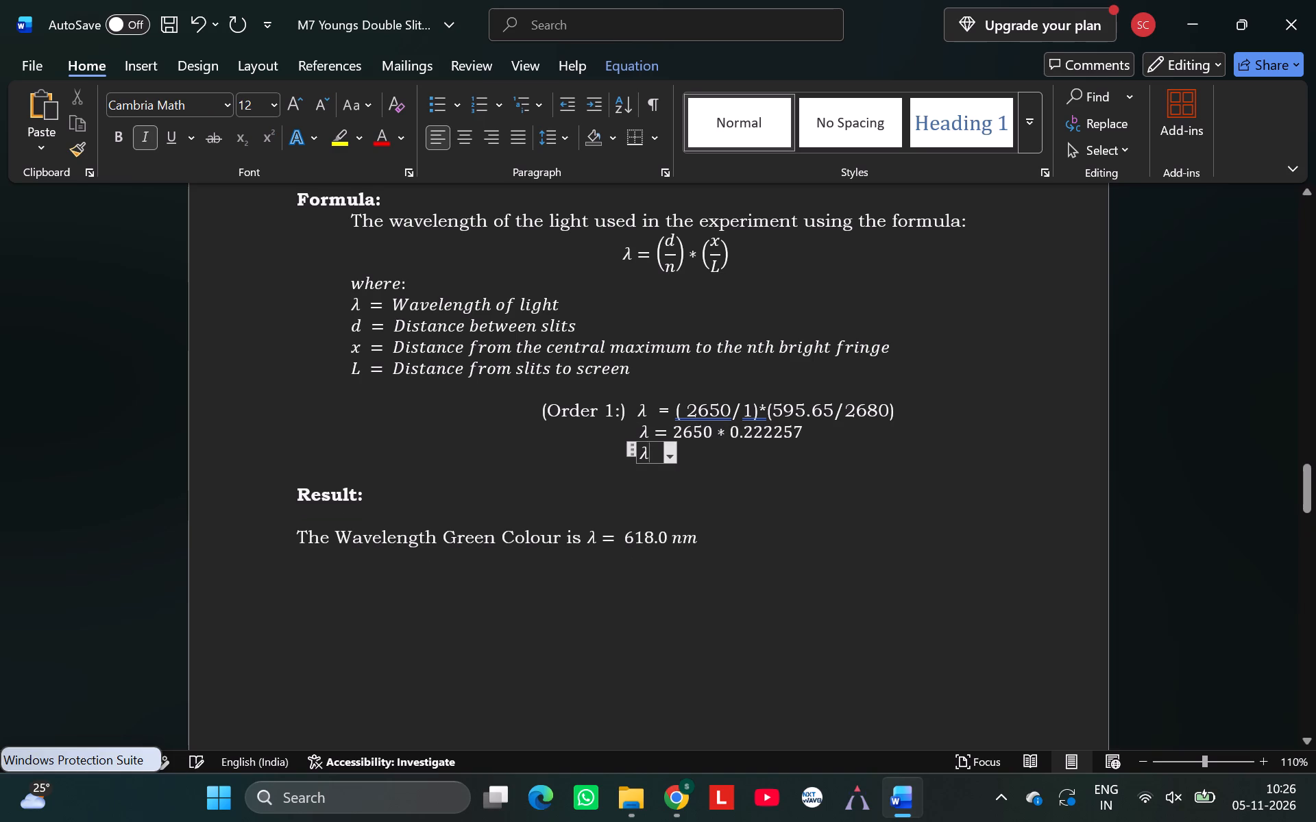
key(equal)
Replace the product 2650*0.222257 on the second Order 1 line with the Order 1 wavelength from the table, 589.0.
scroll(927, 394, up, 1)
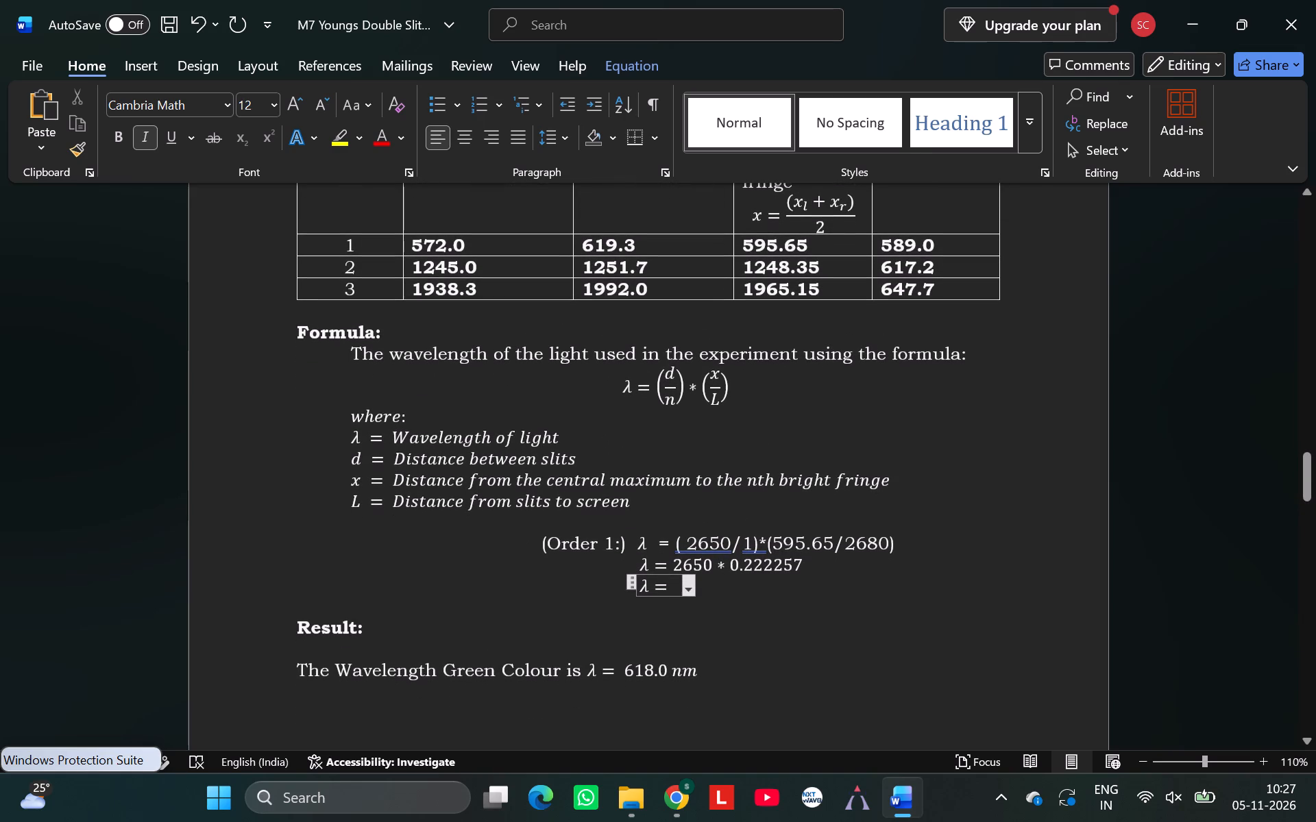
scroll(927, 394, up, 2)
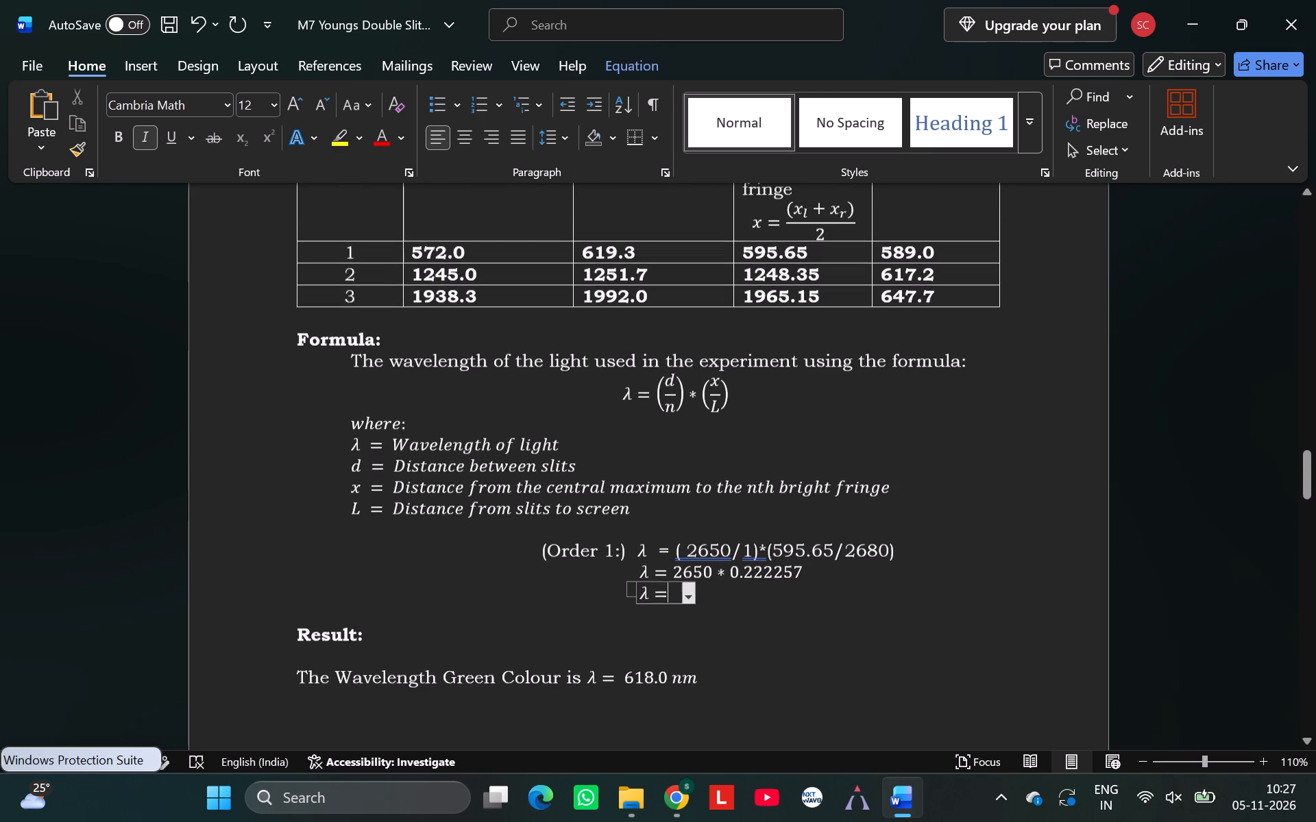
scroll(927, 394, up, 2)
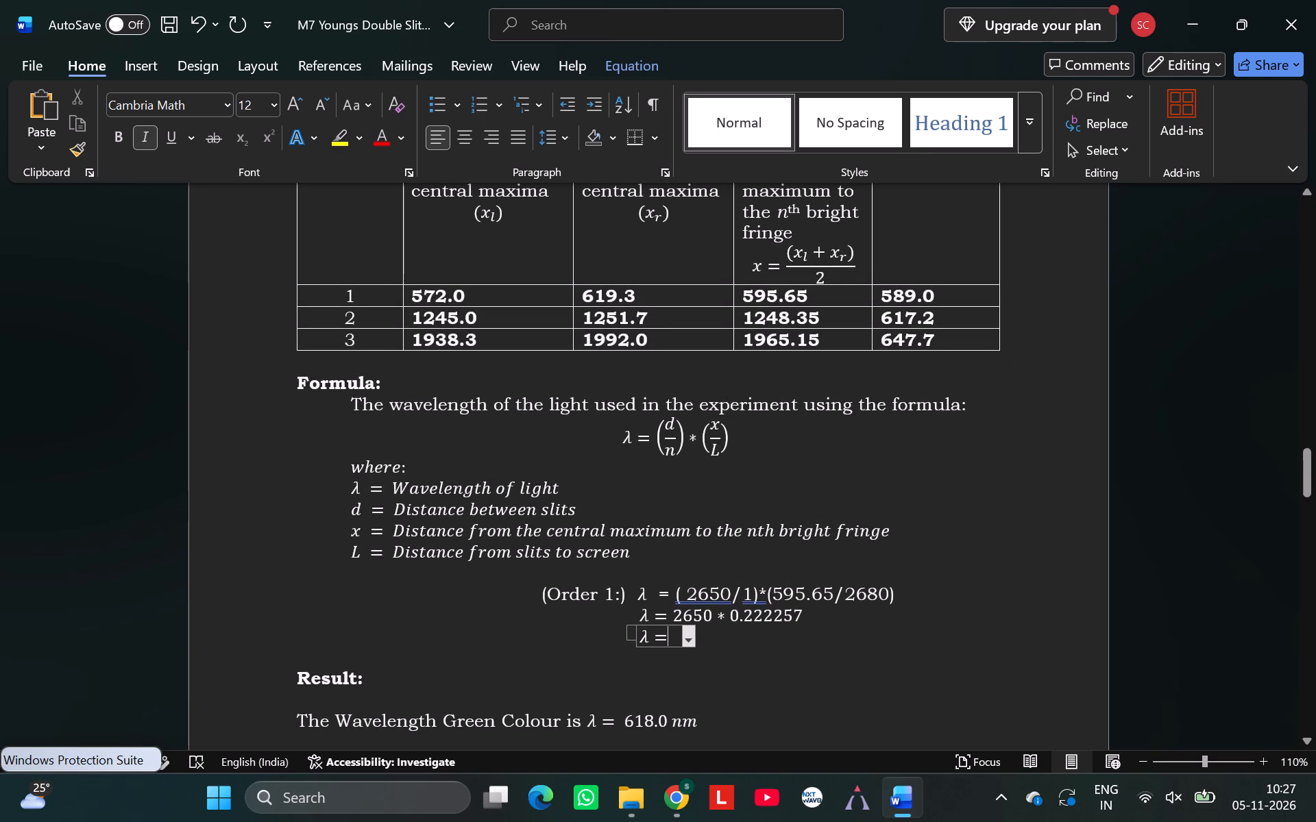
scroll(981, 458, down, 1)
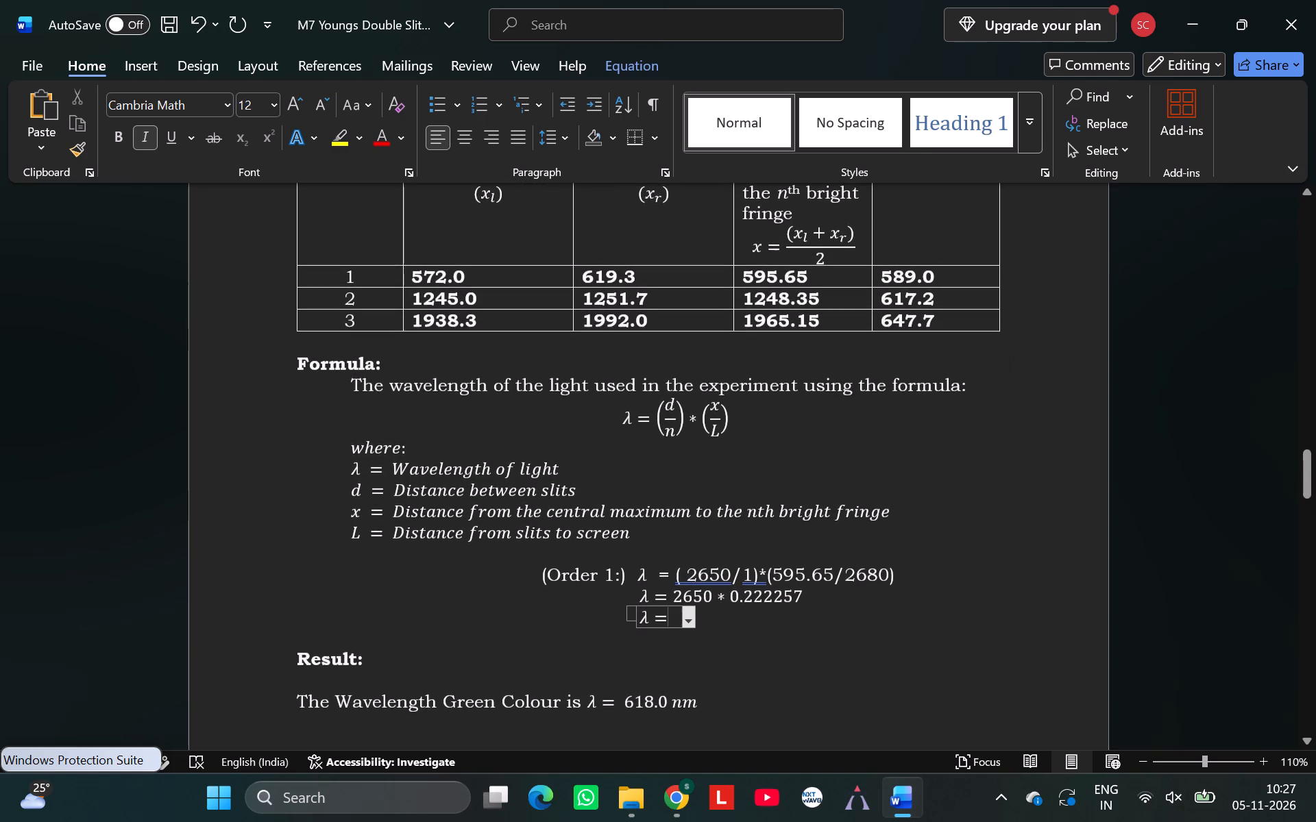
scroll(981, 458, down, 2)
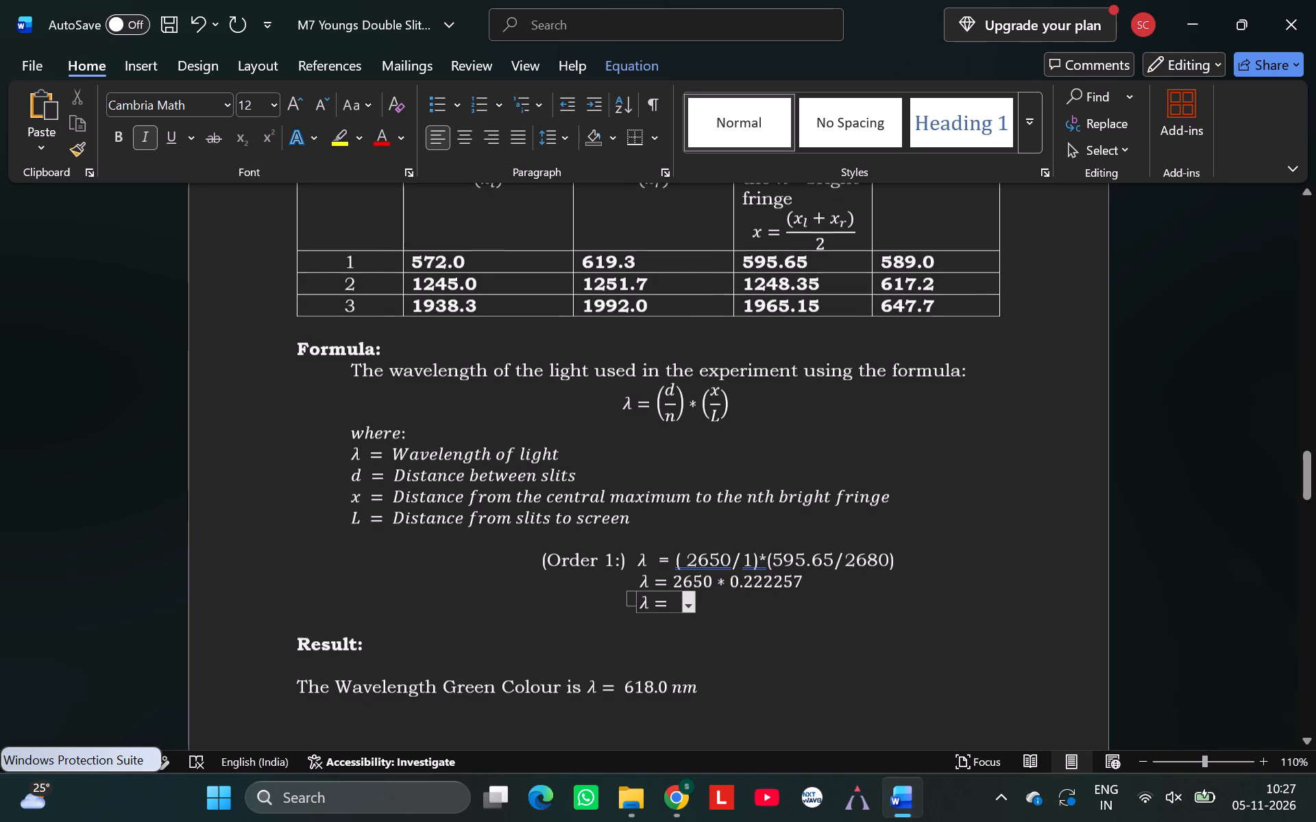
scroll(981, 458, down, 1)
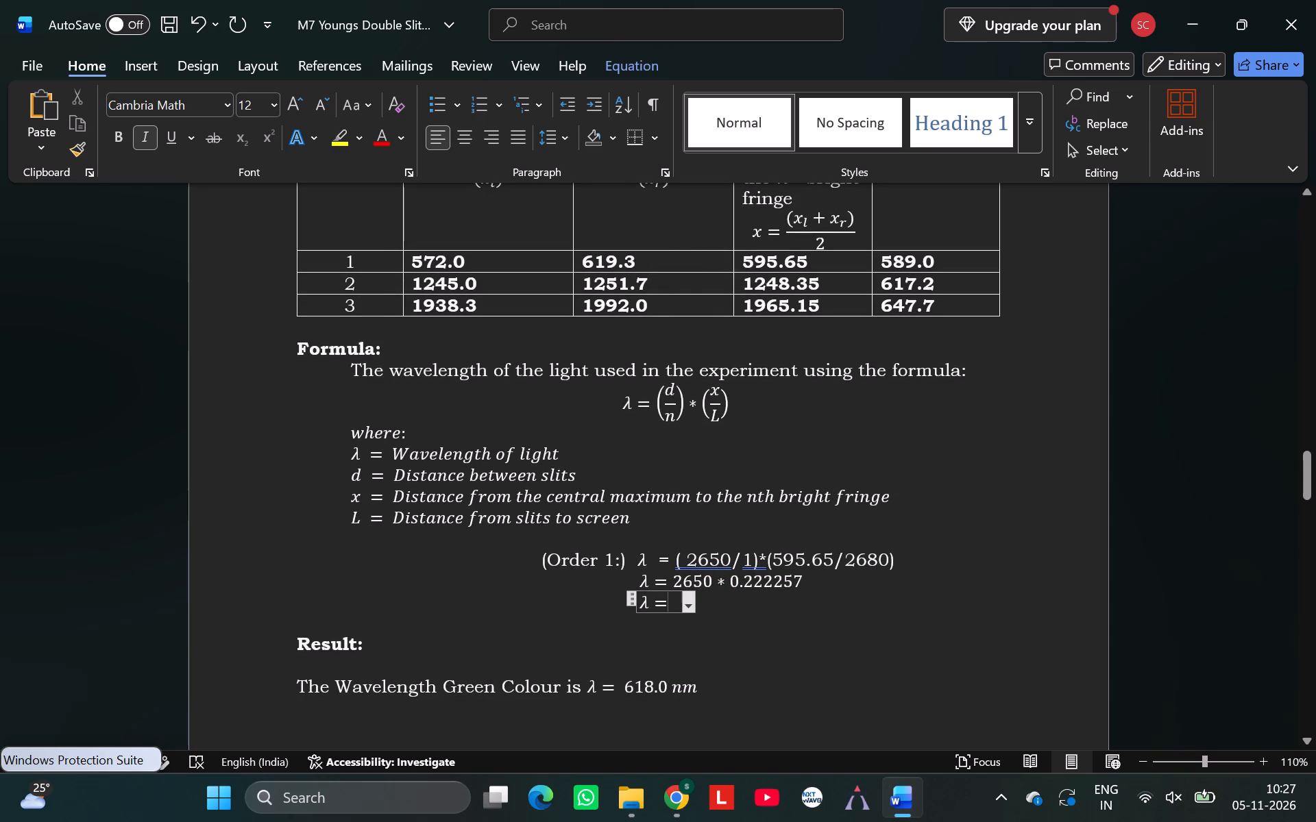
click(808, 581)
key(BackSpace)
key(BackSpace)
key(BackSpace)
key(BackSpace)
key(BackSpace)
key(BackSpace)
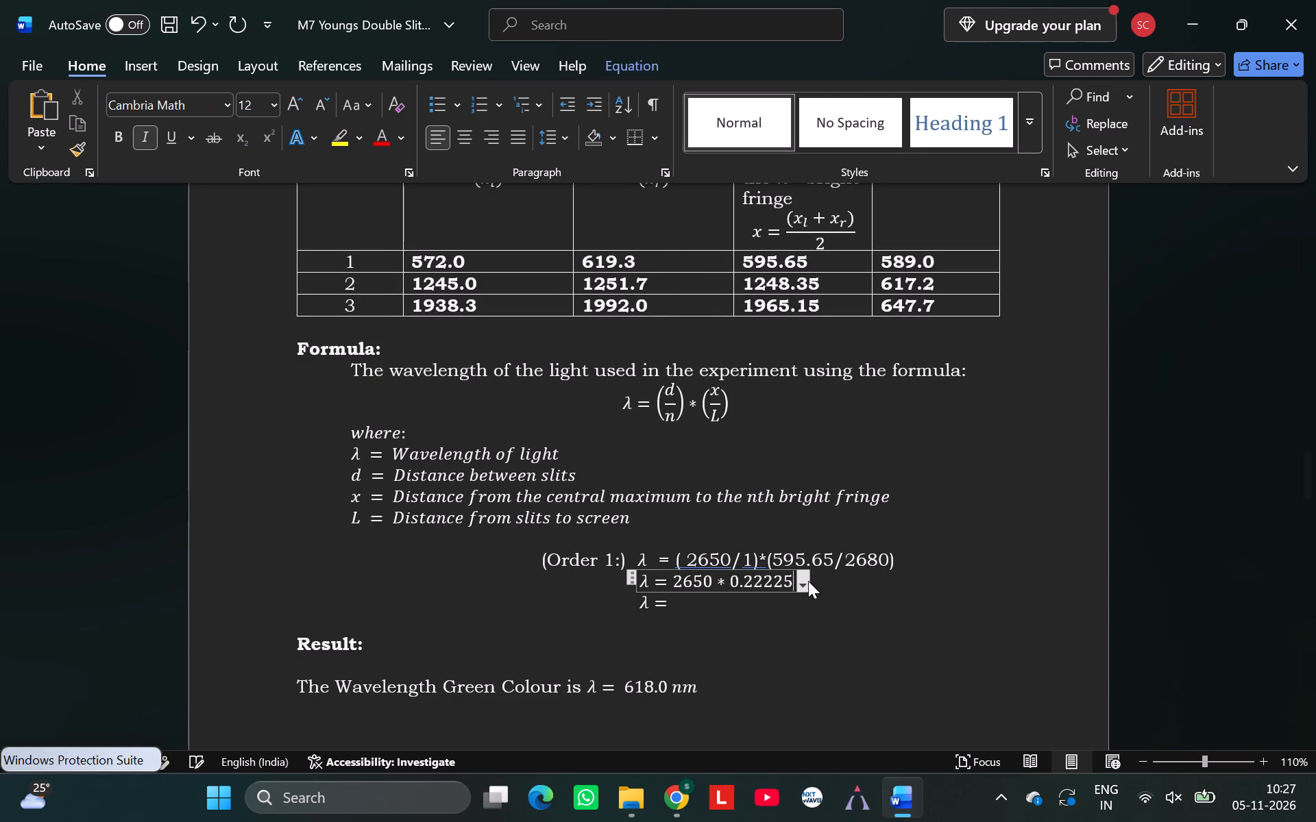
key(BackSpace)
key(BackSpace)
key(BackSpace)
key(BackSpace)
key(BackSpace)
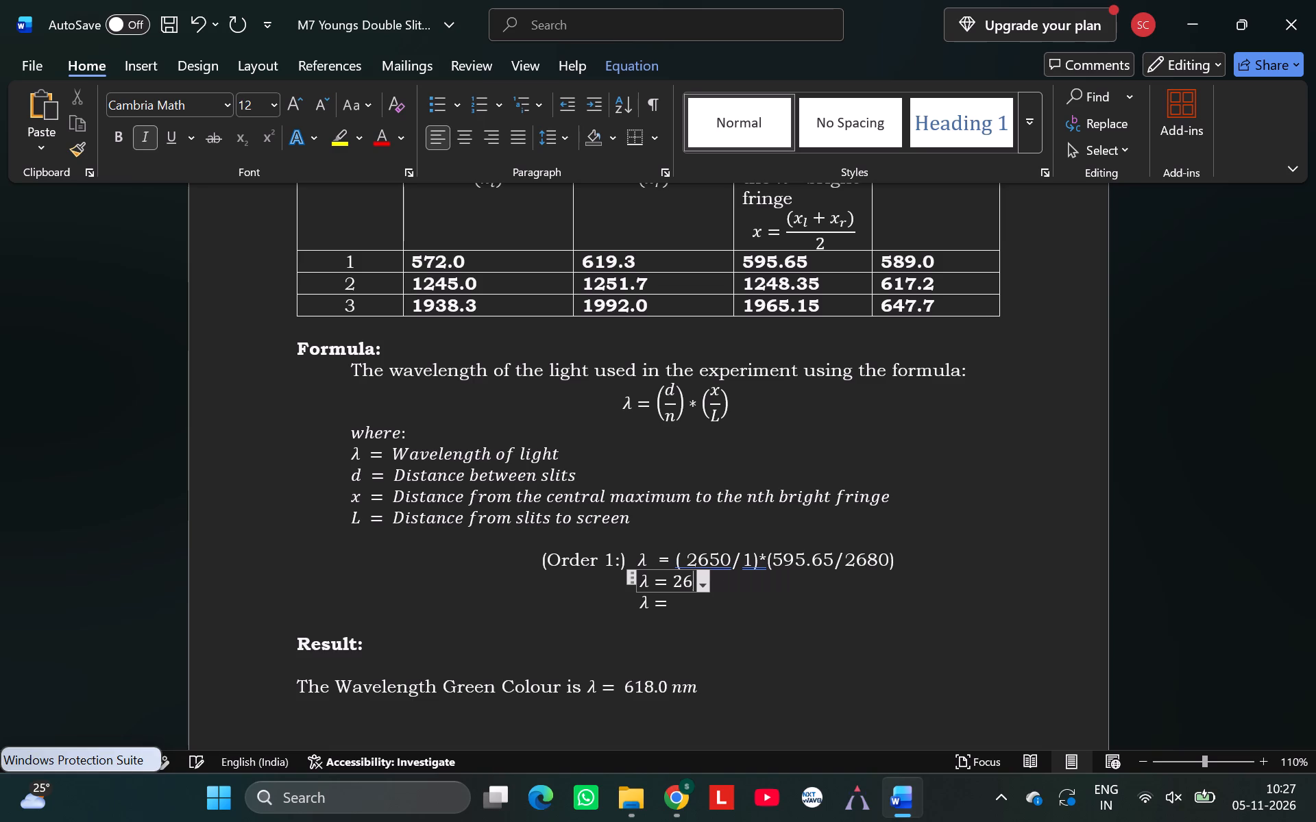
key(BackSpace)
key(BackSpace)
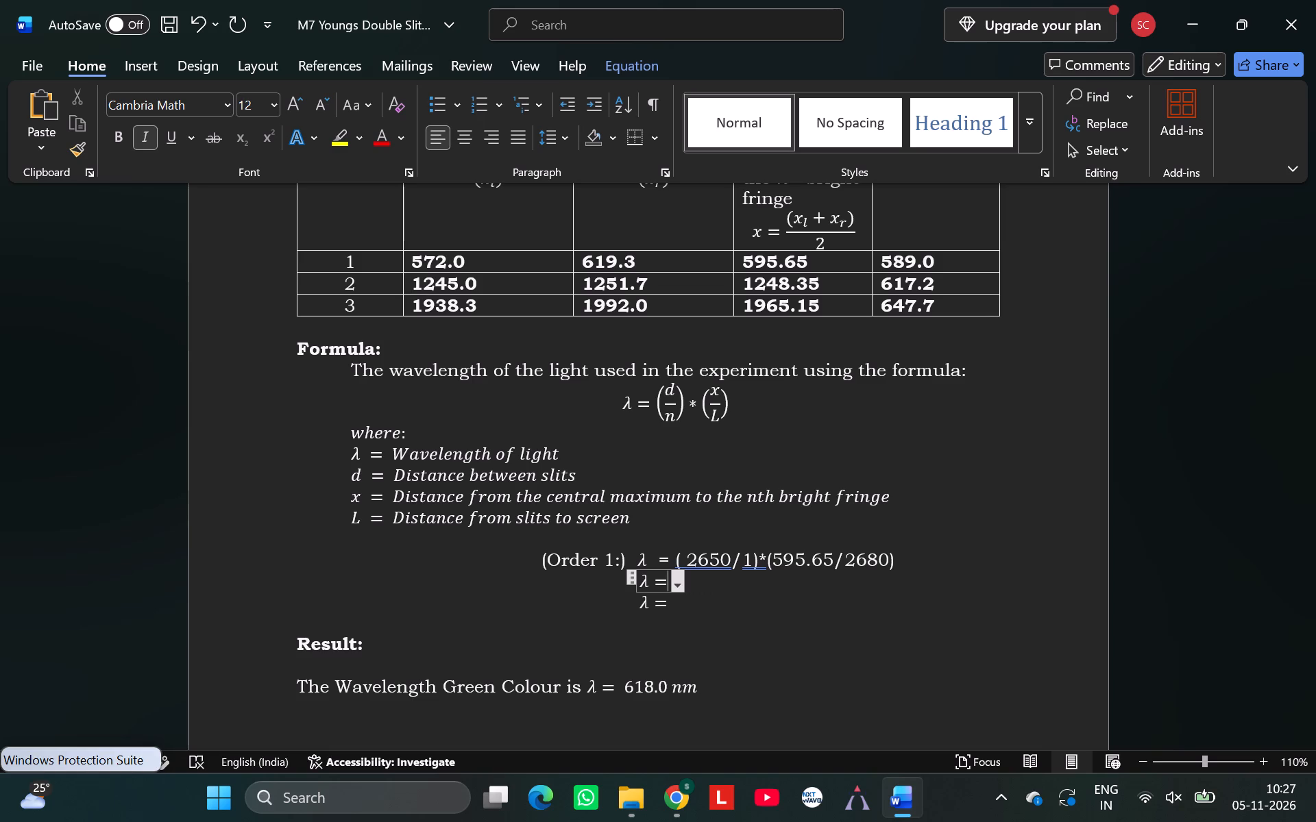
text(589.0)
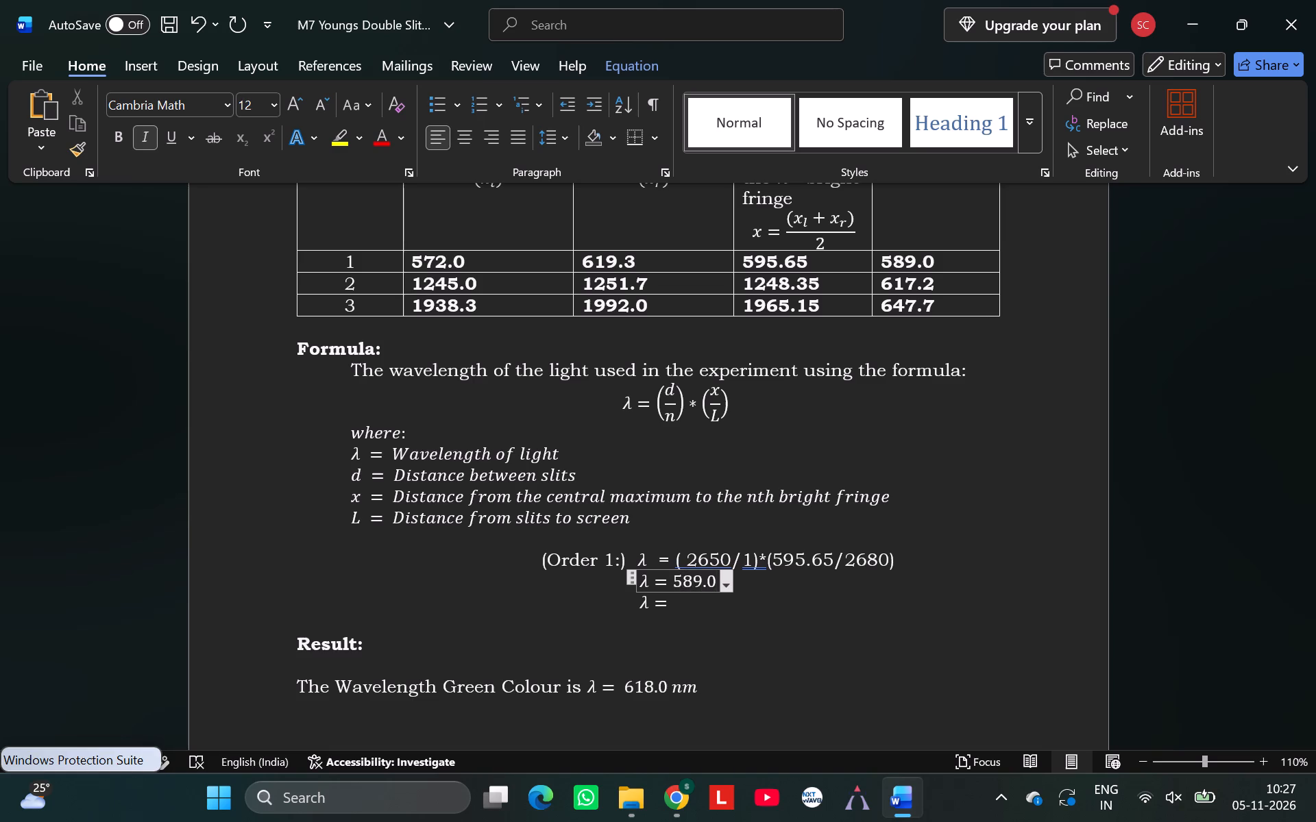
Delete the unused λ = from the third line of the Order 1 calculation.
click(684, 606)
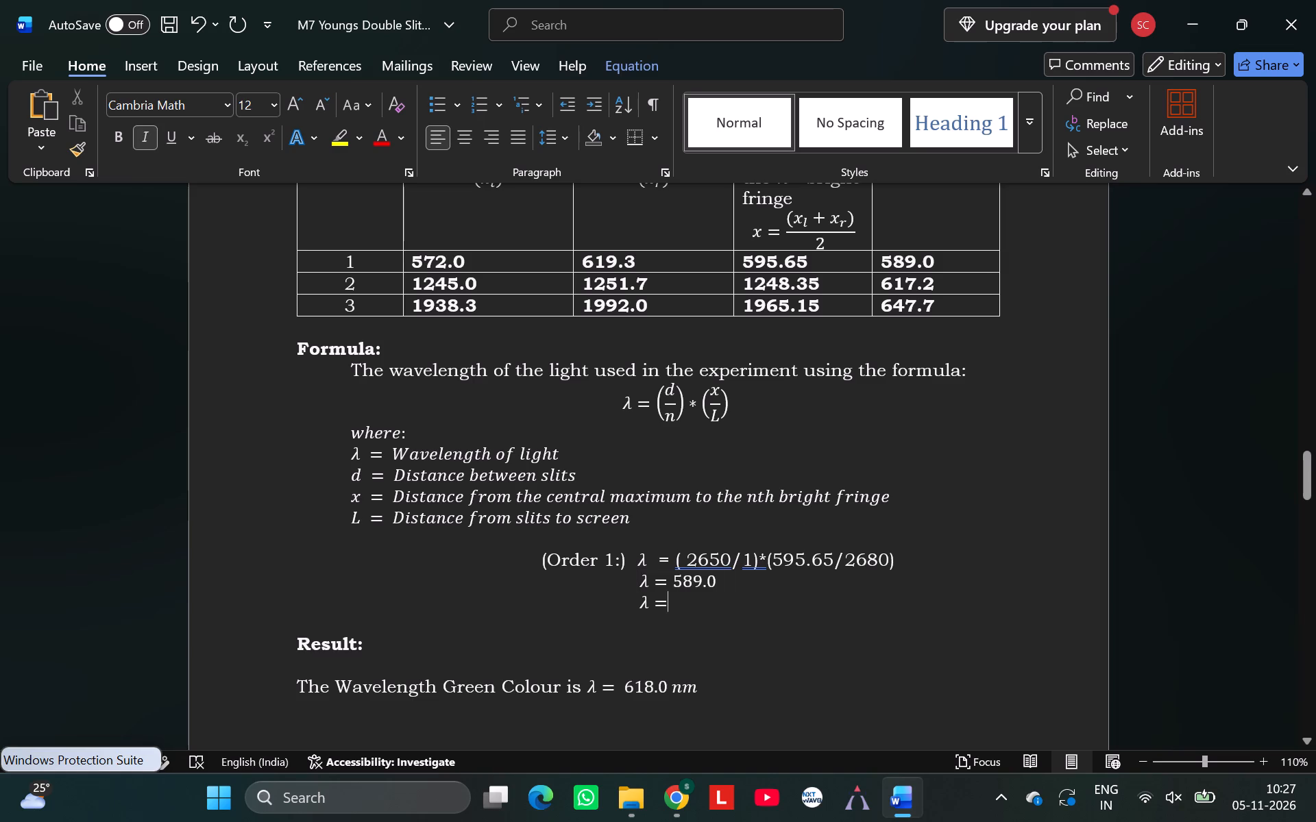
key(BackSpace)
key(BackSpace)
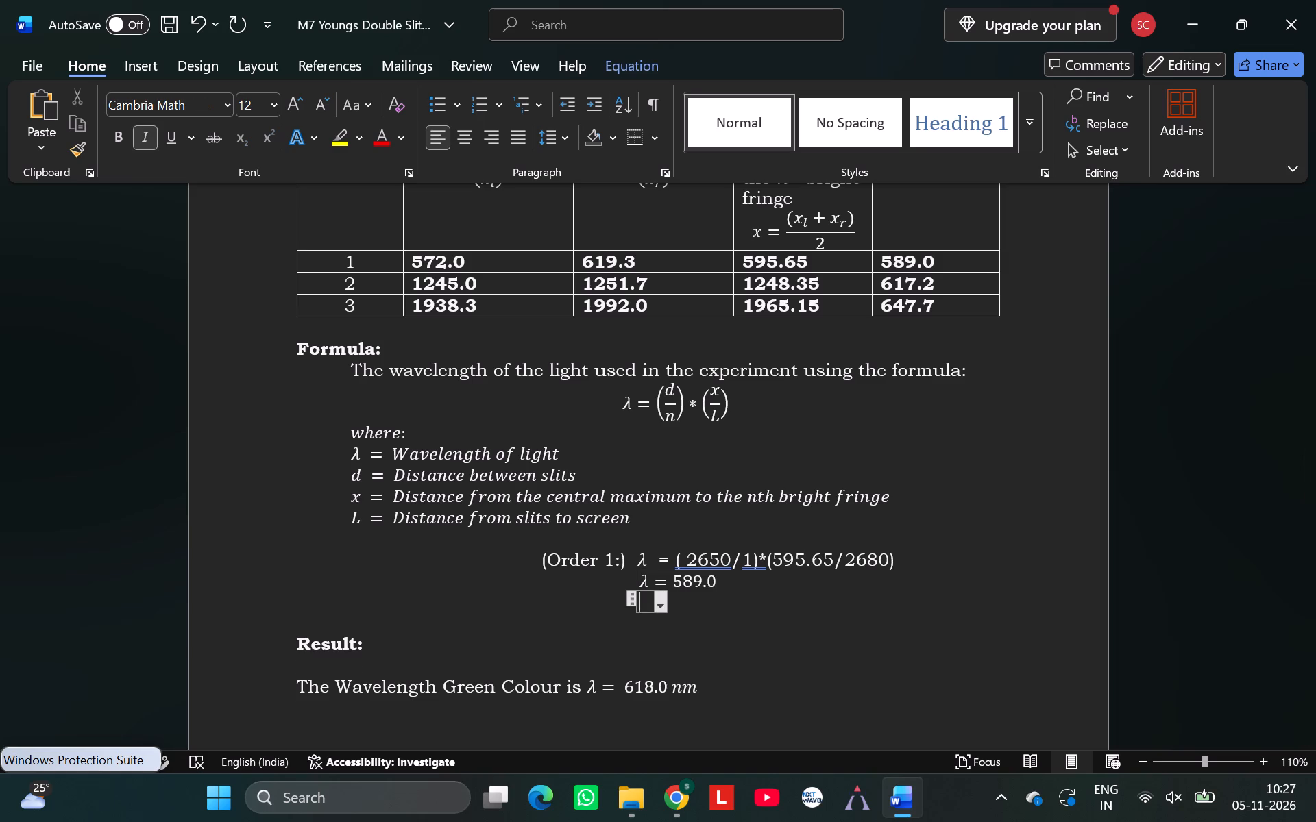
Add the label (oreder 2:) on a new line below the Order 1 calculation, indented to align with the Order 1 label.
key(Return)
key(space)
key(space)
key(space)
key(space)
key(space)
key(space)
key(space)
key(space)
key(space)
key(space)
key(space)
key(space)
key(space)
key(space)
key(space)
key(space)
key(space)
key(space)
key(space)
key(space)
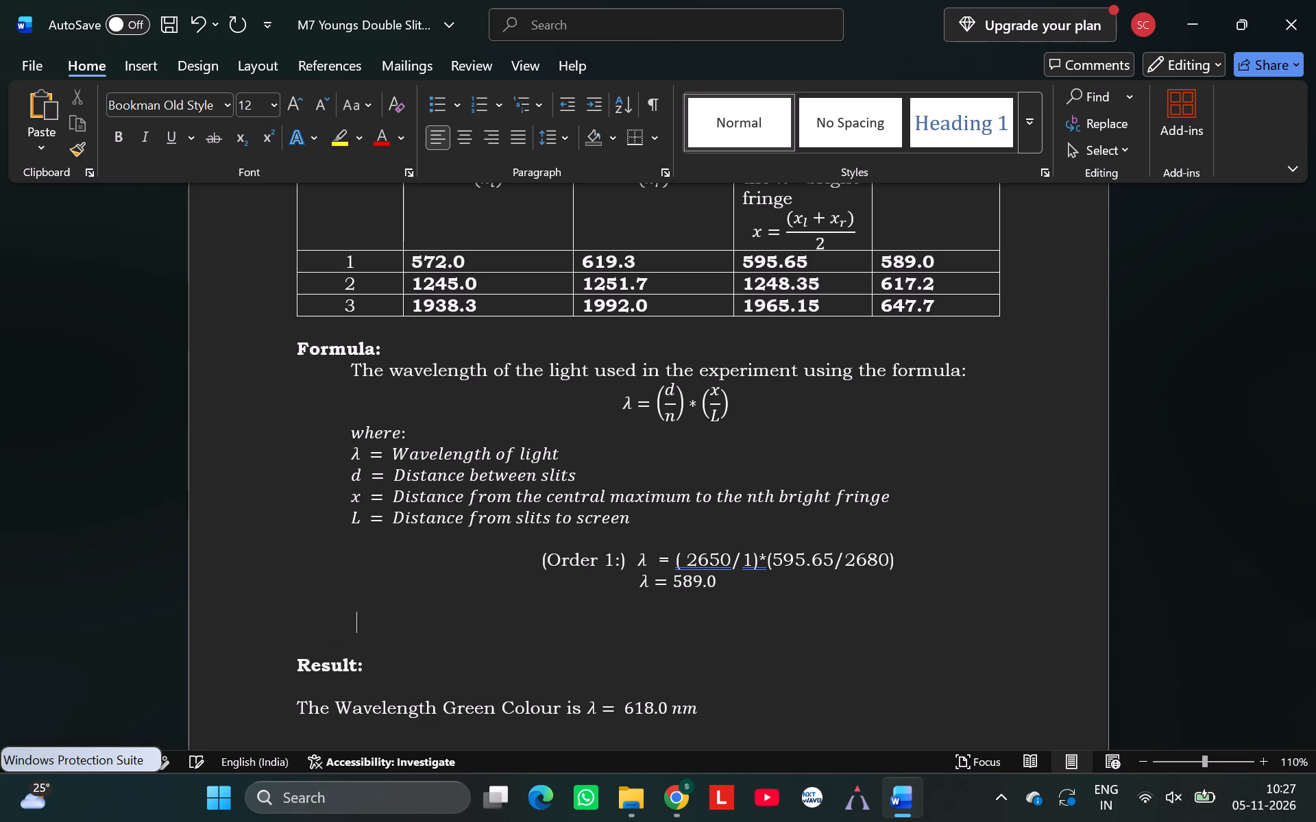
key(space)
key(space)
key(space)
key(space)
key(BackSpace)
text((oredr)
key(BackSpace)
text(er)
key(space)
text(2)
key(shift+colon)
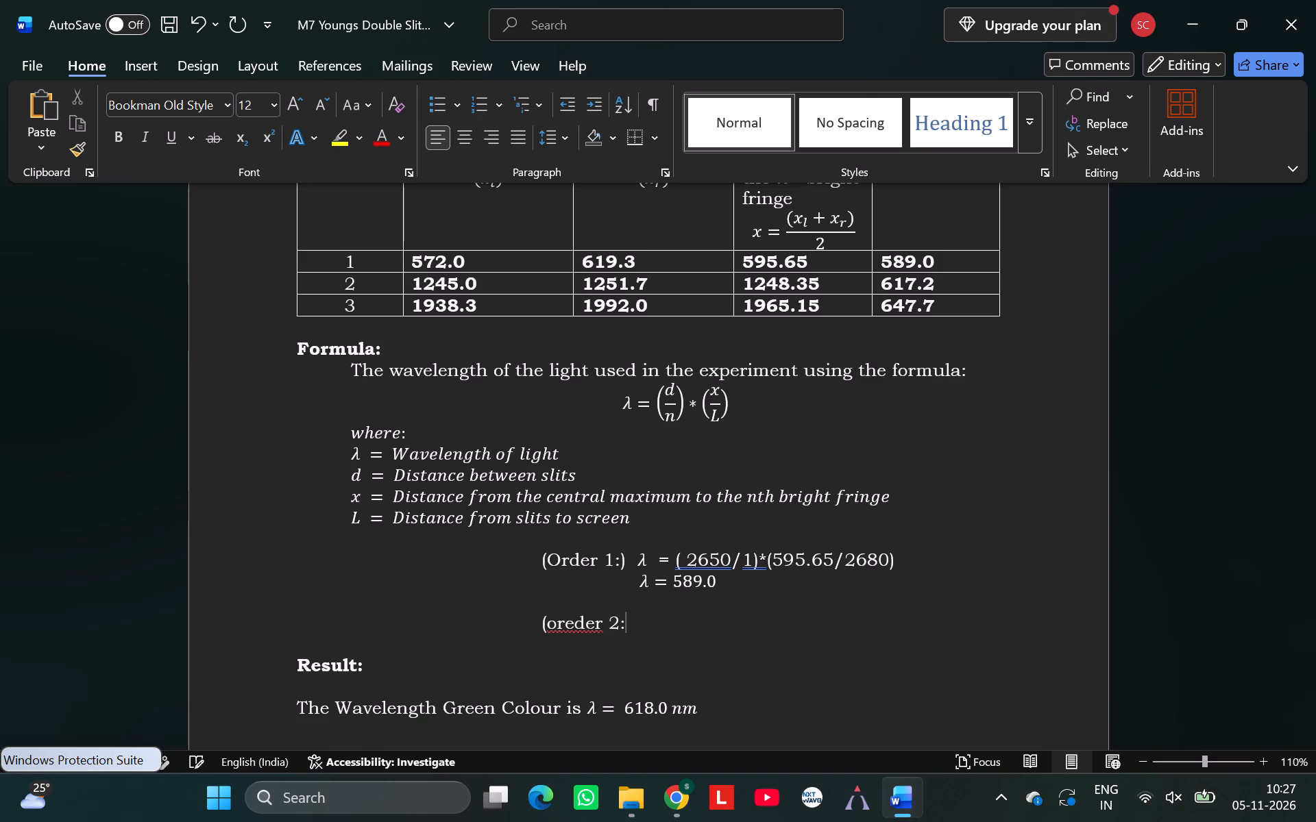
key(shift+parenright)
key(BackSpace)
key(shift+parenright)
key(BackSpace)
key(space)
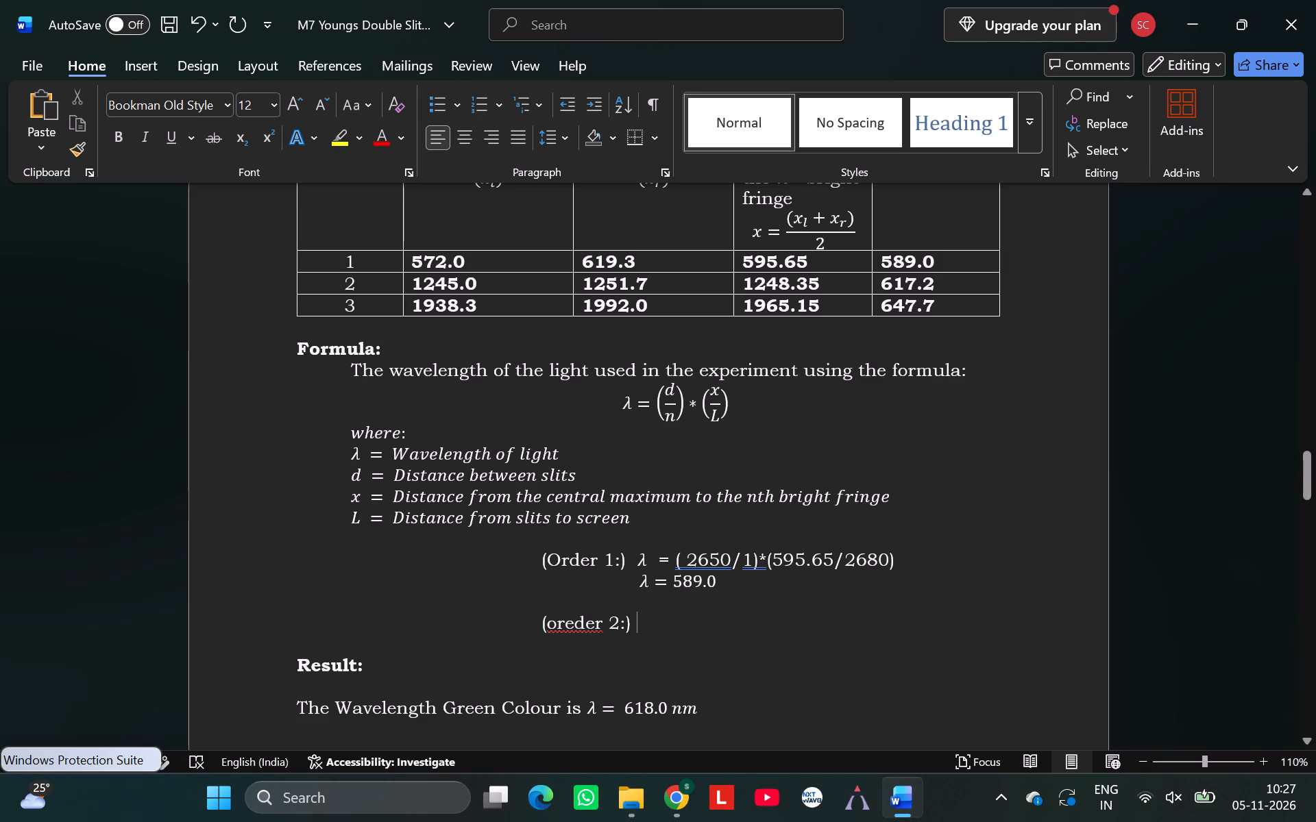
Paste the λ symbol after the Order 2 label and remove the extra spaces so it sits right beside the label.
key(ctrl+v)
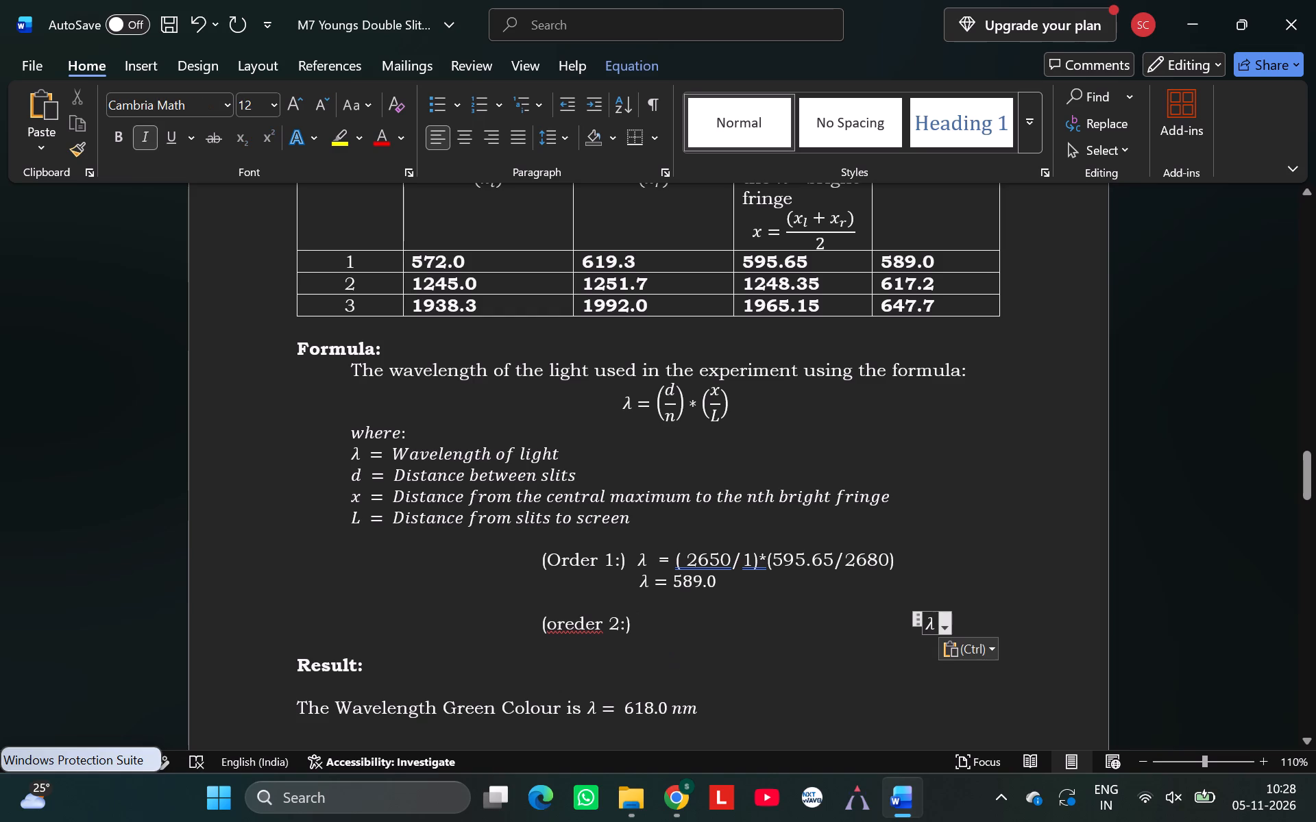
click(903, 628)
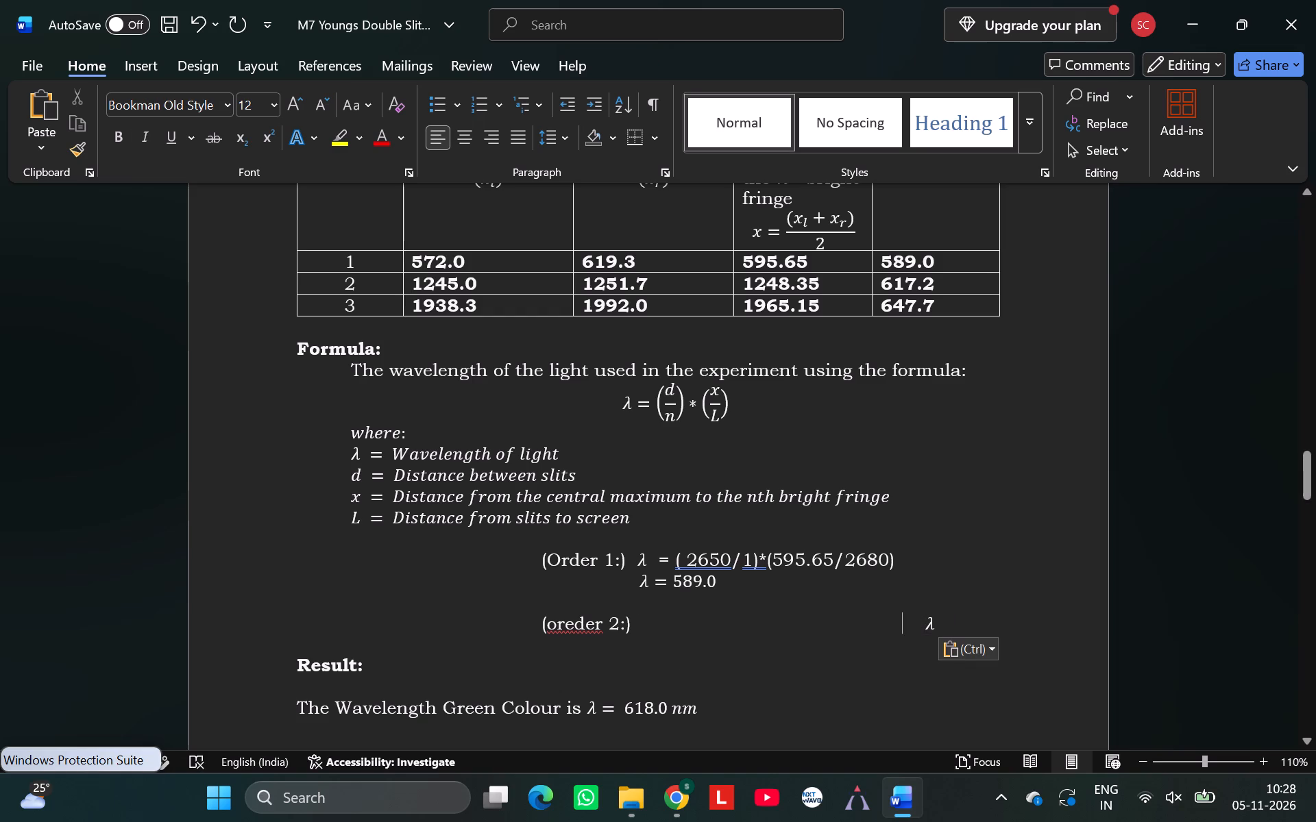
key(BackSpace)
key(BackSpace)
key(BackSpace)
key(BackSpace)
key(BackSpace)
key(BackSpace)
key(BackSpace)
key(BackSpace)
key(BackSpace)
key(BackSpace)
key(BackSpace)
key(BackSpace)
key(BackSpace)
key(BackSpace)
key(BackSpace)
key(BackSpace)
key(BackSpace)
key(BackSpace)
key(BackSpace)
key(BackSpace)
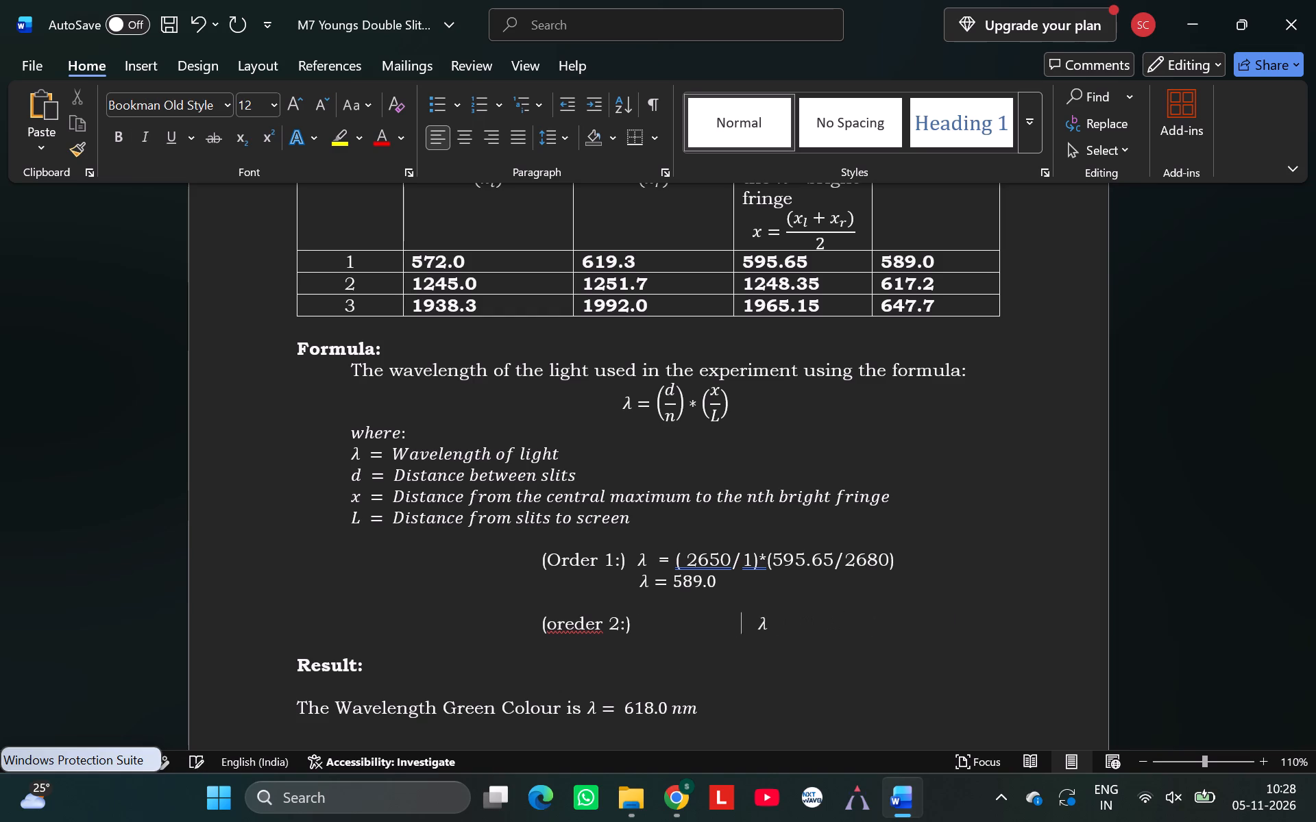
key(Right)
key(Right)
key(Right)
key(BackSpace)
key(BackSpace)
key(BackSpace)
key(BackSpace)
key(BackSpace)
key(BackSpace)
key(BackSpace)
Enter =(2650/1)*(1248.35/2680) after the λ on the Order 2 line.
click(661, 623)
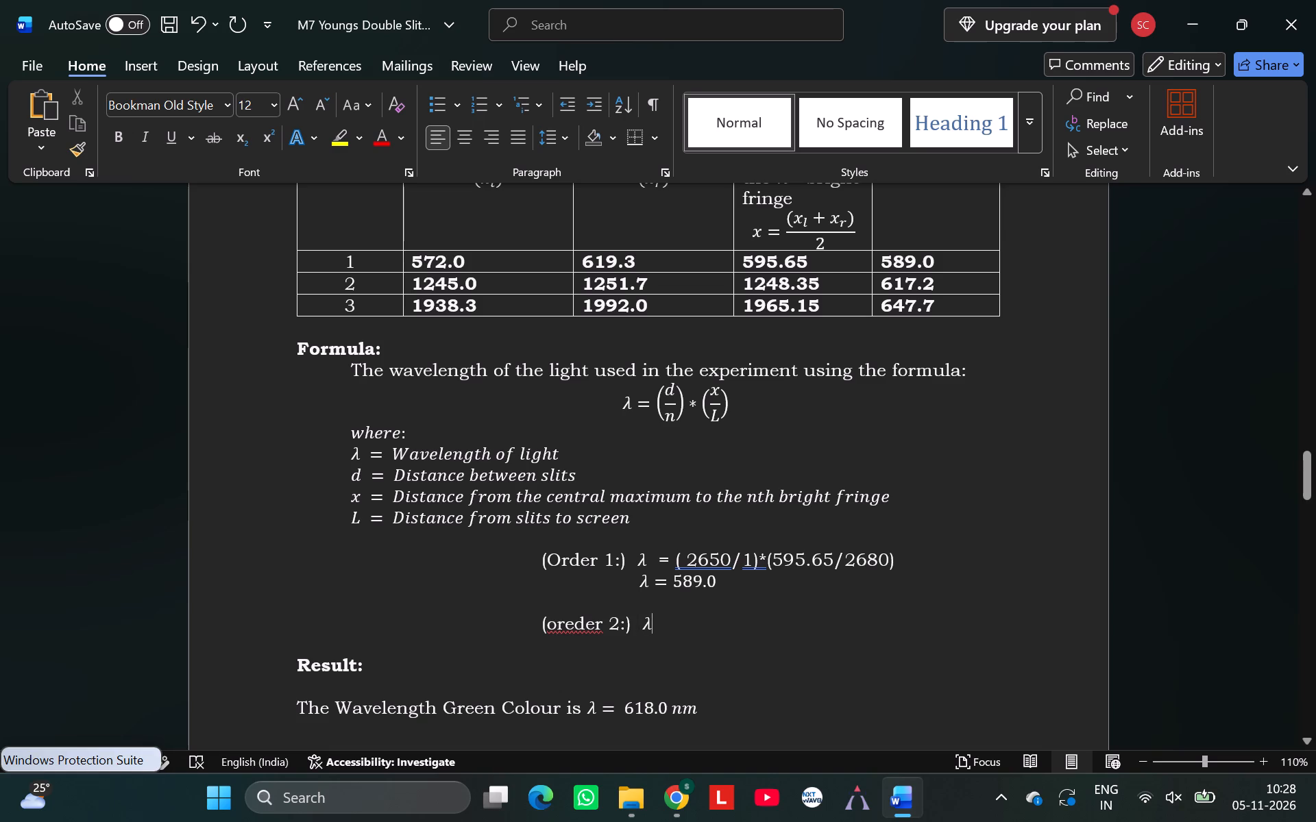
key(equal)
key(shift+parenleft)
text(2650)
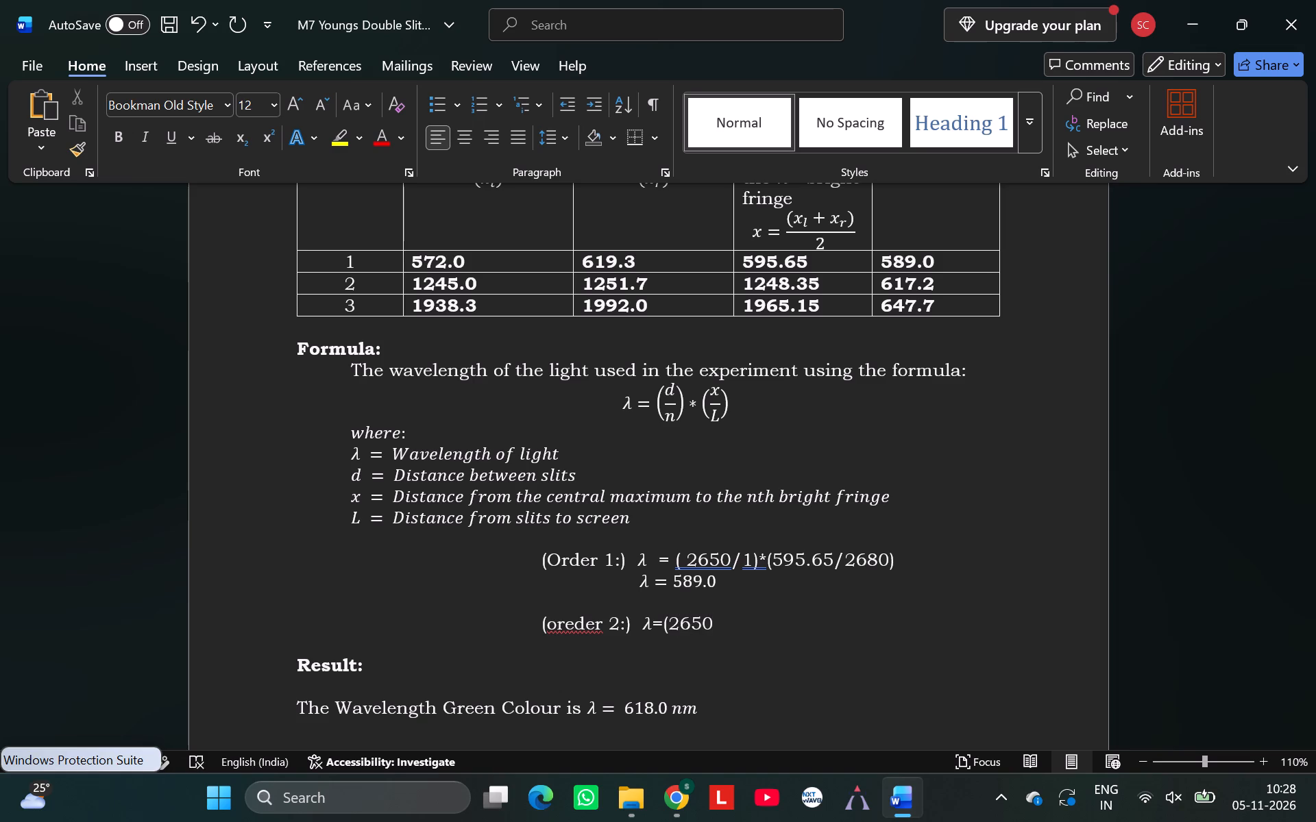
text(/1)
key(shift+parenright)
key(shift+asterisk)
key(shift+parenleft)
text(12)
text(48)
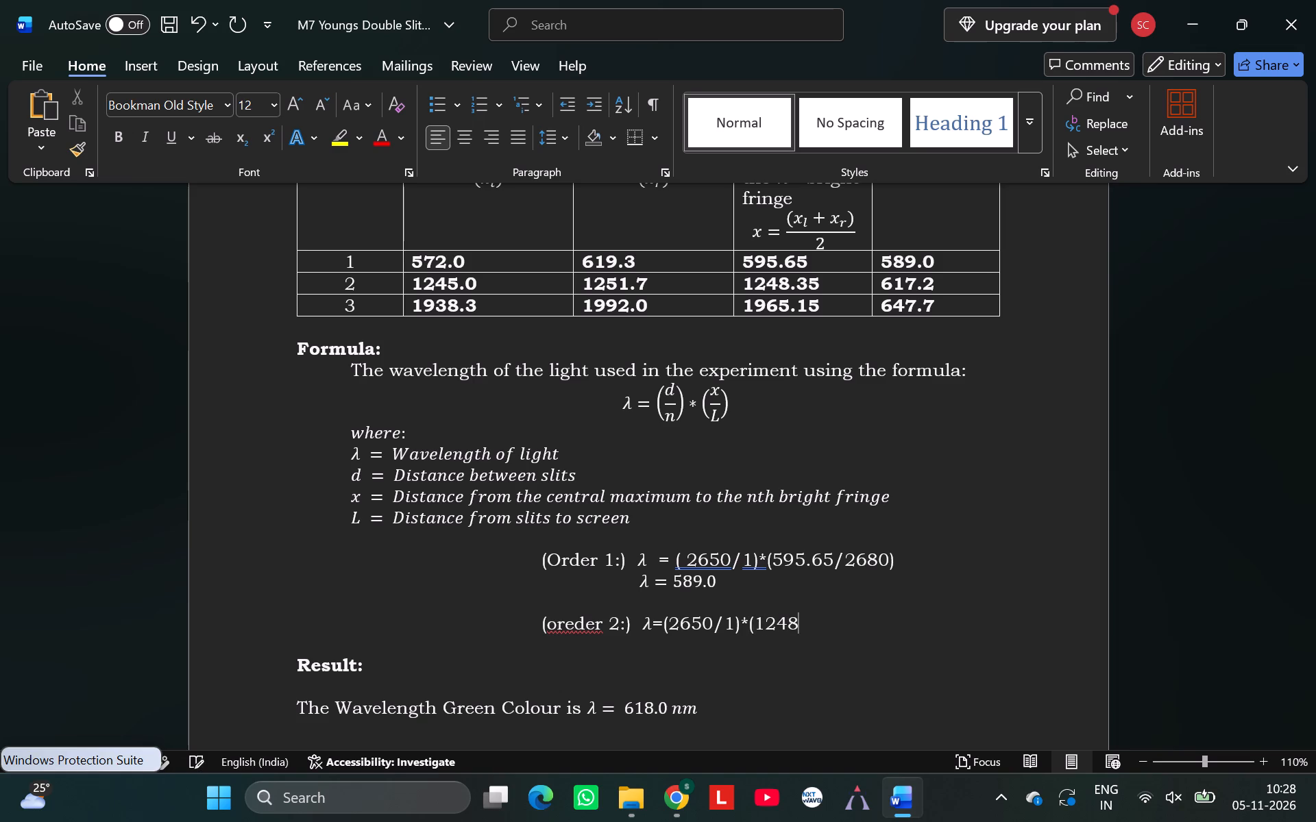
key(period)
text(35)
key(slash)
text(2680)
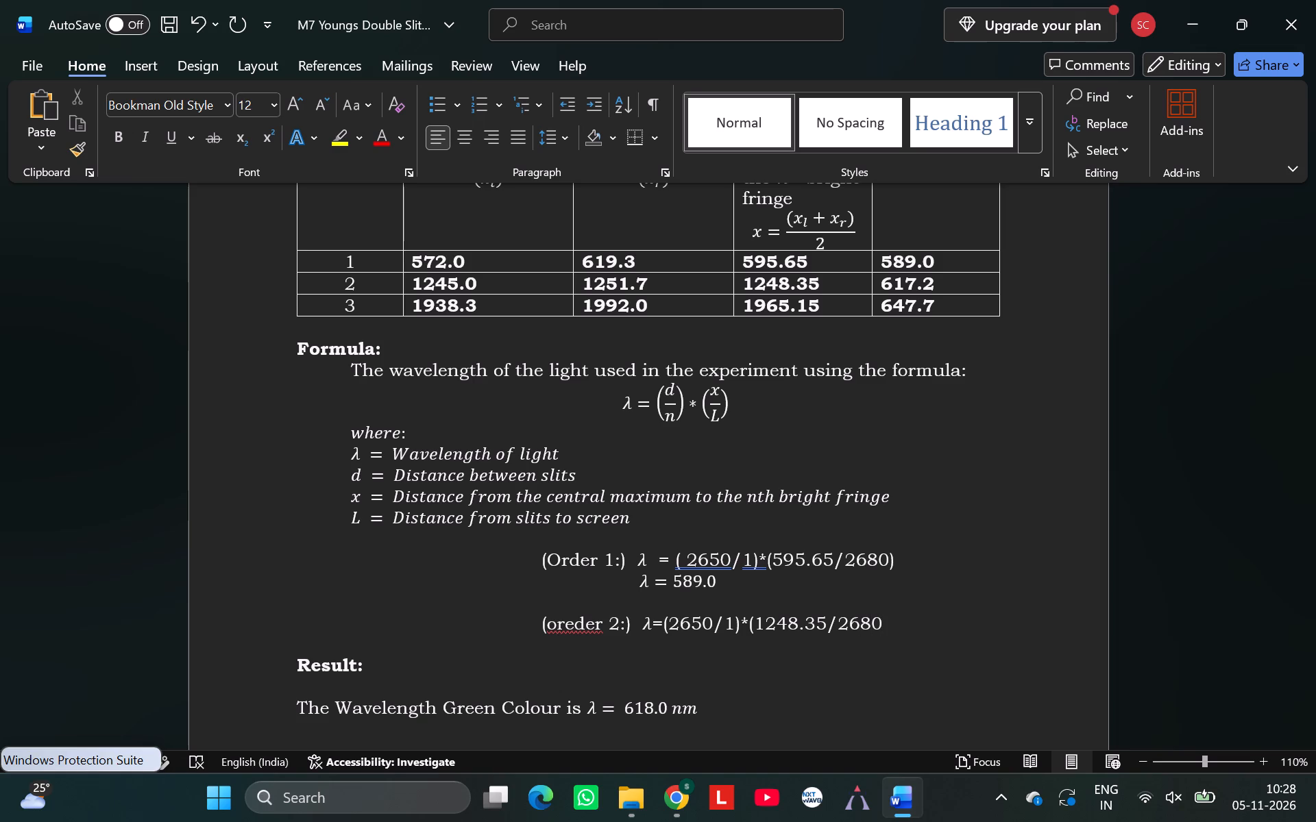
key(0)
key(BackSpace)
key(shift+parenright)
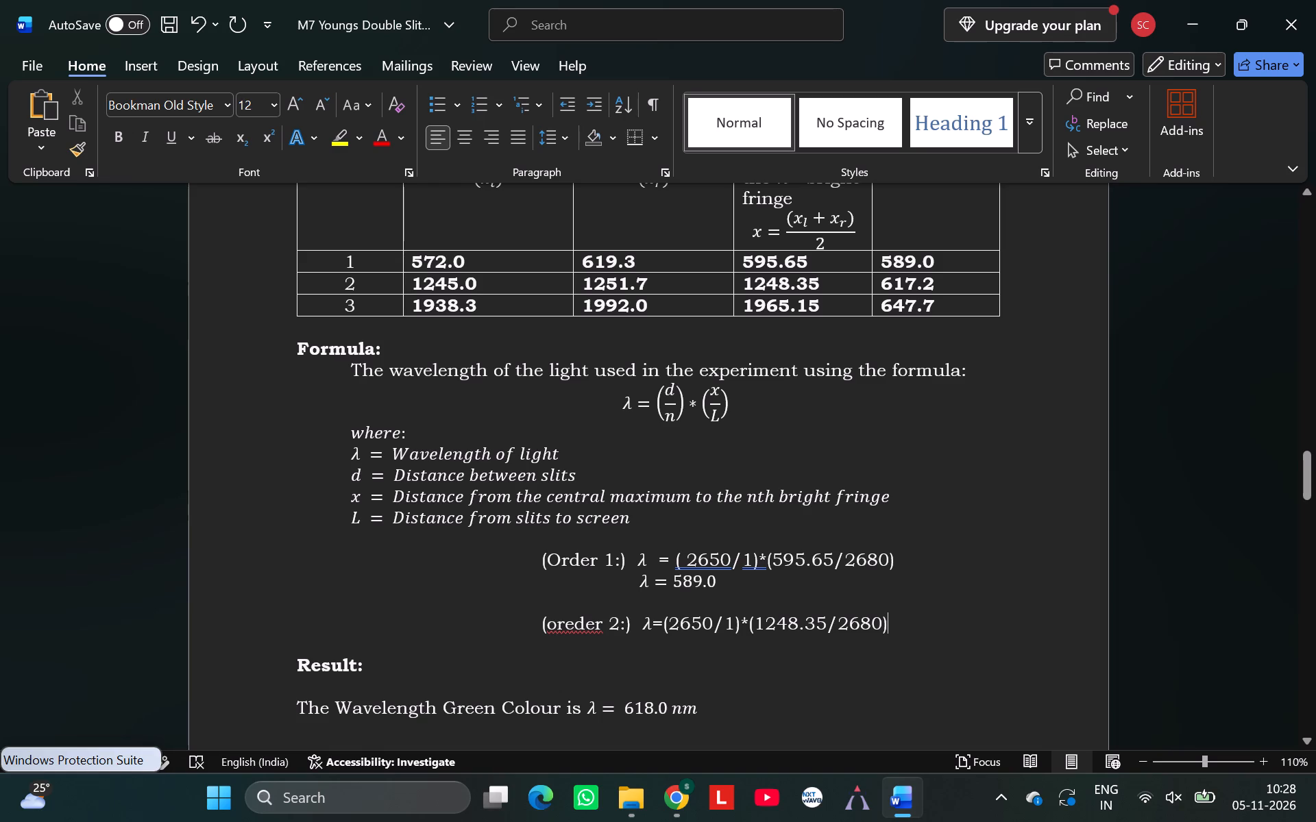
Add a second Order 2 line reading λ = 617.2 beneath the expression, followed by a new blank line.
key(Return)
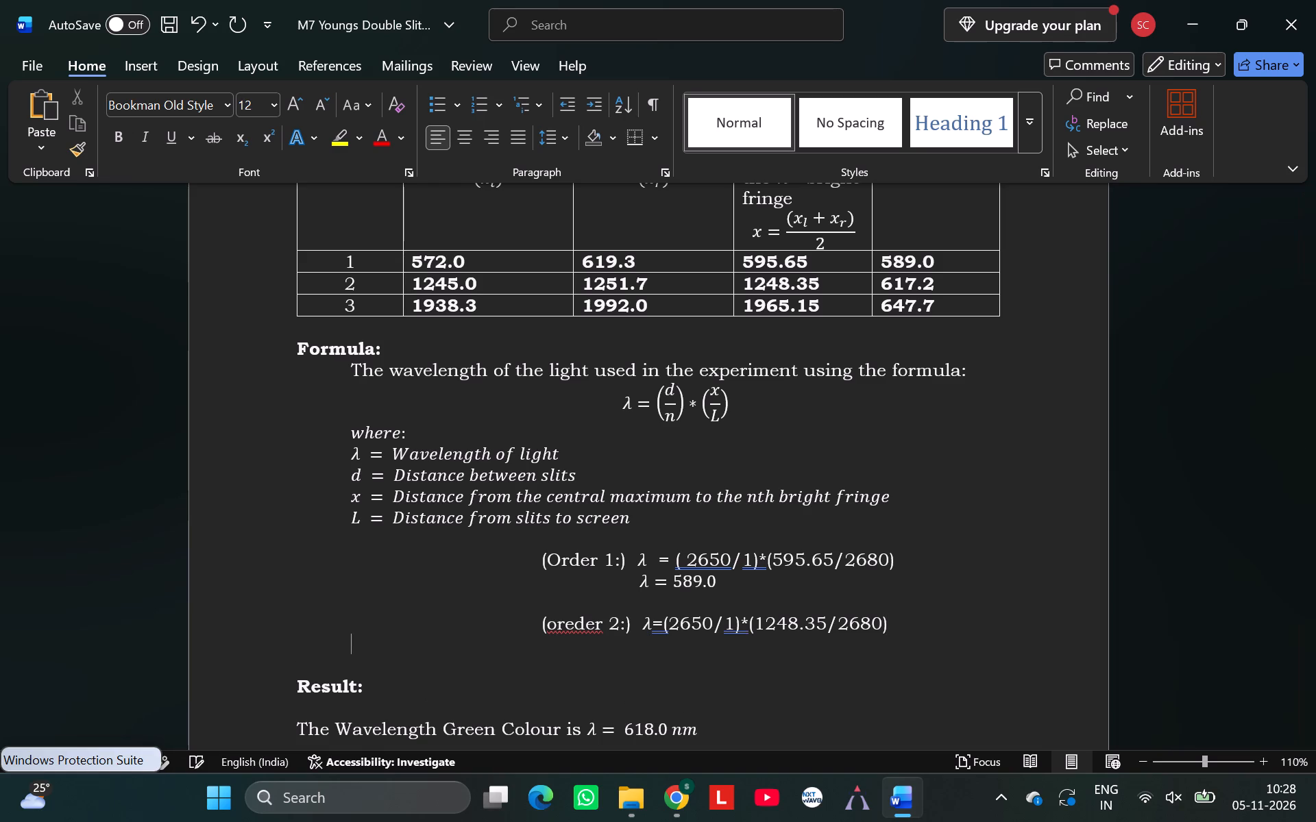
key(ctrl+v)
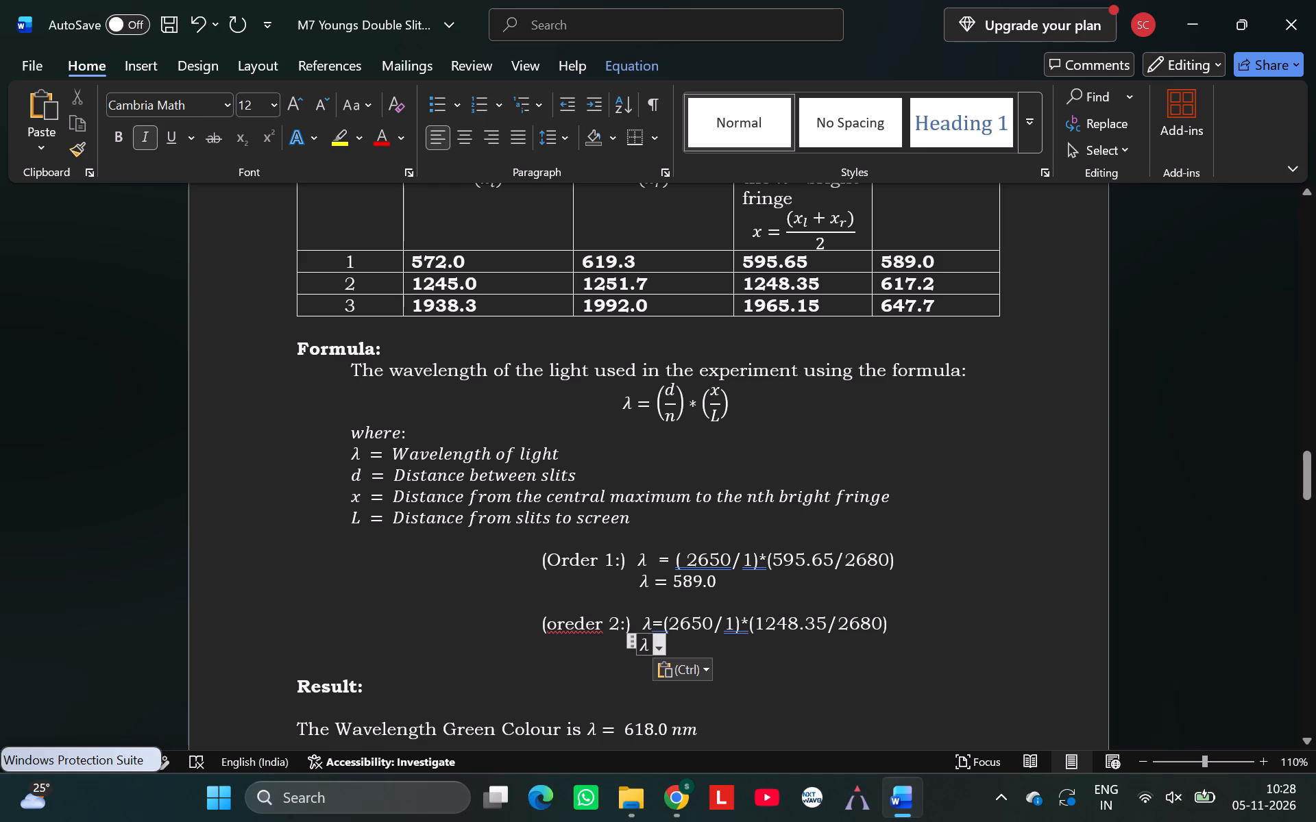
key(Left)
key(space)
key(Right)
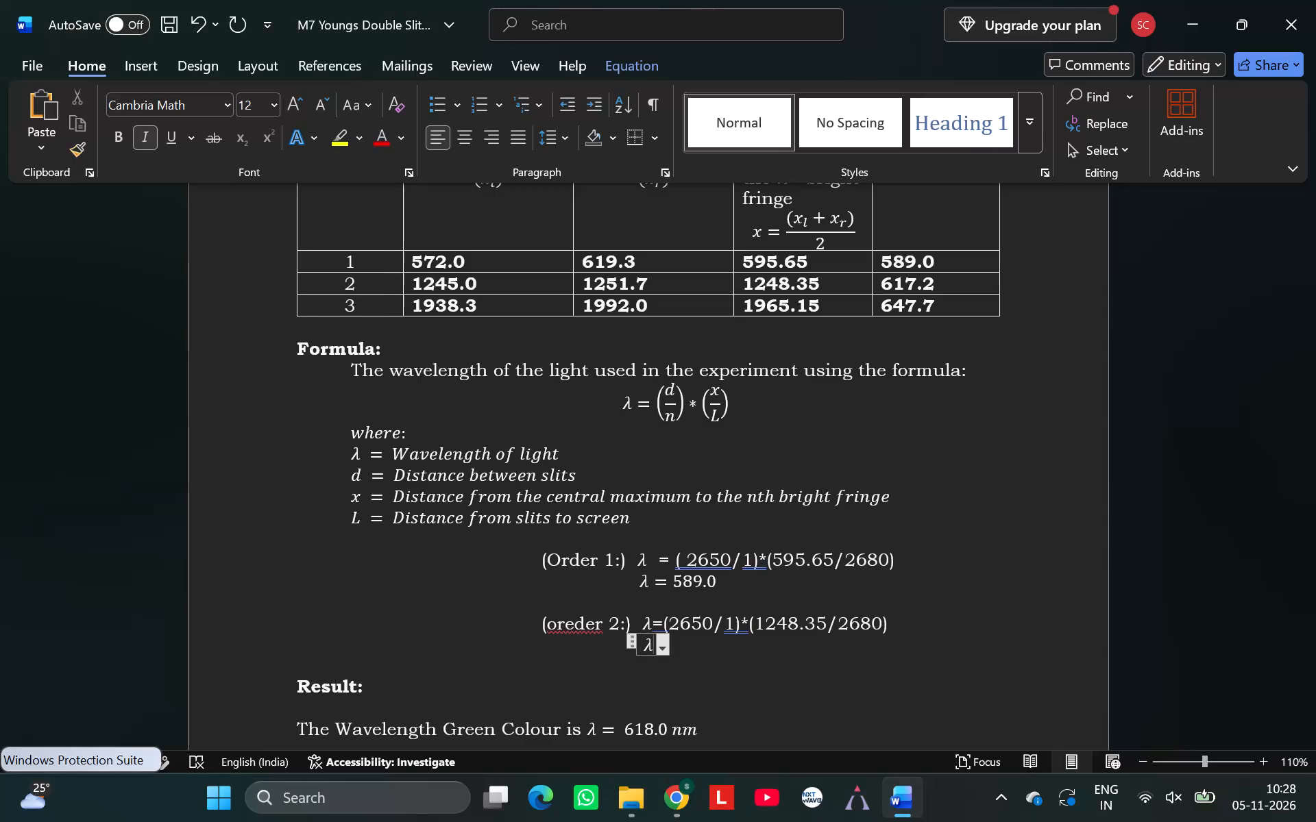
key(equal)
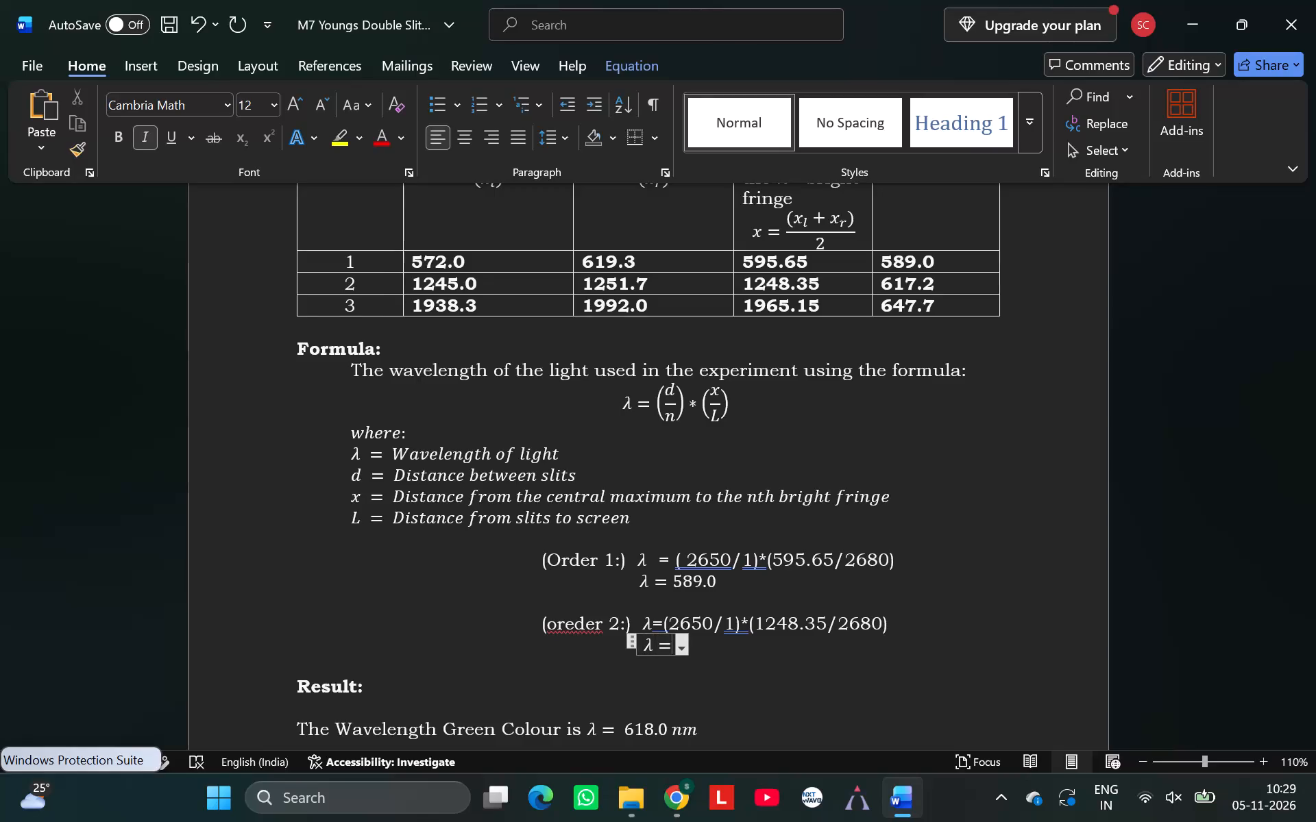
text(617)
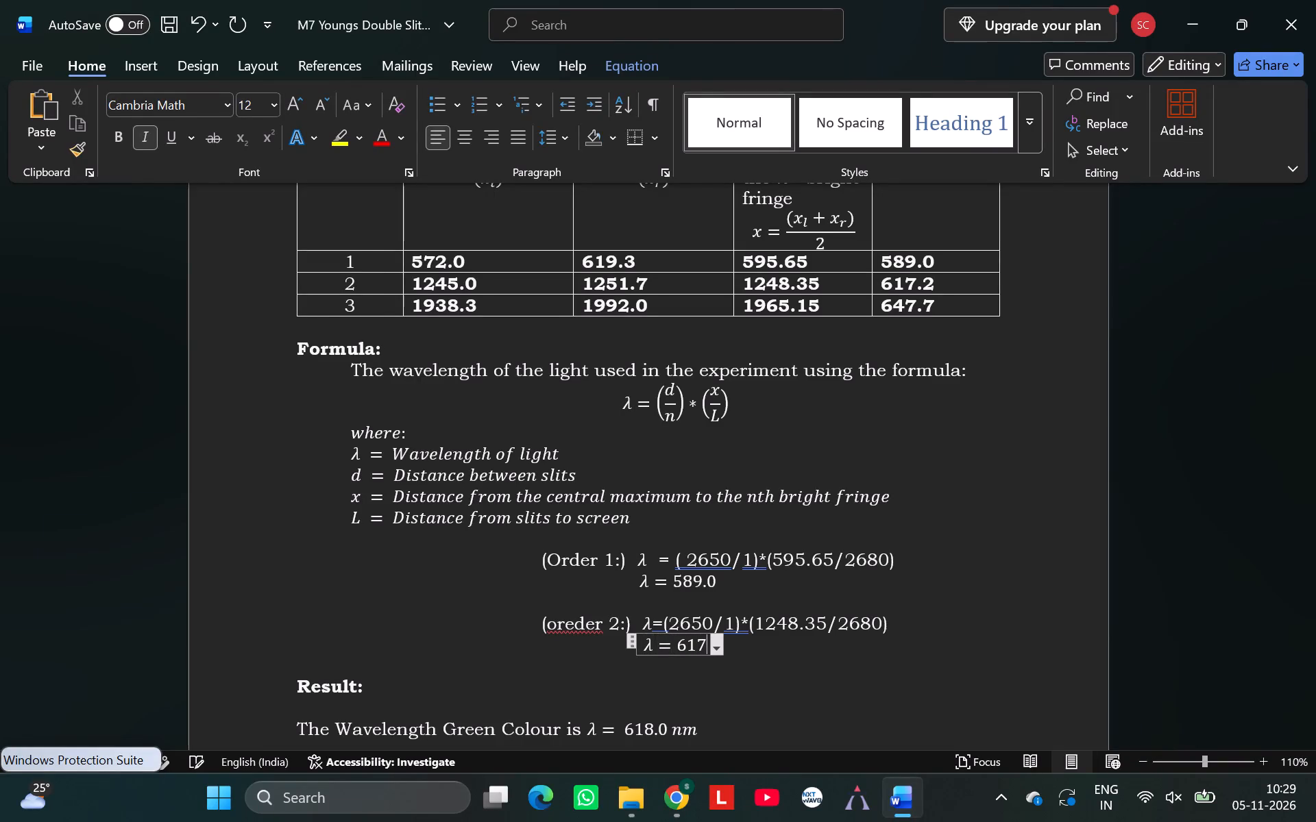
text(.2)
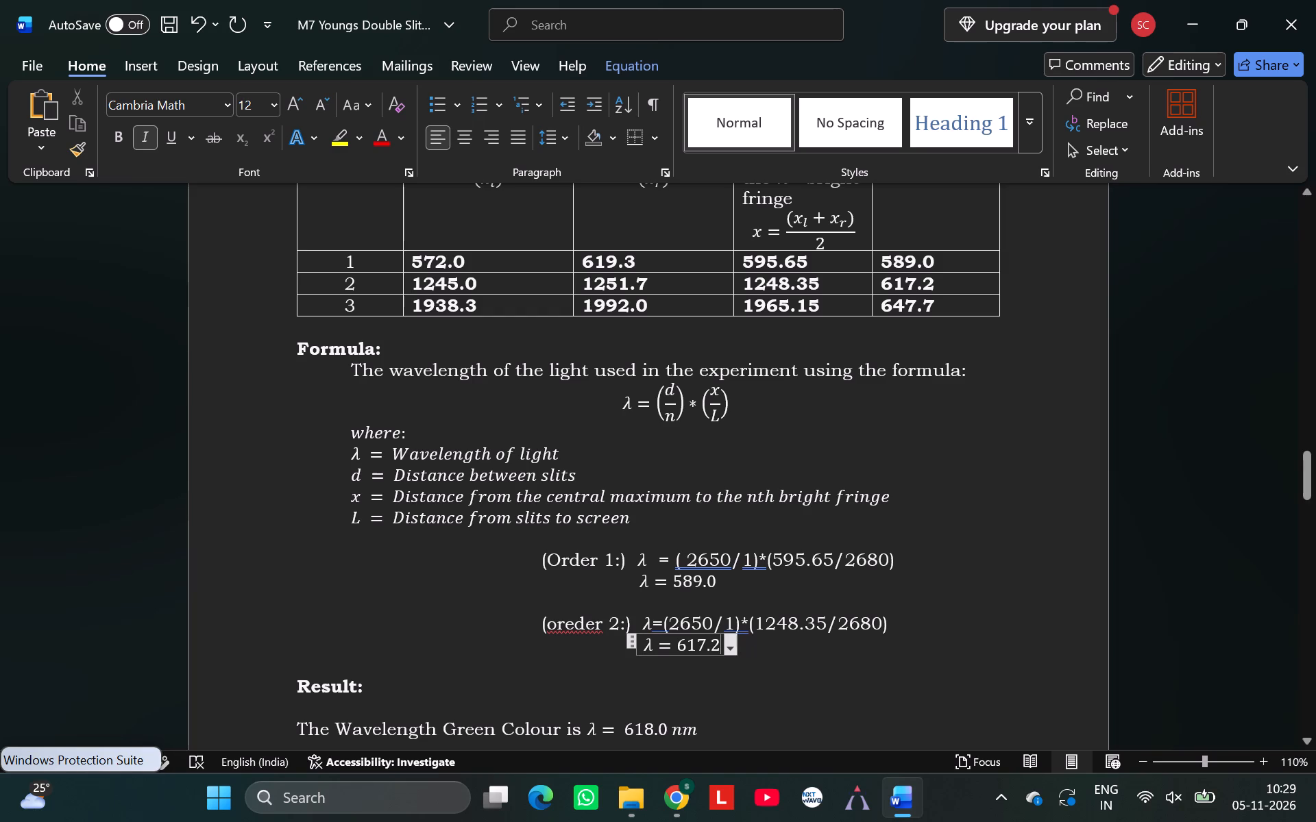
key(Return)
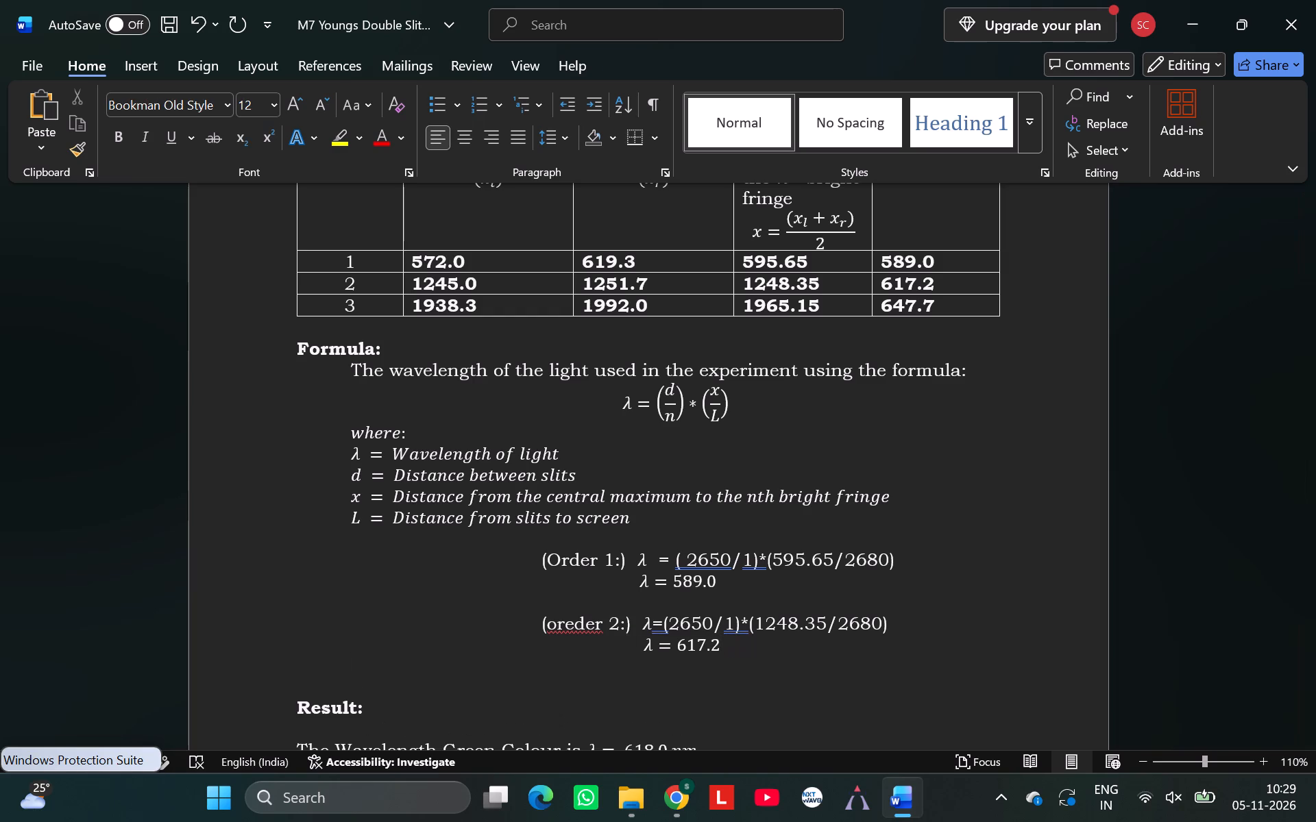
Paste the λ symbol on the new line beneath the Order 2 result λ = 617.2.
key(ctrl+v)
click(597, 665)
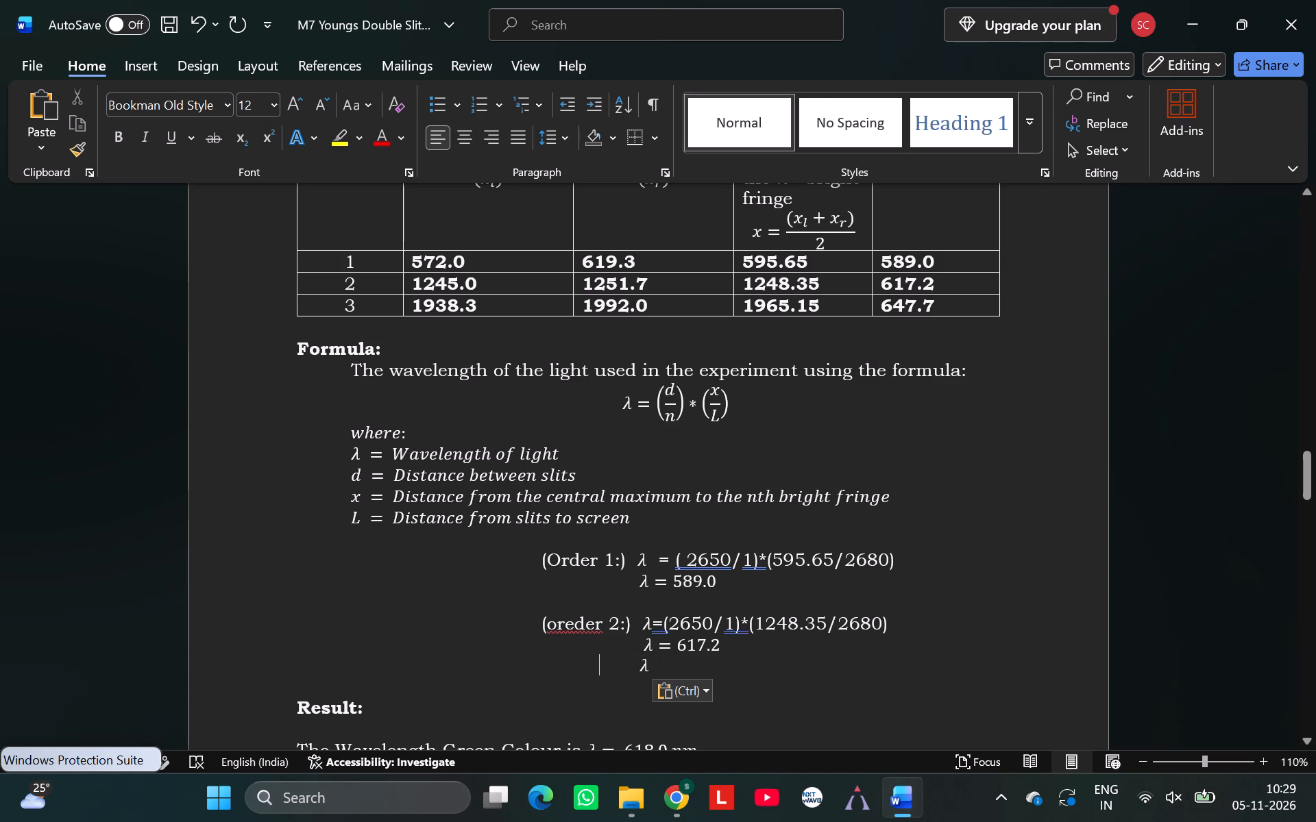
click(546, 668)
Correct the misspelled word in the Order 2 label so it reads (order 2:).
click(578, 621)
key(BackSpace)
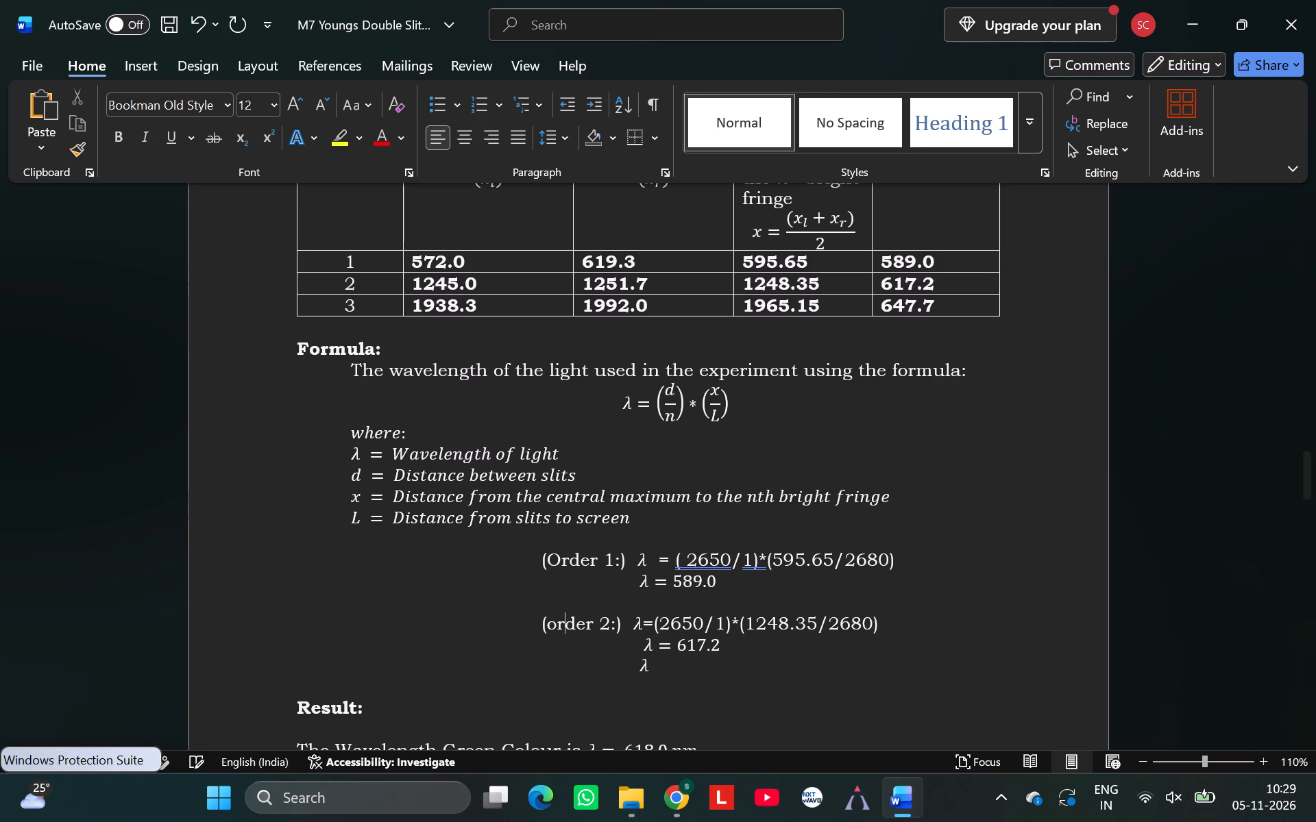
Add the label (order 3:) before the λ on the line below the Order 2 result, followed by a space.
click(551, 660)
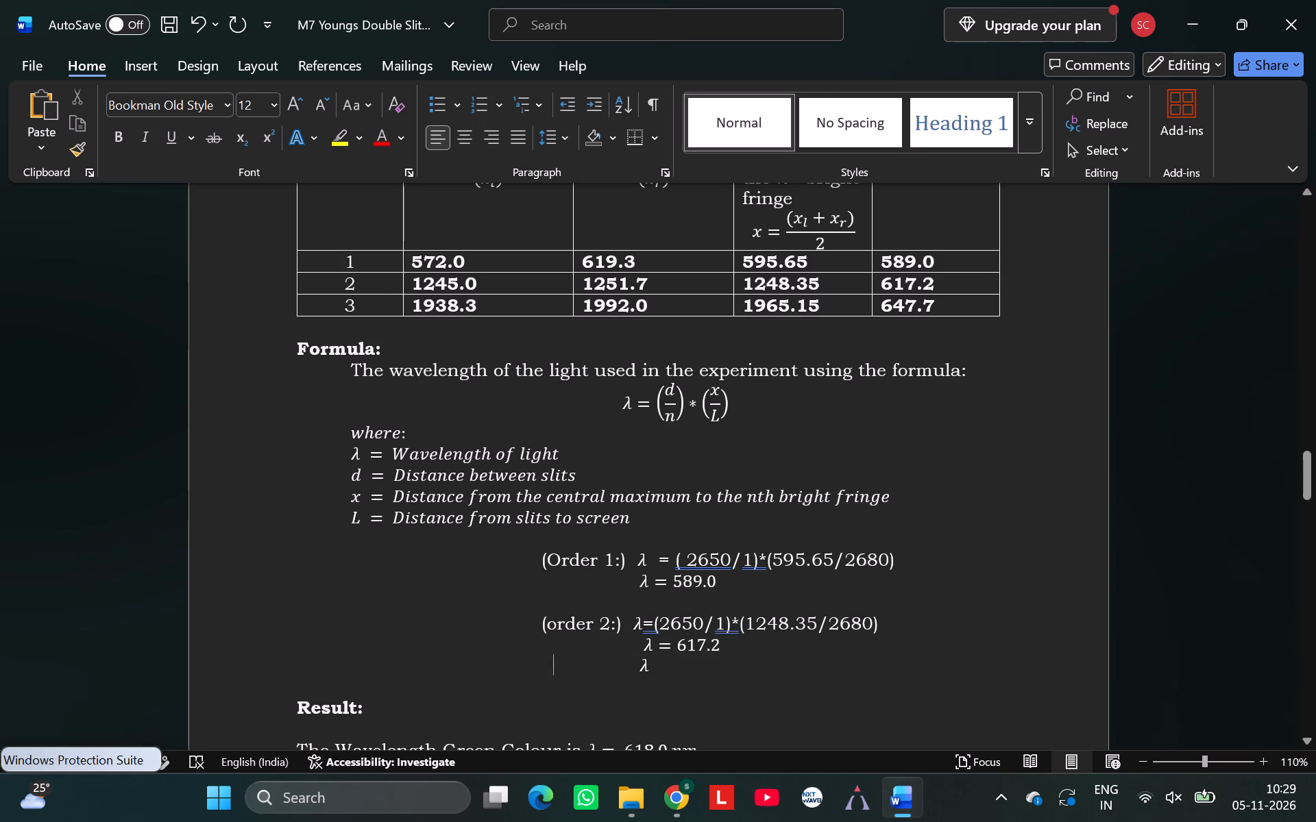
key(ctrl+9)
key(shift+parenleft)
text(order)
key(space)
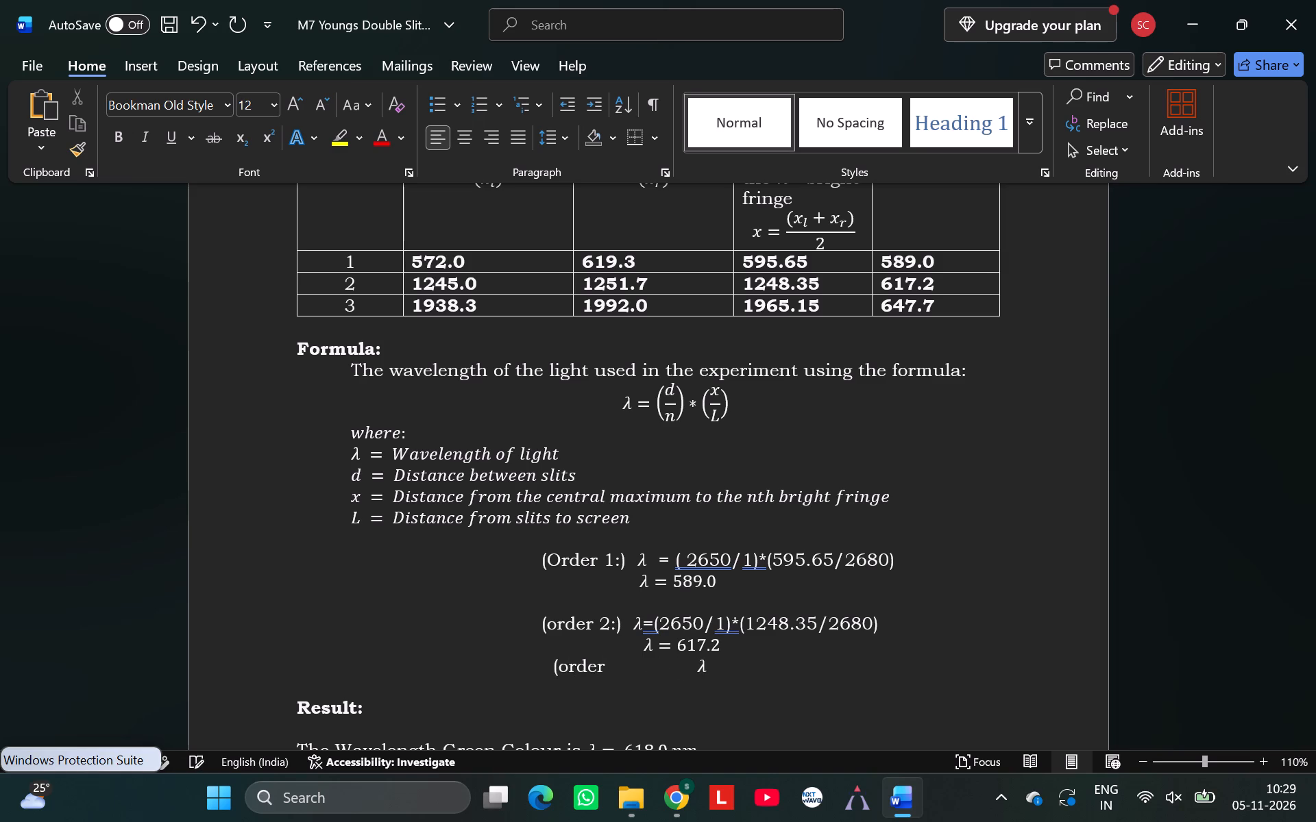
key(3)
key(shift+colon)
key(shift+parenright)
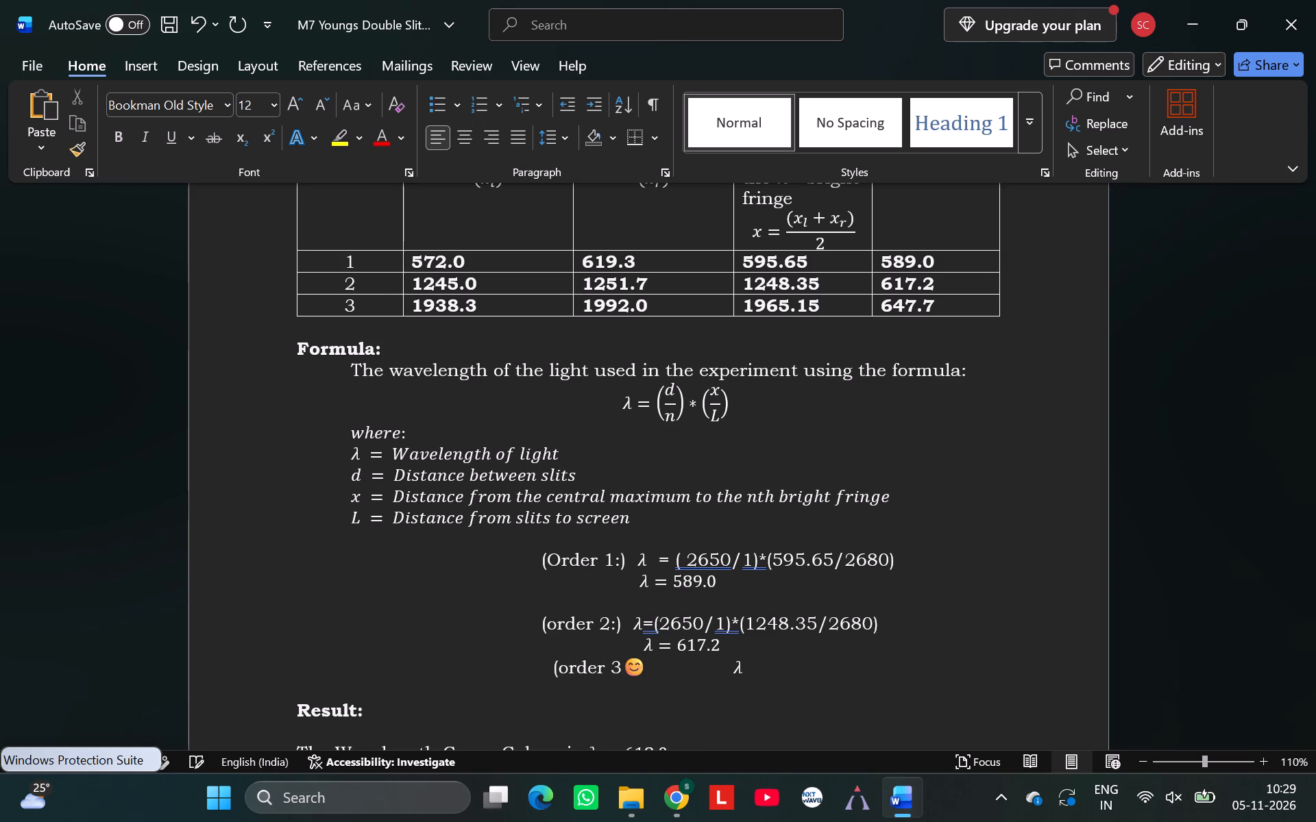
key(BackSpace)
key(shift+parenright)
key(BackSpace)
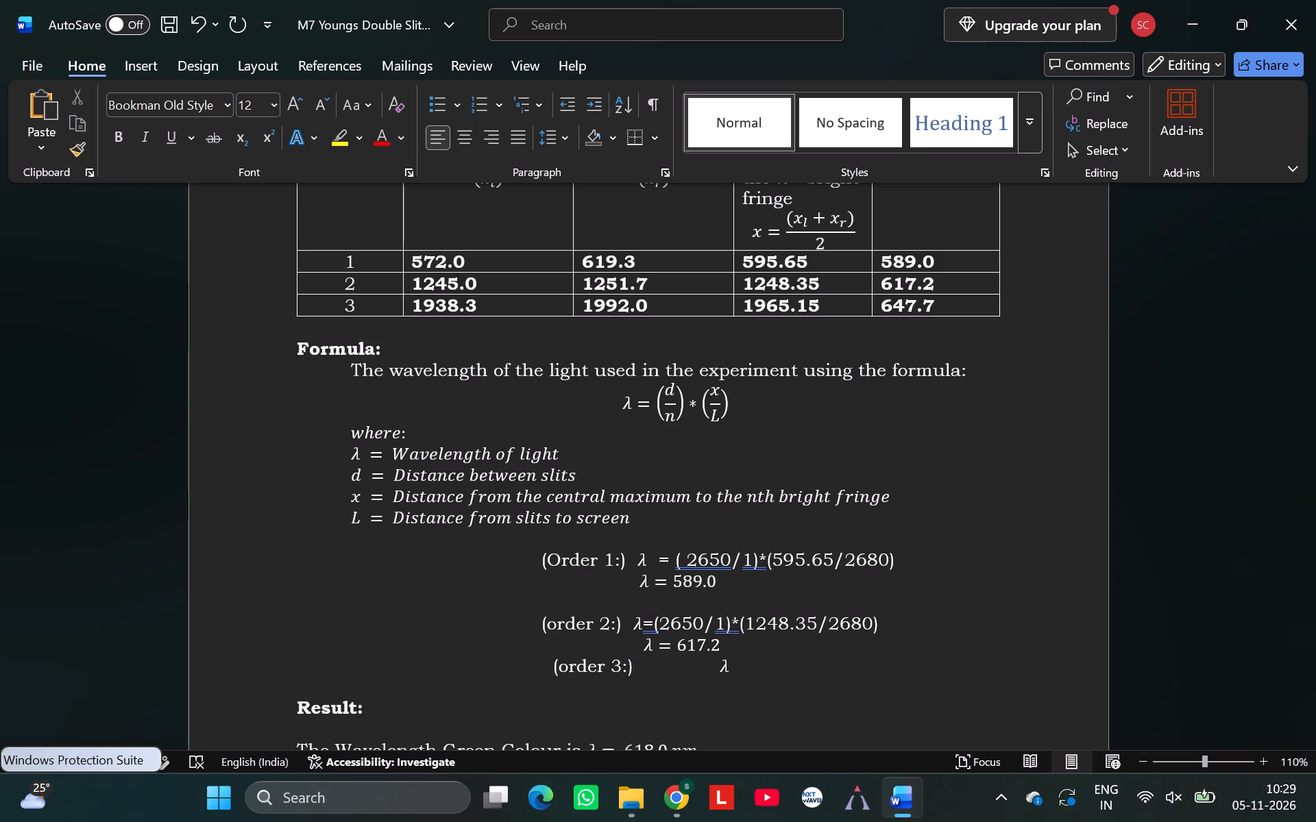
key(space)
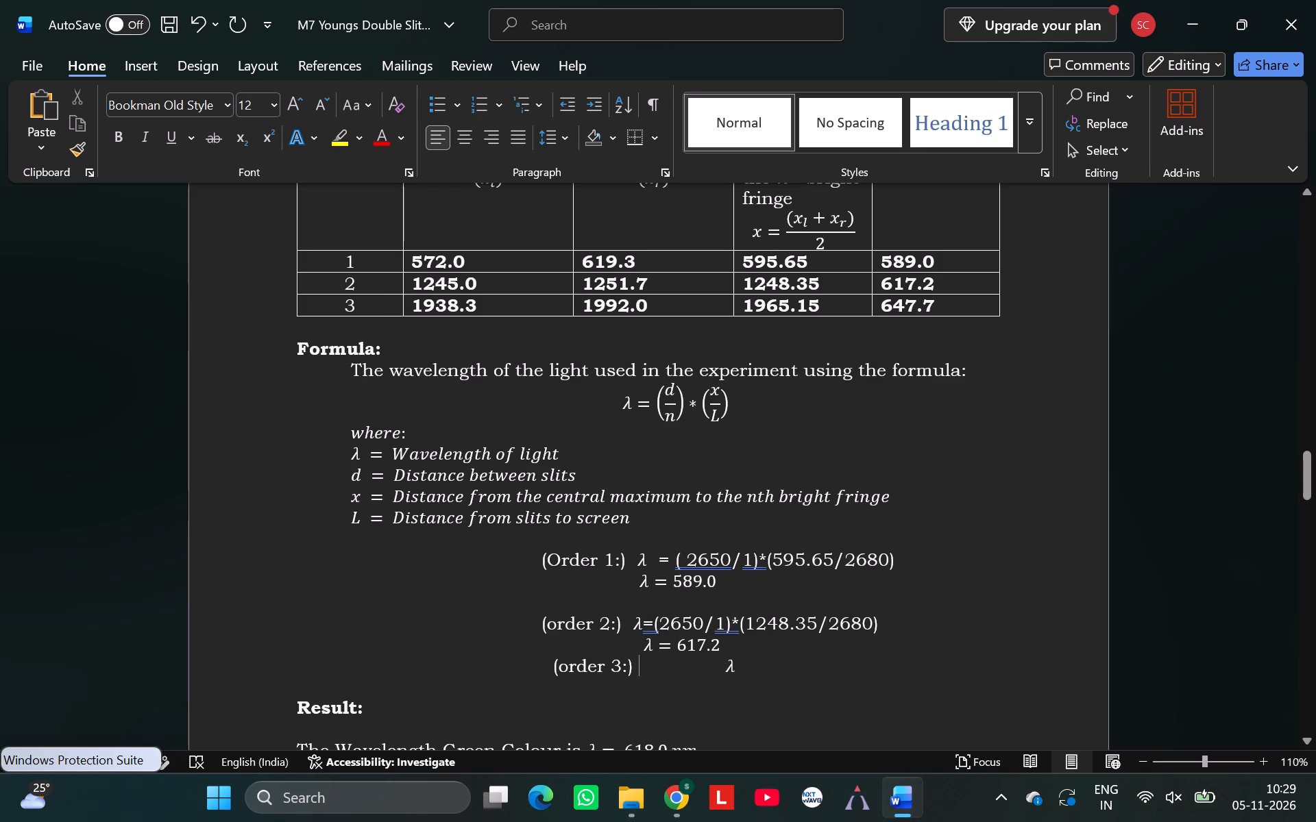
Insert a blank line between the Order 2 result and the Order 3 line.
click(799, 644)
key(Return)
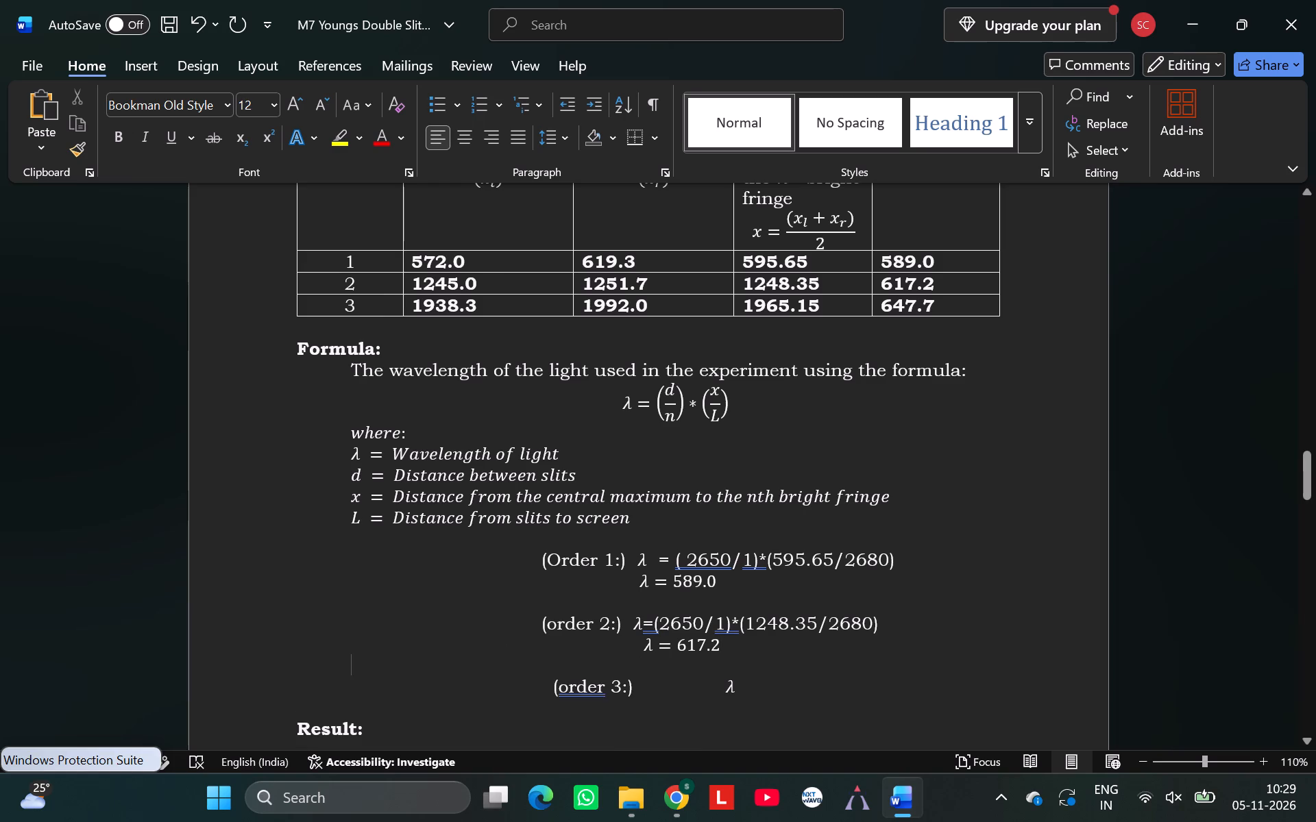
Remove the extra spaces between the Order 3 label and its λ so the symbol sits right beside the label.
click(707, 694)
key(BackSpace)
key(BackSpace)
key(BackSpace)
key(BackSpace)
key(BackSpace)
key(BackSpace)
key(BackSpace)
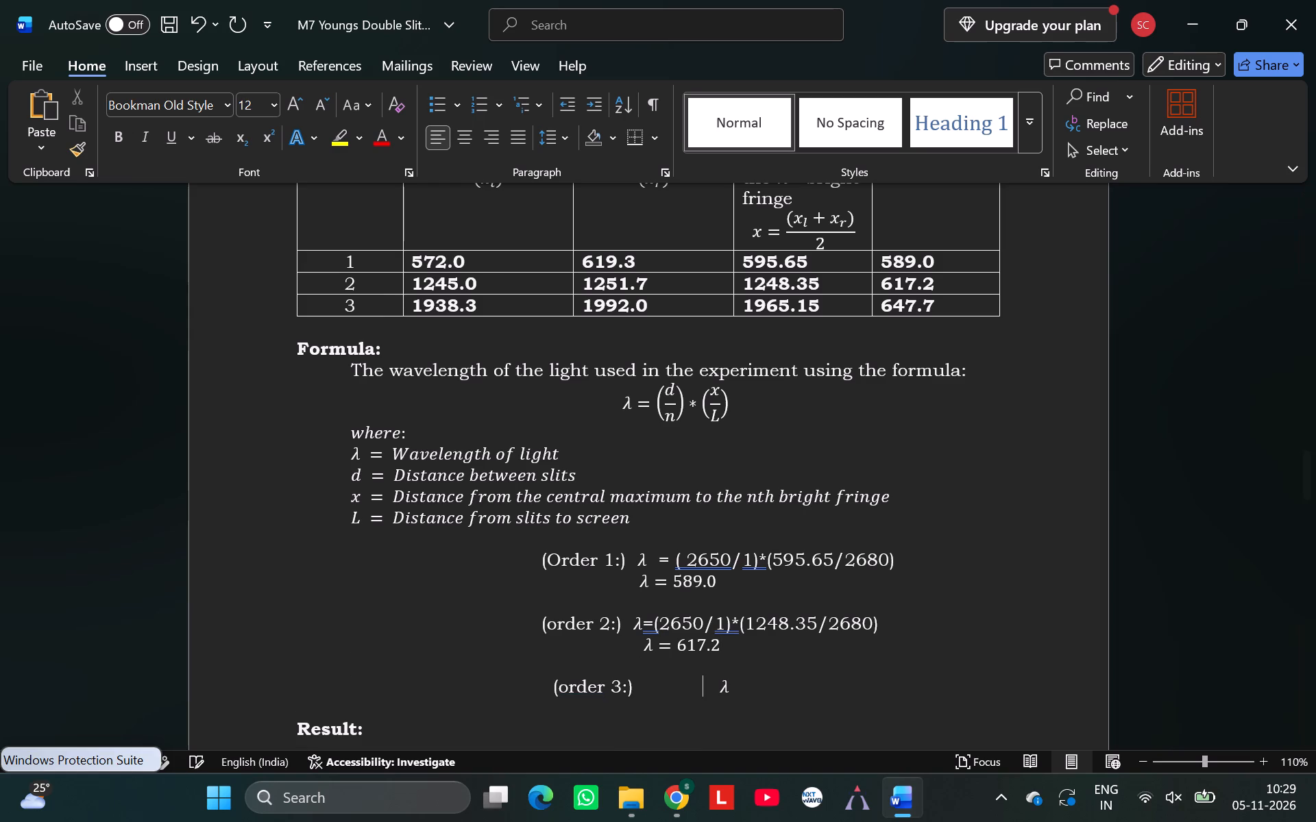
key(BackSpace)
key(BackSpace)
key(BackSpace)
key(BackSpace)
key(BackSpace)
key(Right)
key(Right)
key(BackSpace)
key(BackSpace)
key(BackSpace)
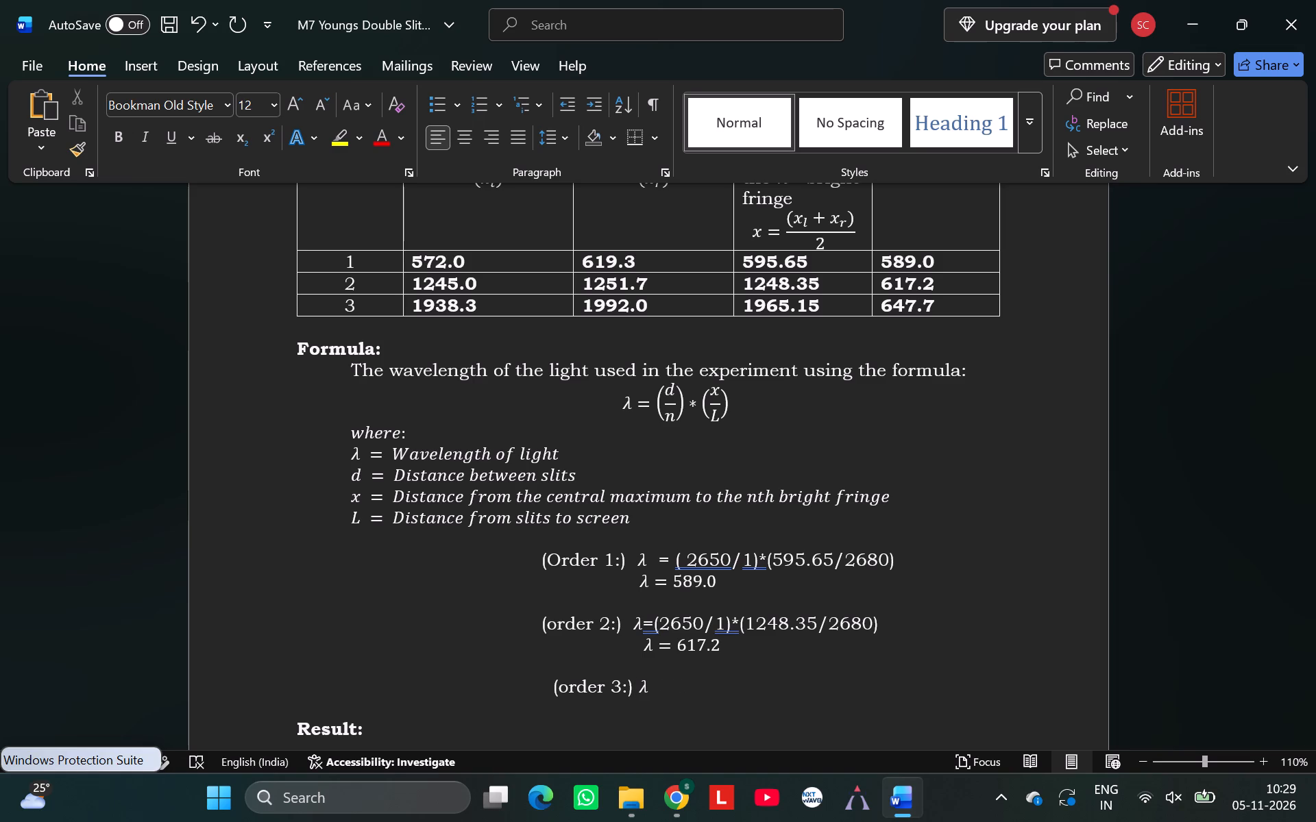
Enter =(2650/1)*(1965.15/2680) after the λ on the Order 3 line.
click(705, 695)
key(equal)
text(2650)
text(/1)
click(661, 686)
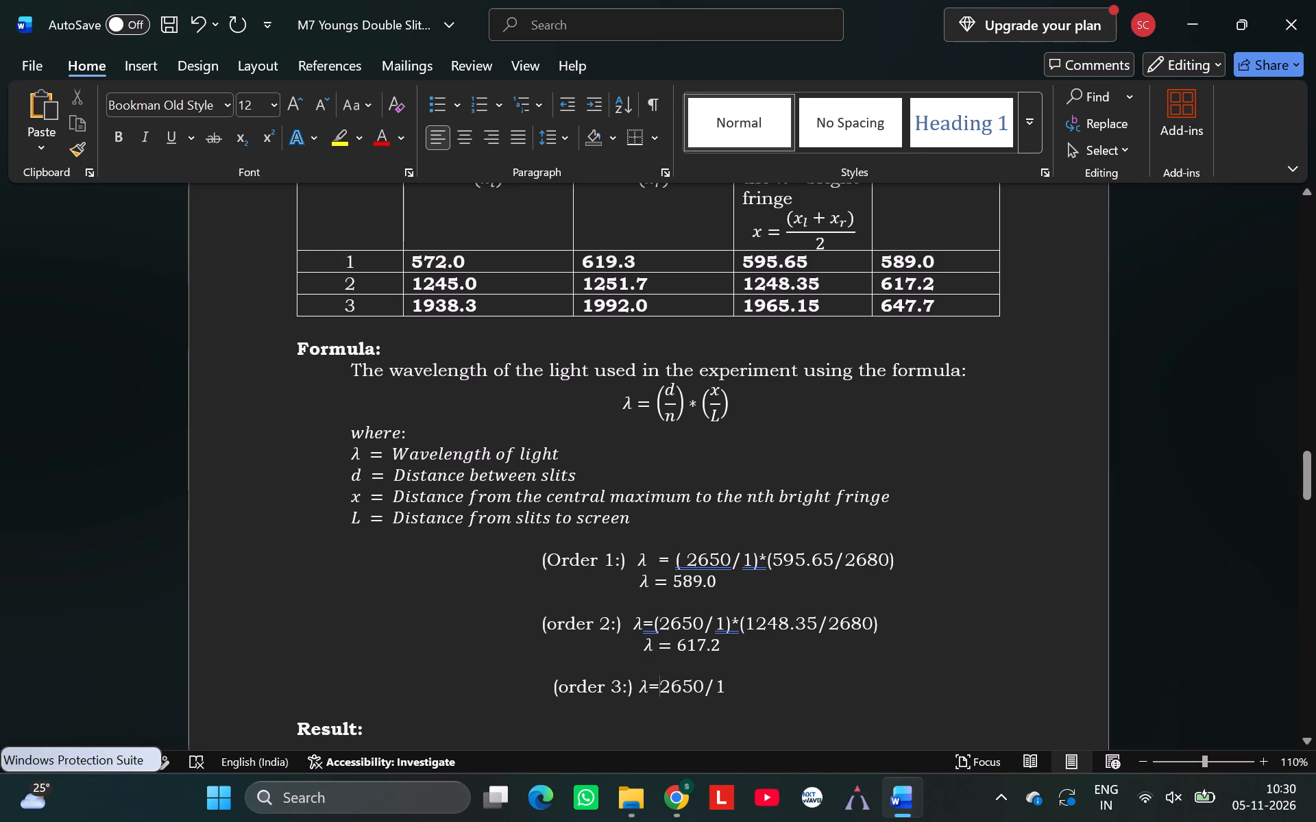
key(shift+parenleft)
key(Right)
key(Right)
key(Right)
key(Right)
key(Right)
key(Right)
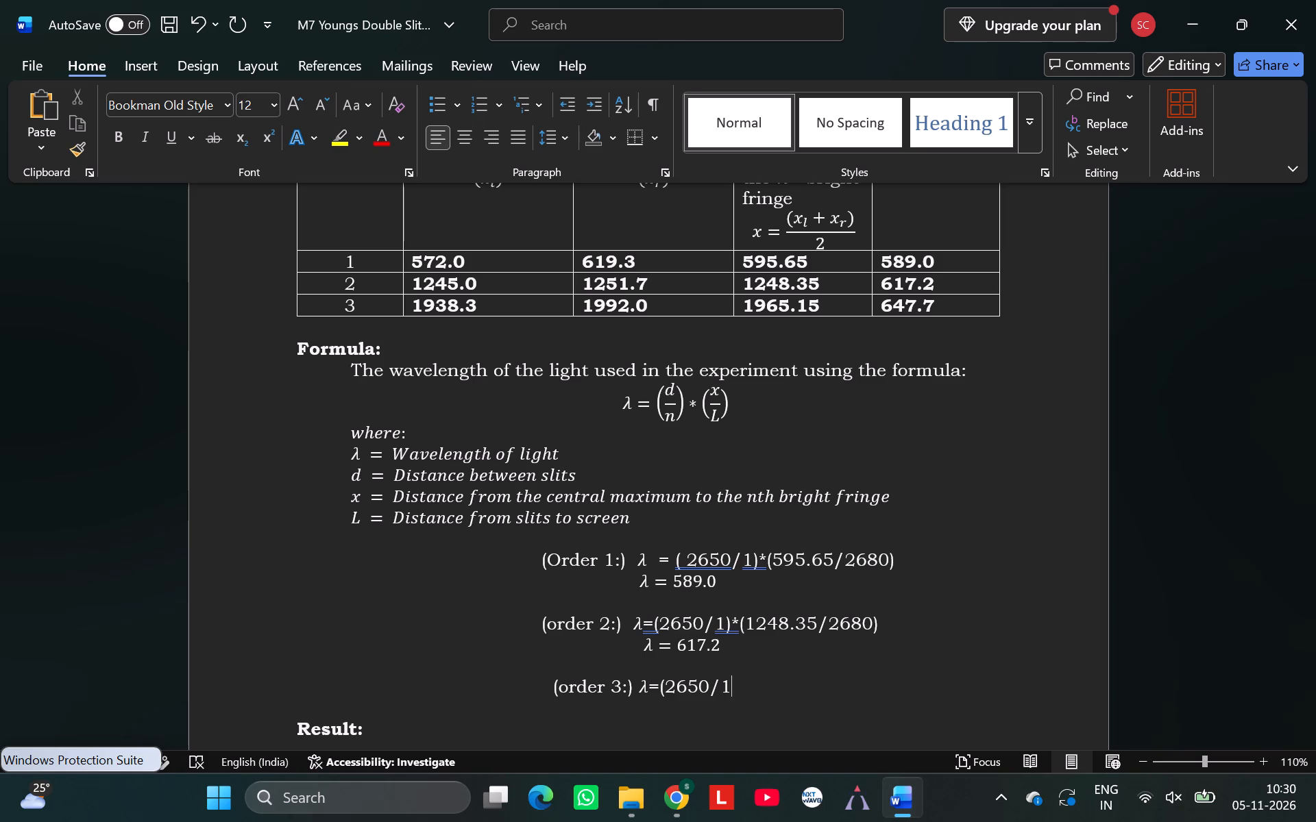
key(shift+parenright)
key(shift+asterisk)
key(shift+parenleft)
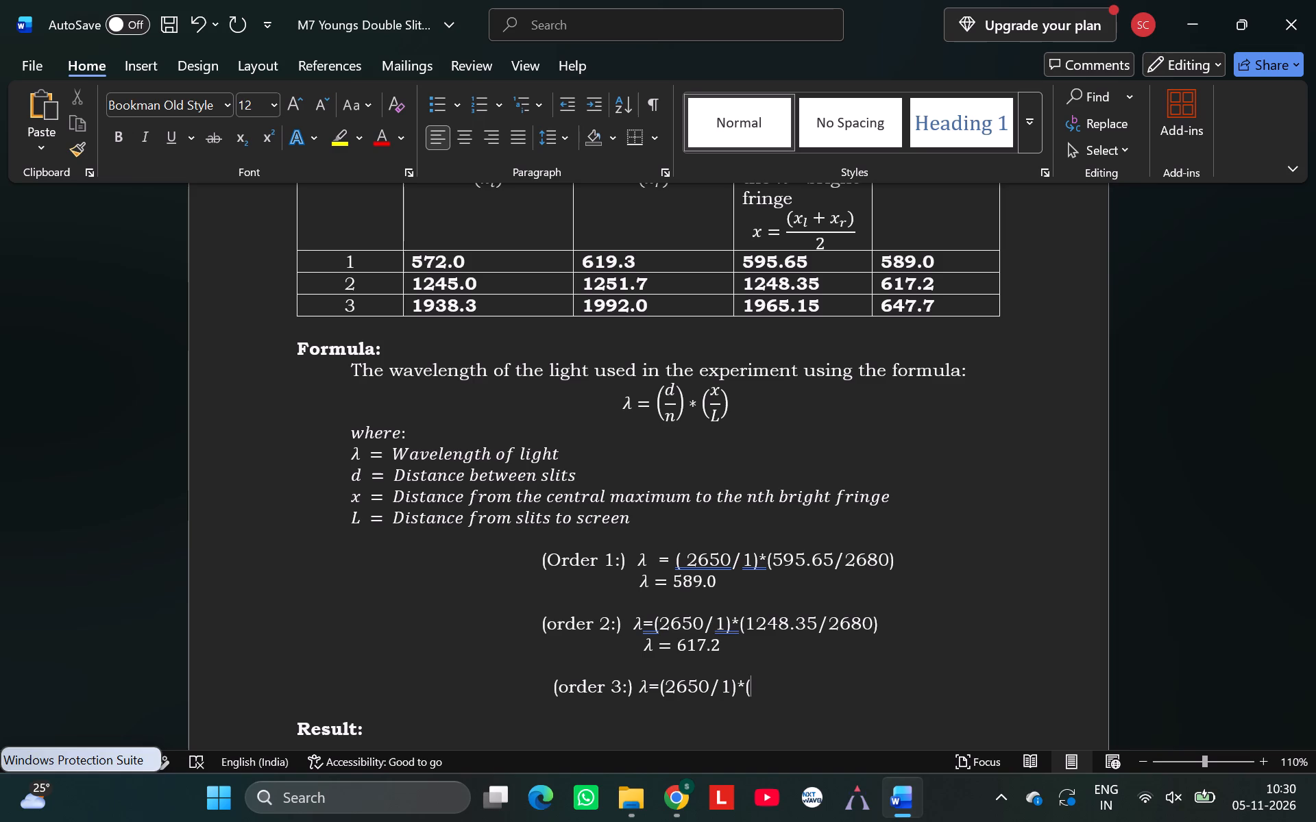
text(19)
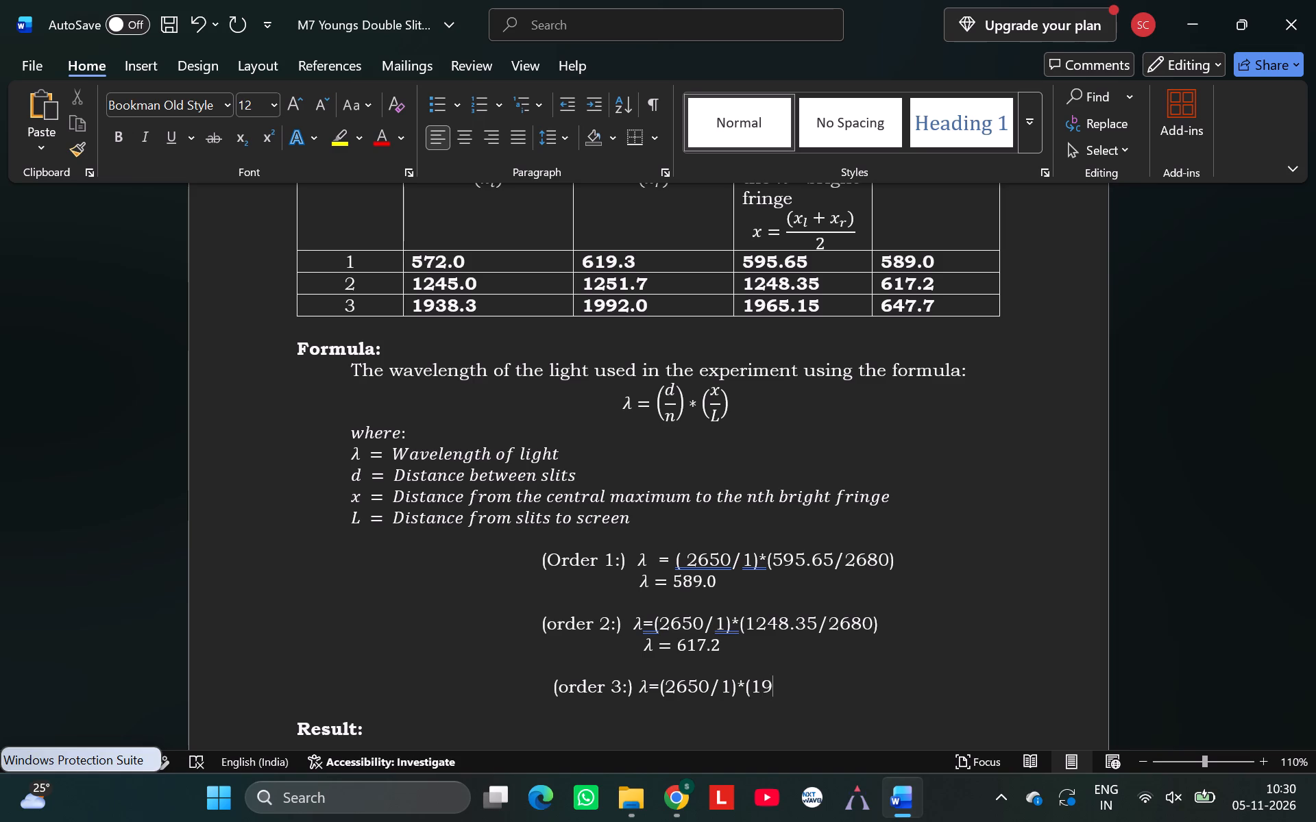
text(65)
key(period)
text(15)
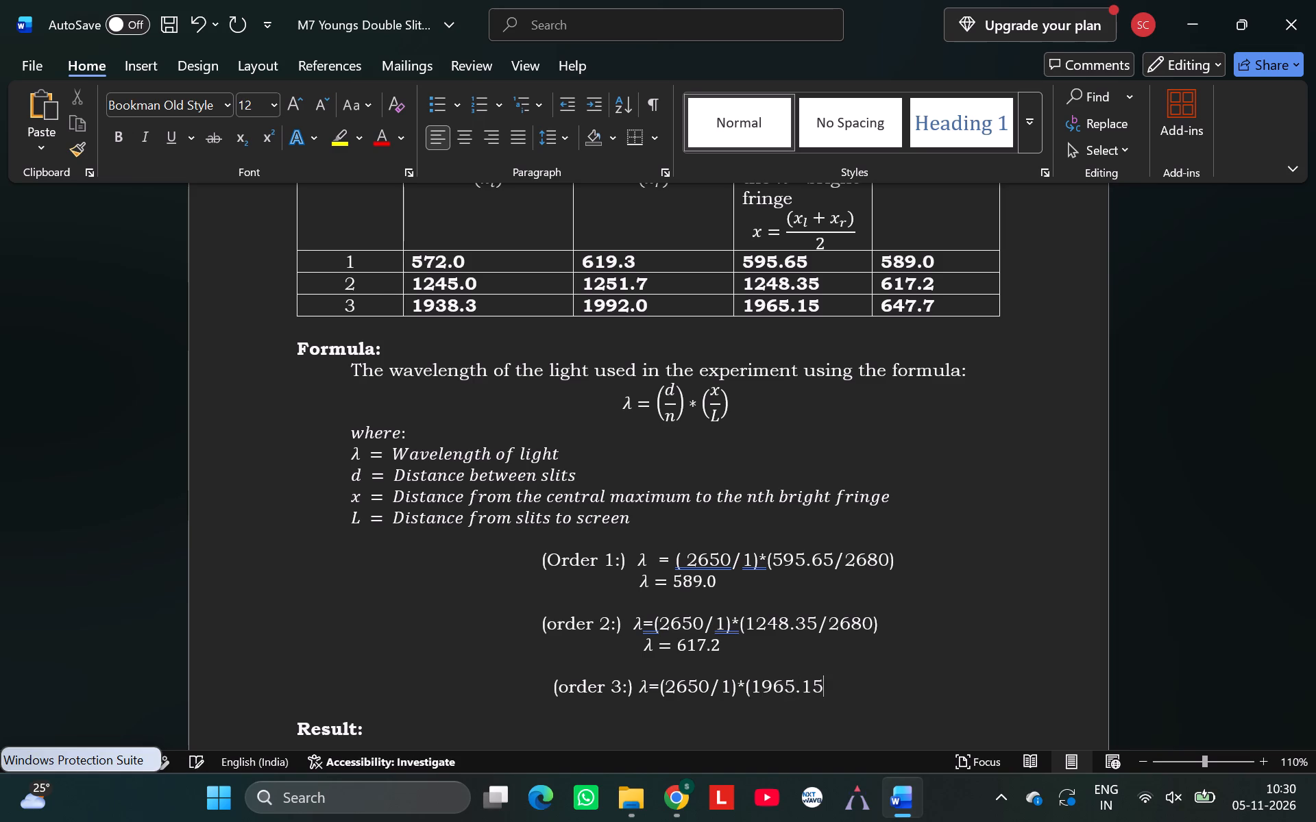
key(slash)
text(2680)
key(shift+parenright)
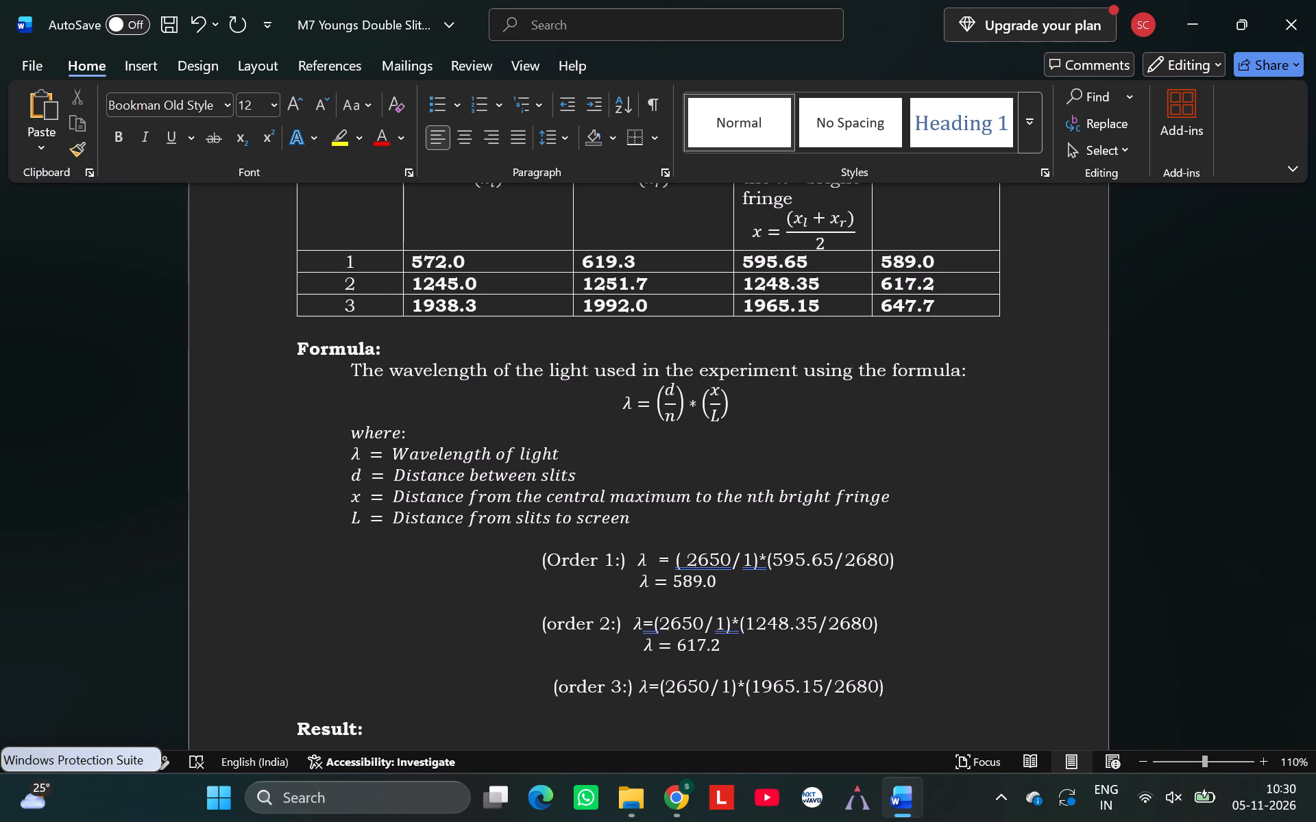
Add a second Order 3 line reading λ = 647.7 beneath the expression, using the pasted λ symbol.
key(Return)
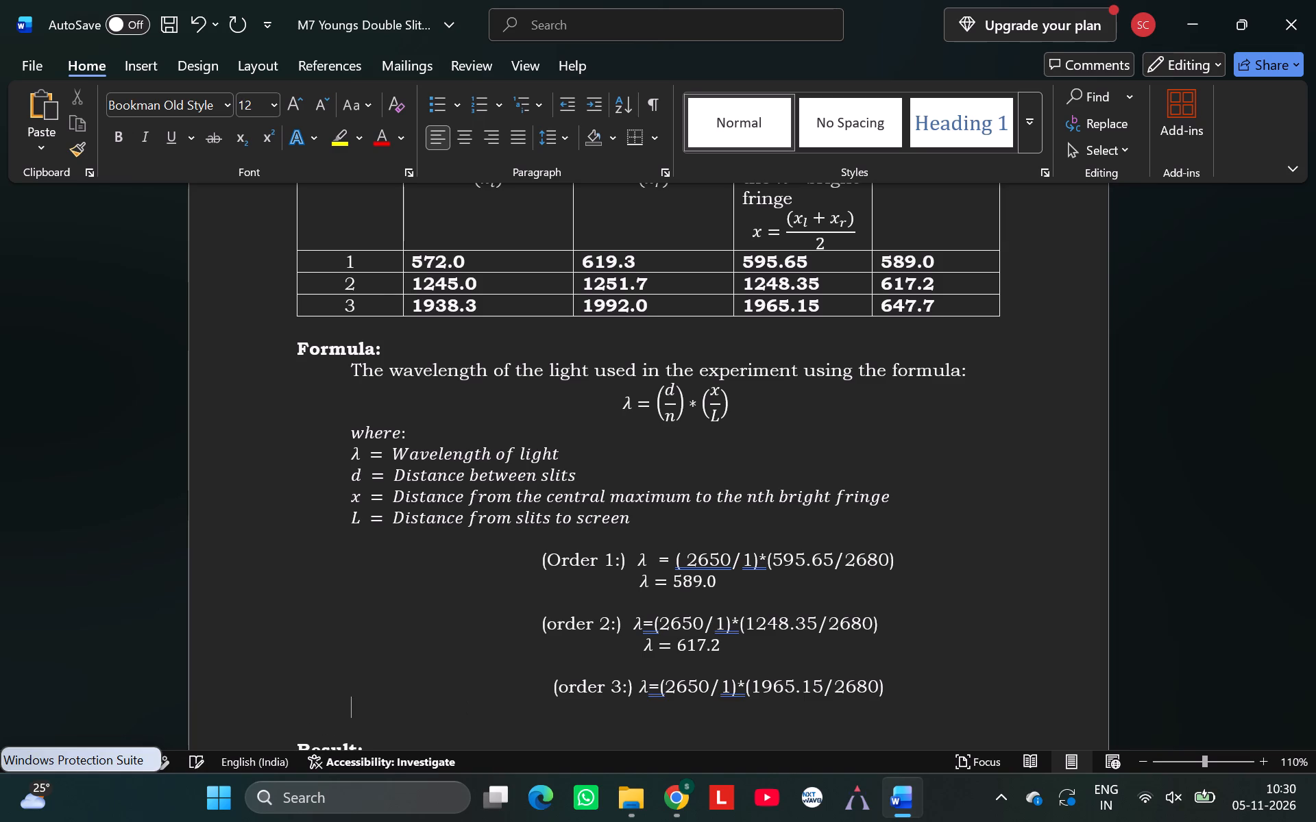
key(ctrl+v)
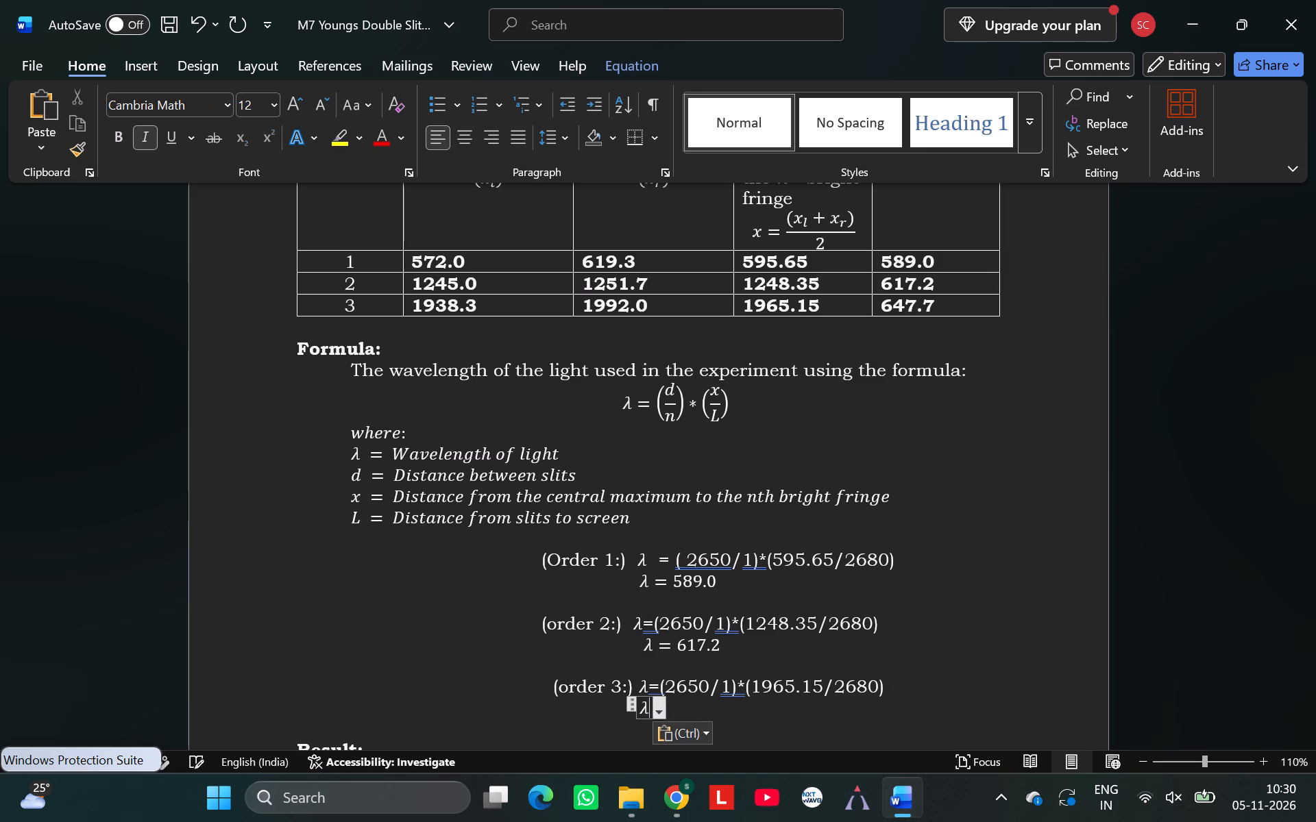
key(equal)
text(64)
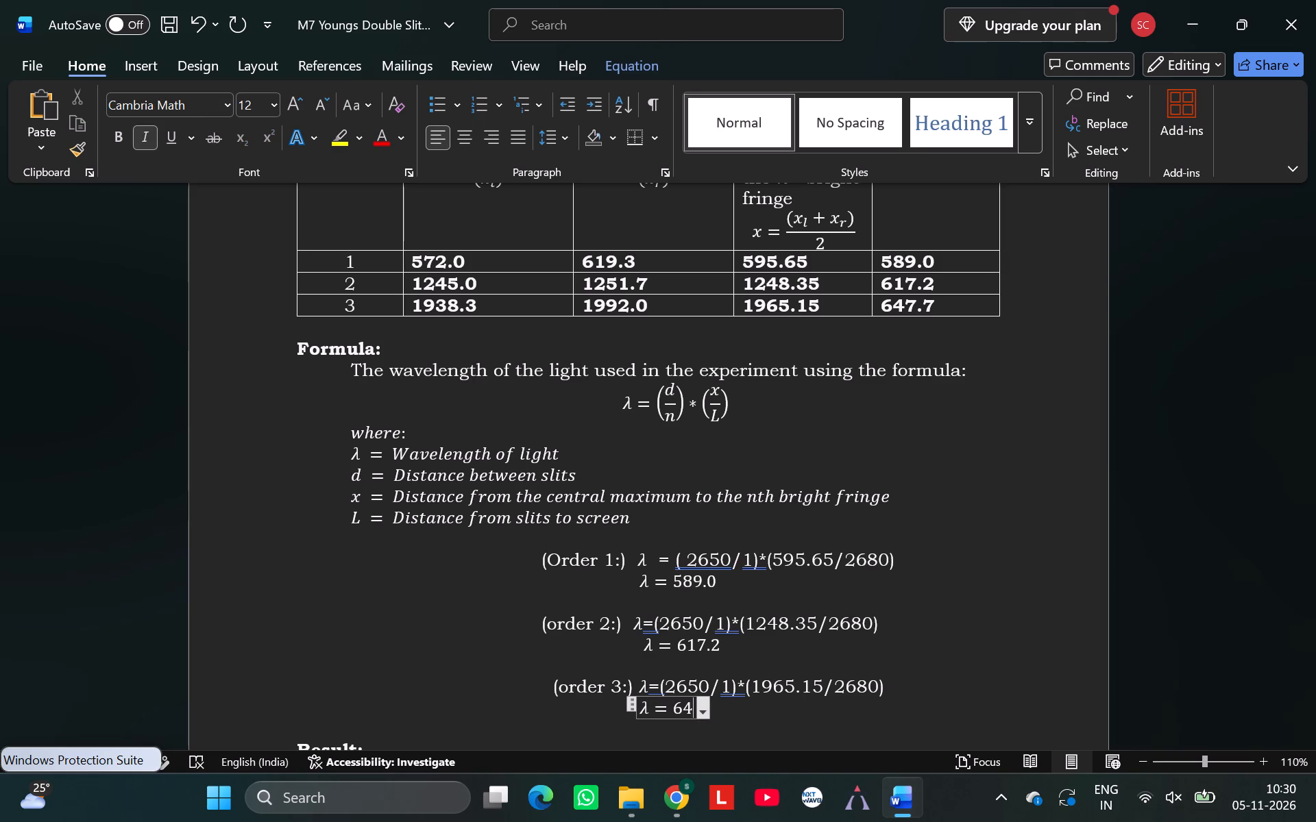
key(7)
text(.7)
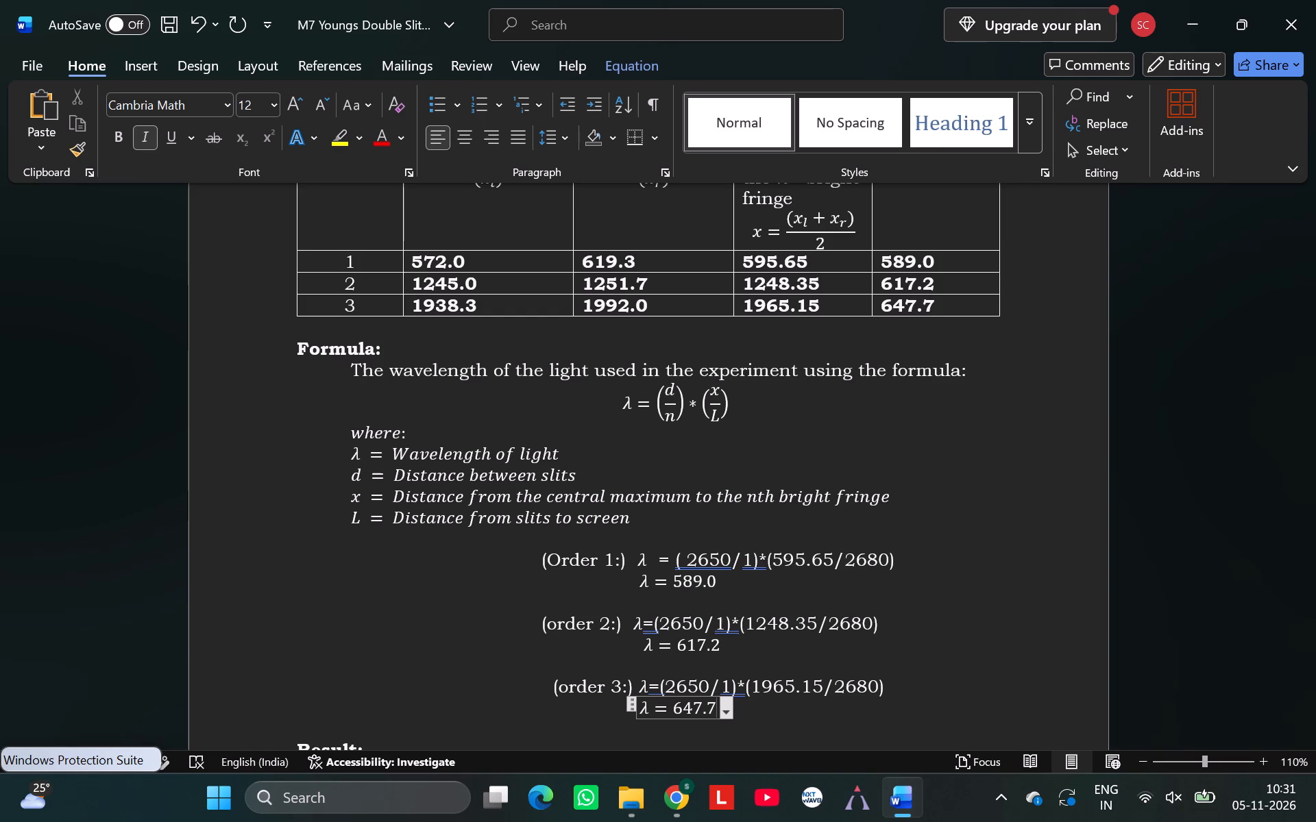
scroll(1025, 528, down, 1)
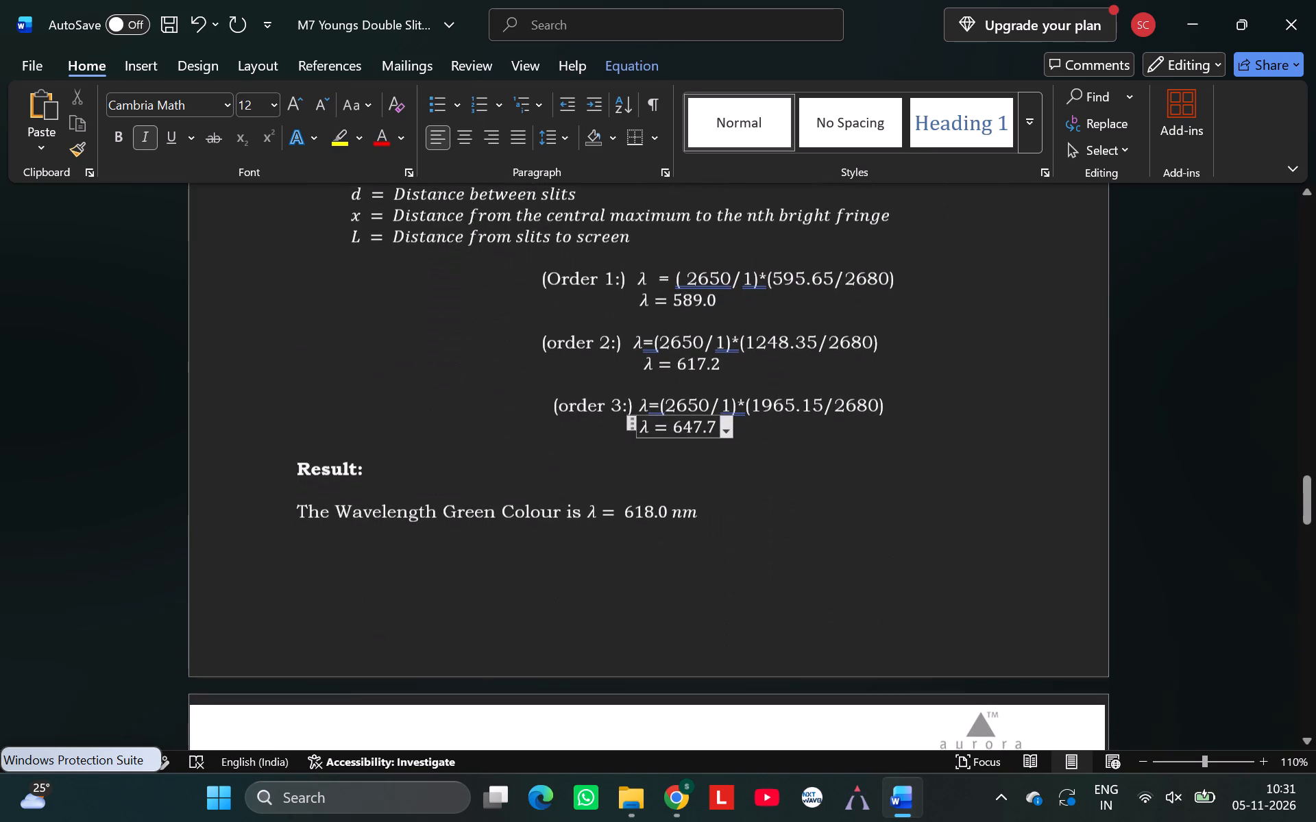
Insert an intermediate line starting λ = 2650 * between the Order 1 expression and its λ = 589.0 result, using the pasted λ symbol.
scroll(1025, 528, down, 1)
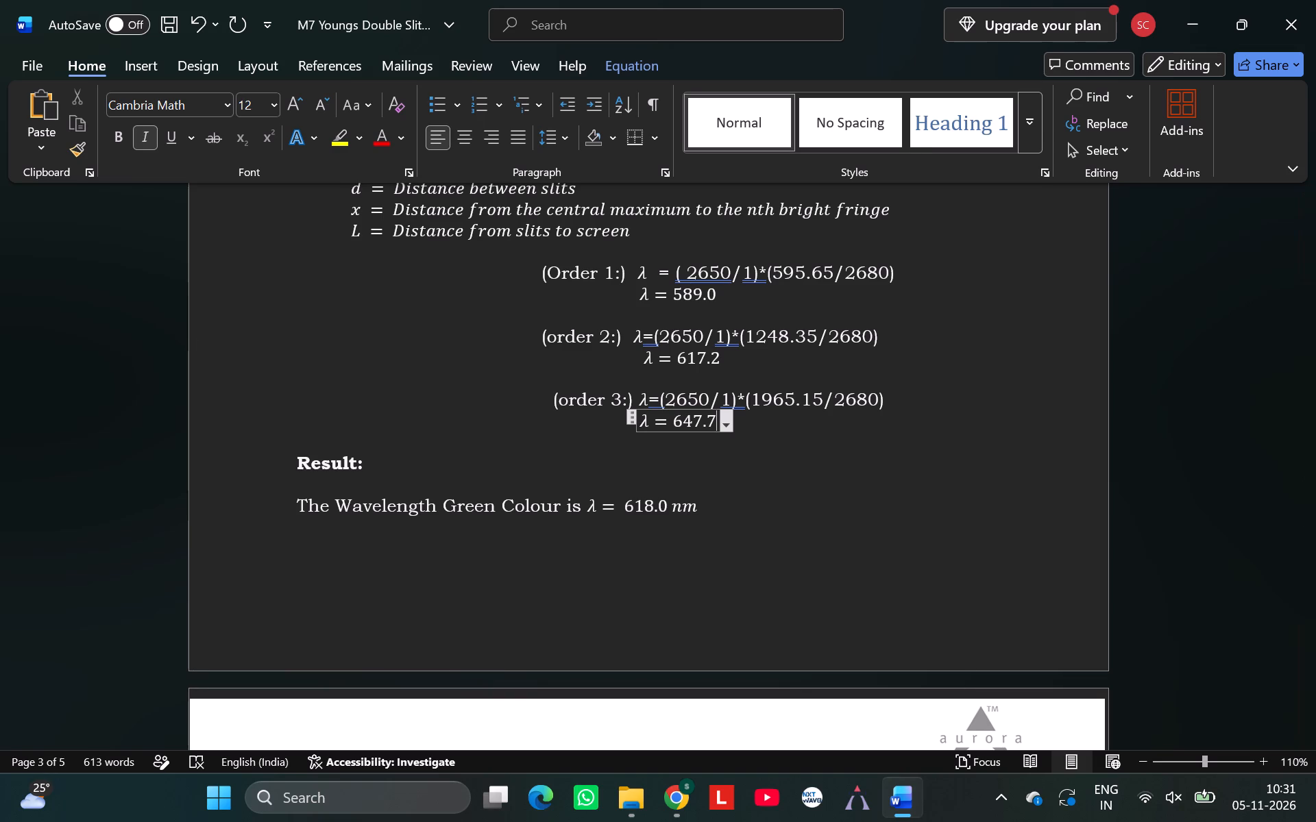
click(941, 277)
key(Return)
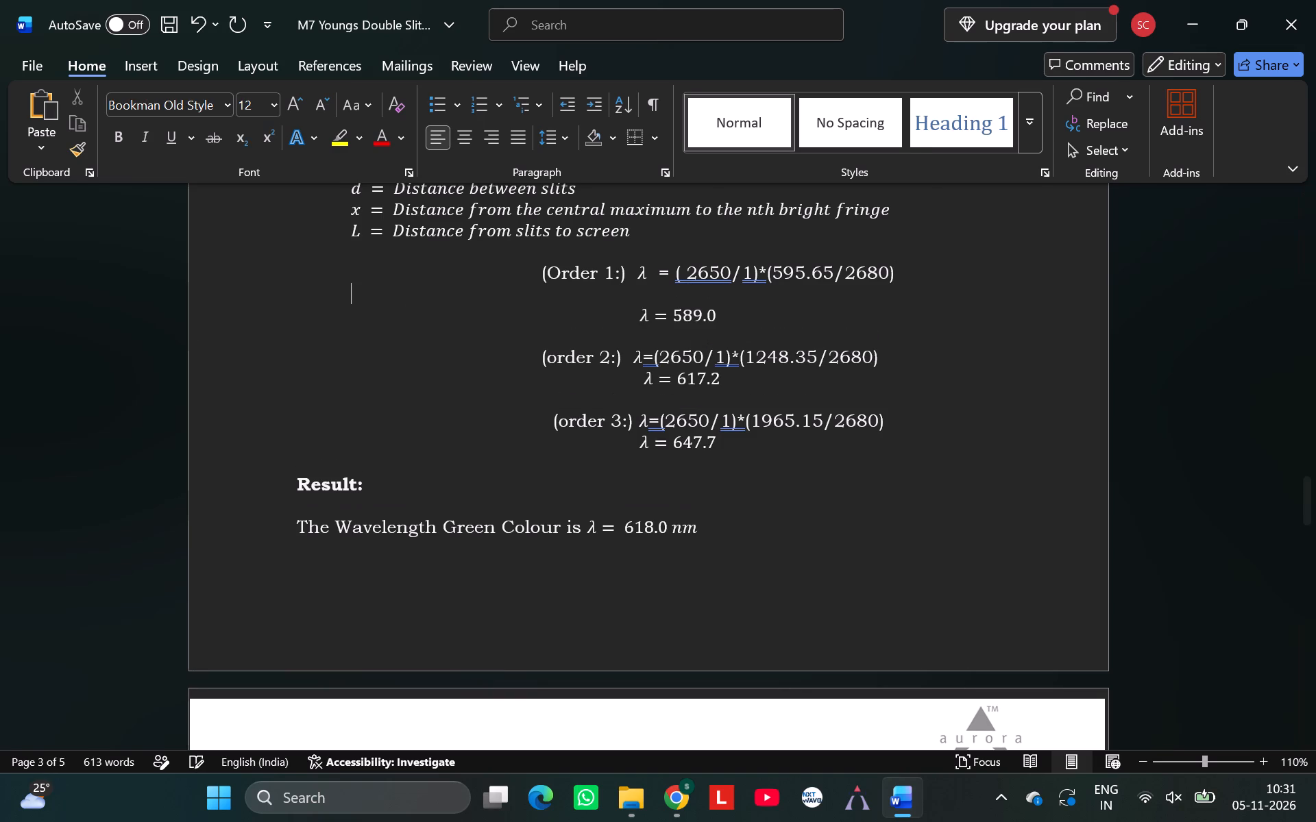
key(ctrl+v)
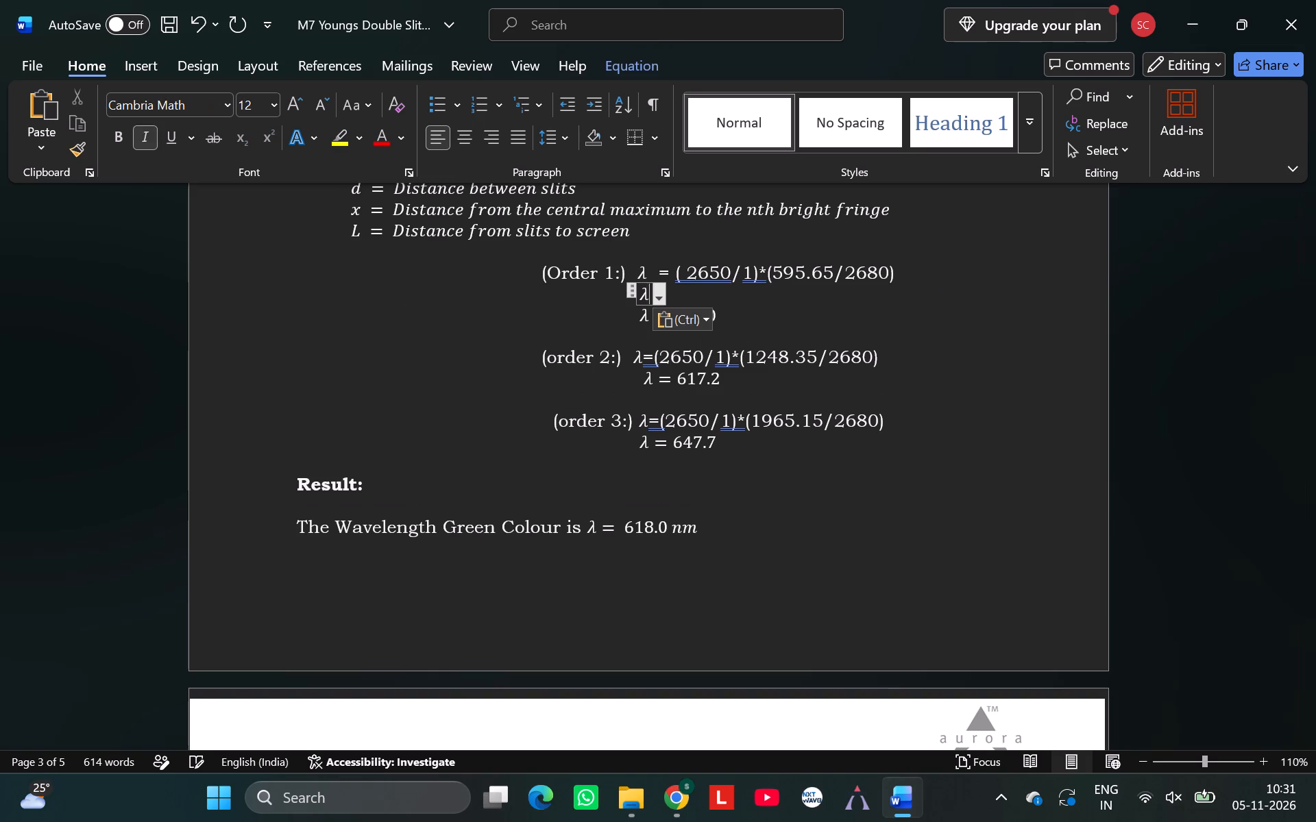
key(equal)
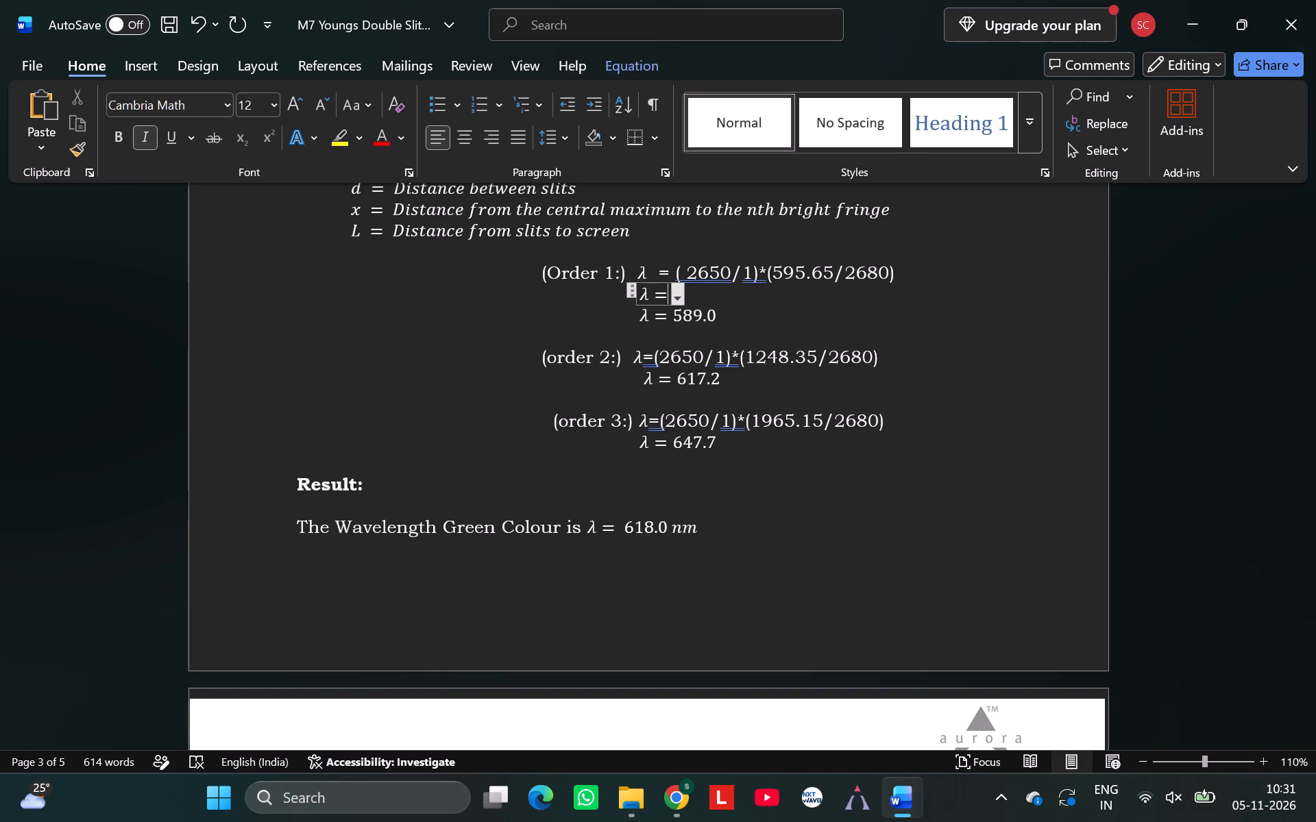
text(2650)
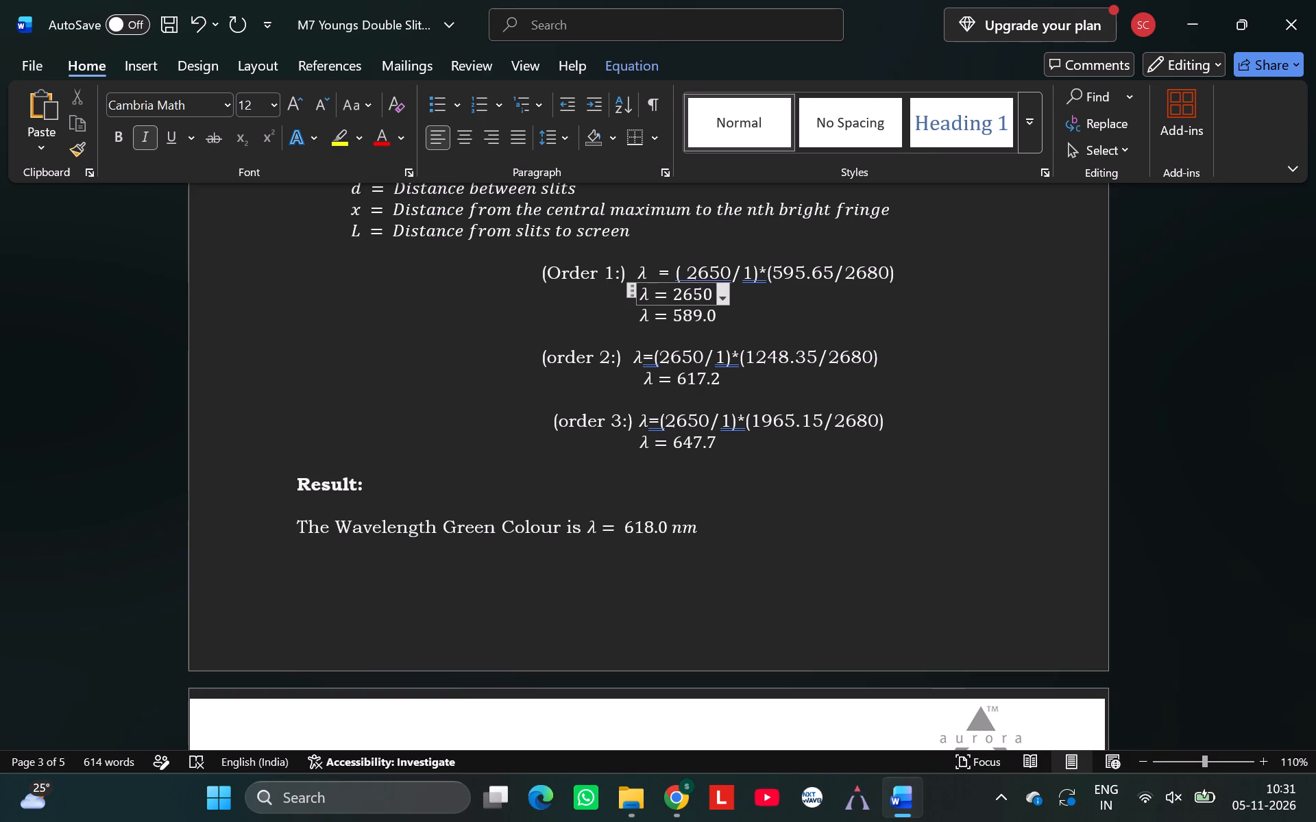
key(shift+asterisk)
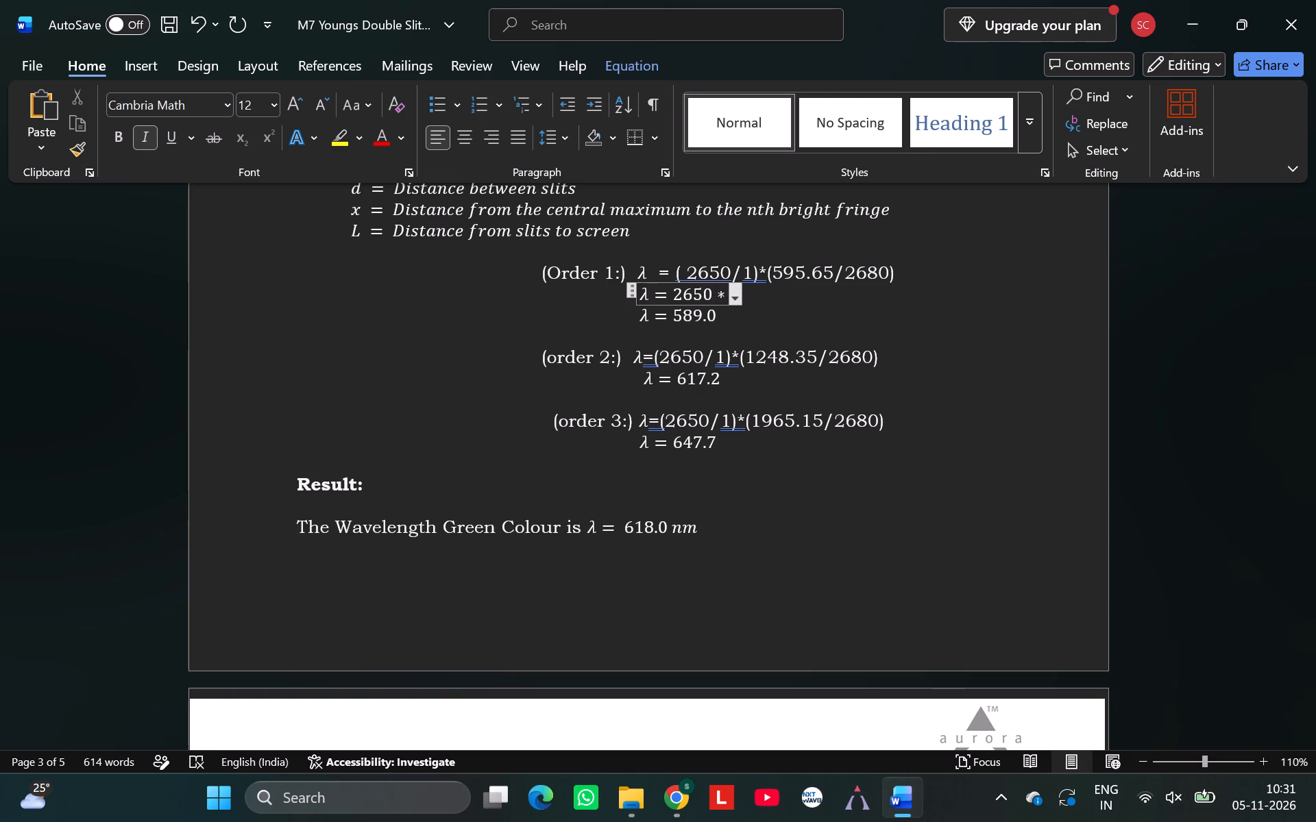
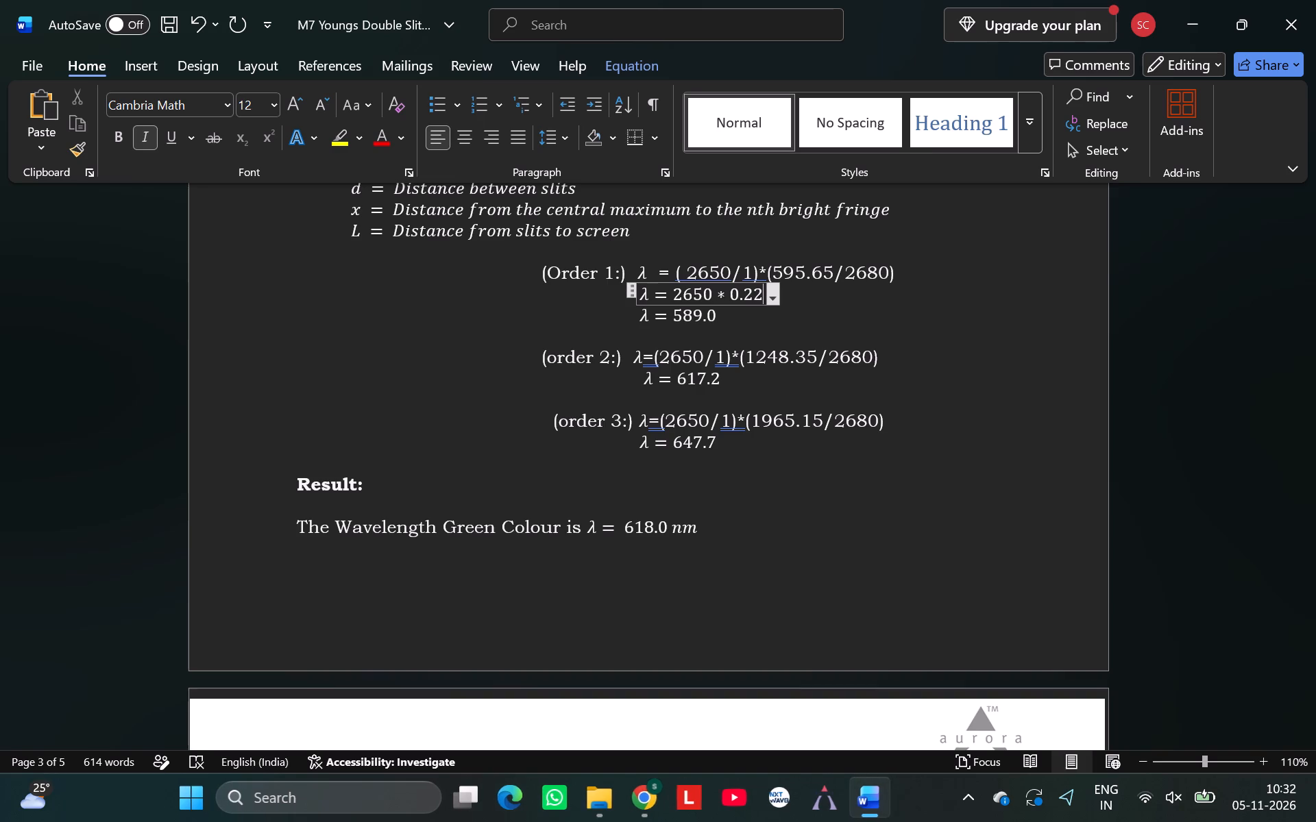
Finish the Order 1 intermediate line so that it reads λ = 2650 * 0.2257..
text(57)
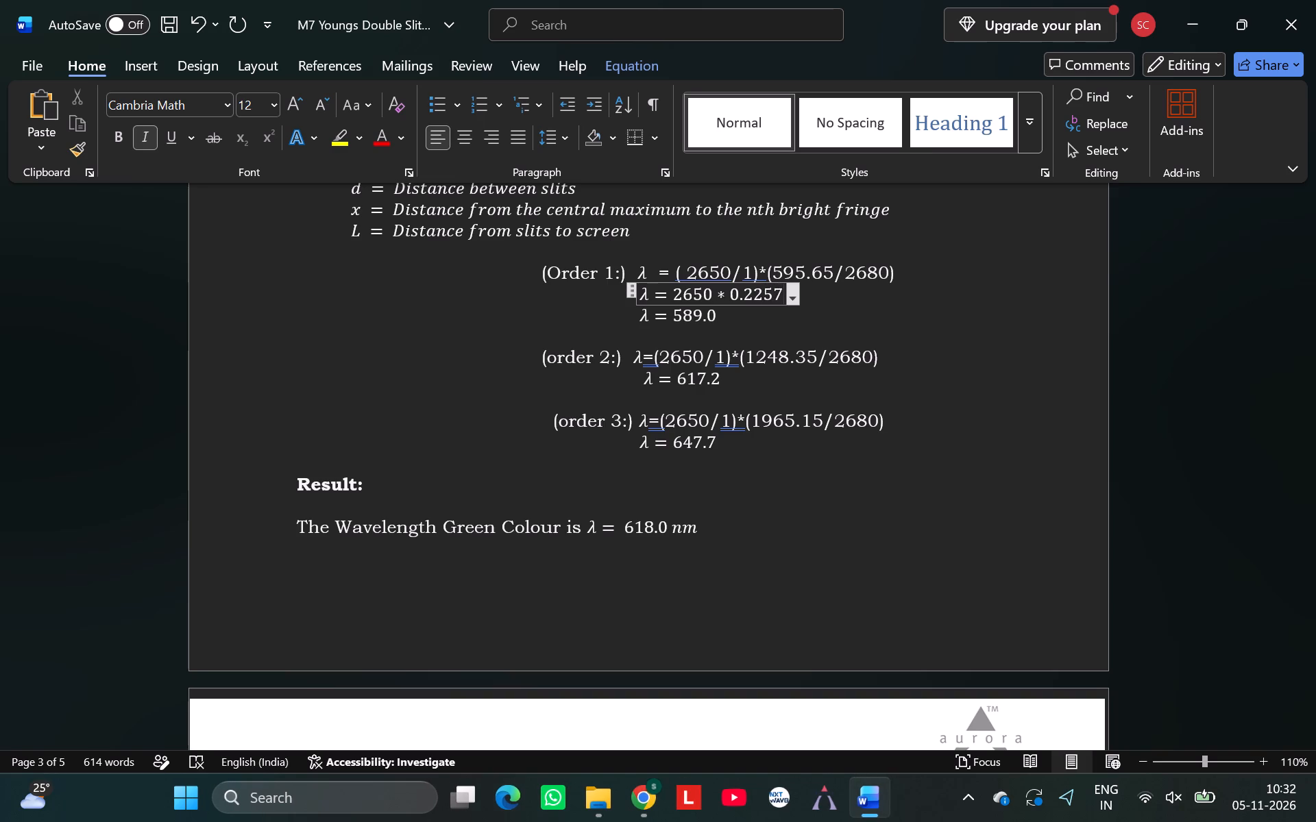
text(..)
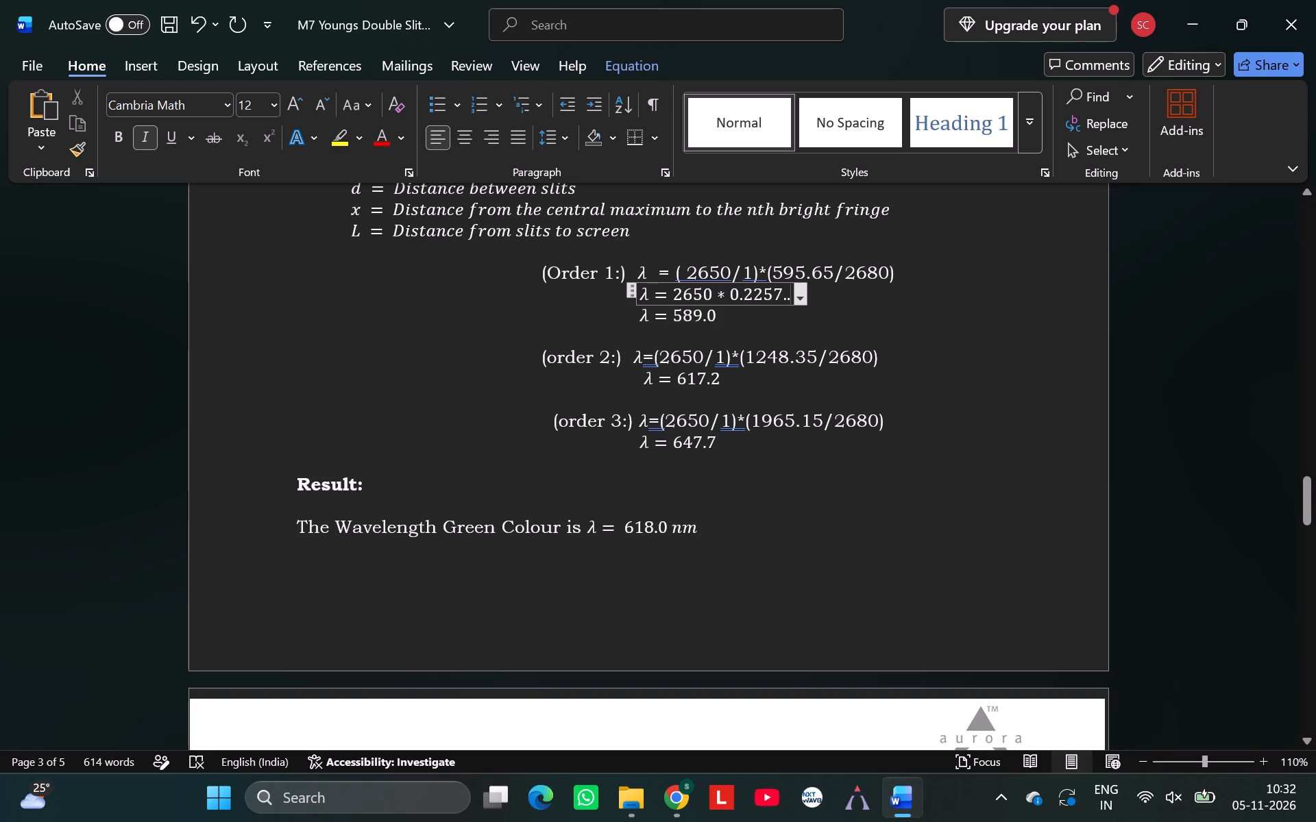
click(756, 325)
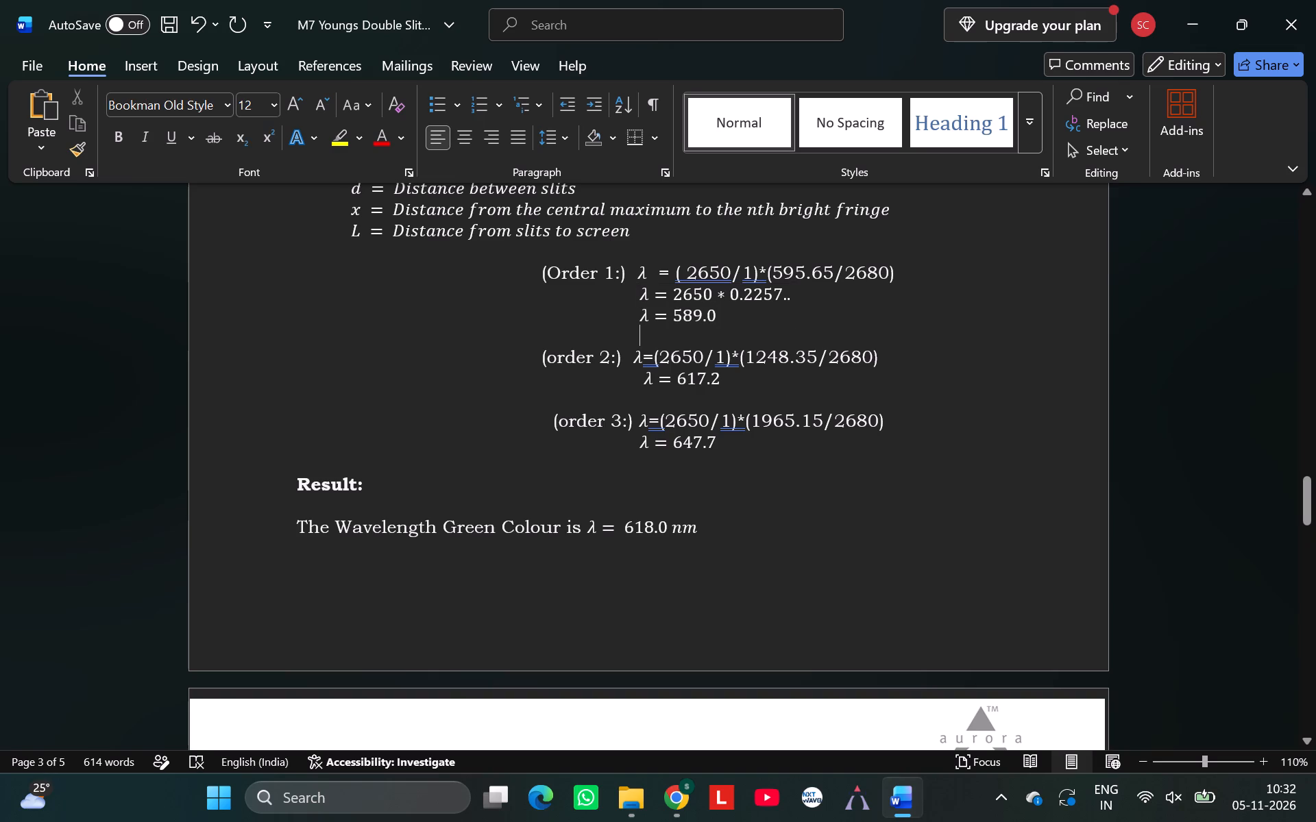
Insert an intermediate line λ = 2650 * 0.4658.. between the Order 2 expression and its result, using the pasted λ symbol.
click(740, 384)
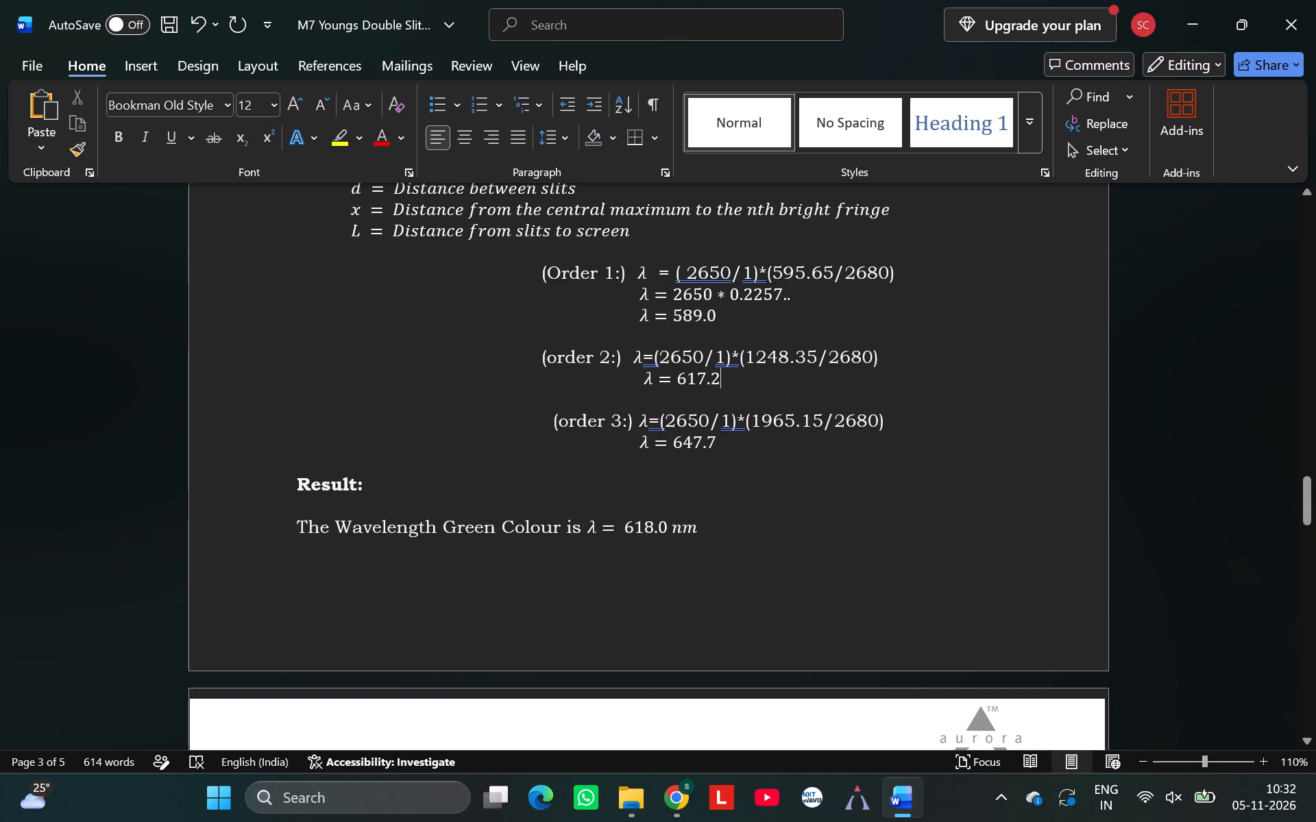
click(907, 357)
click(910, 360)
key(Return)
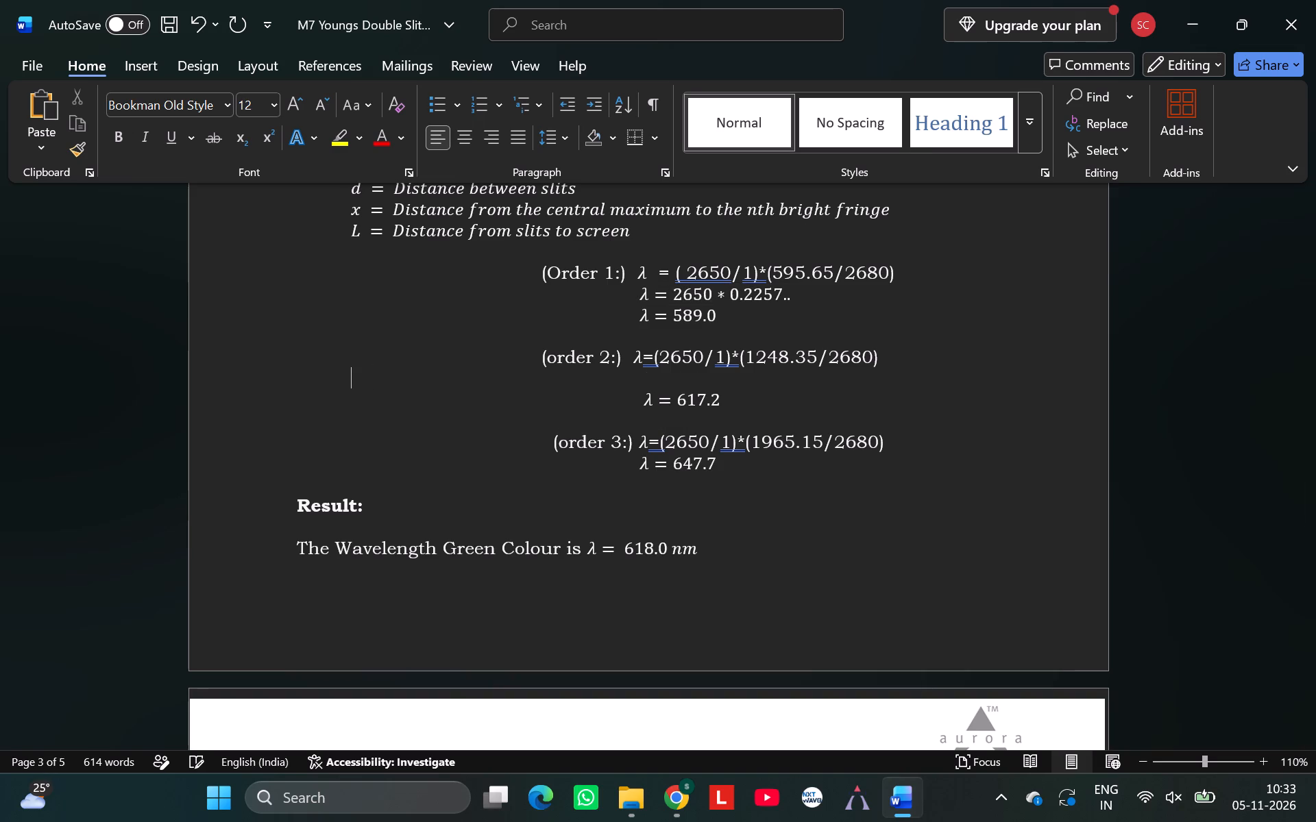
key(ctrl+v)
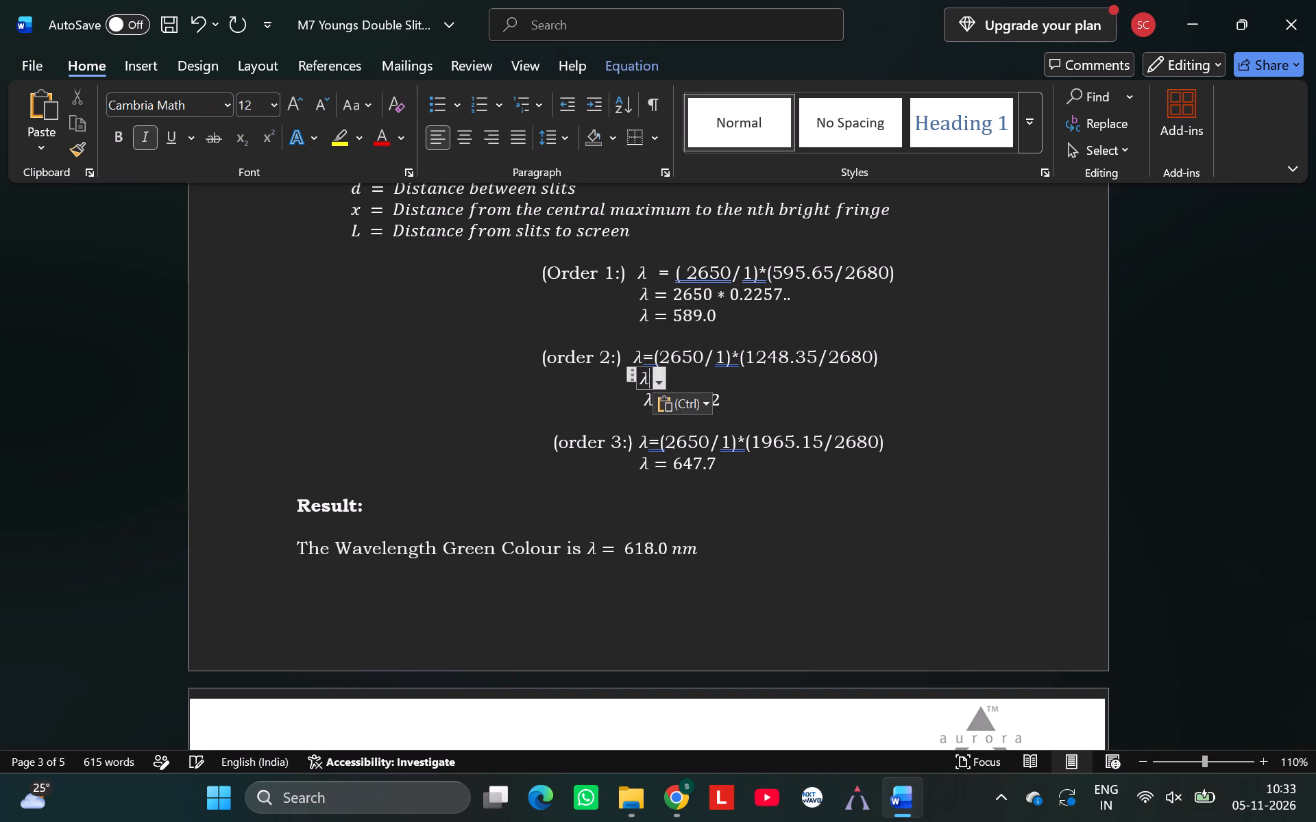
key(equal)
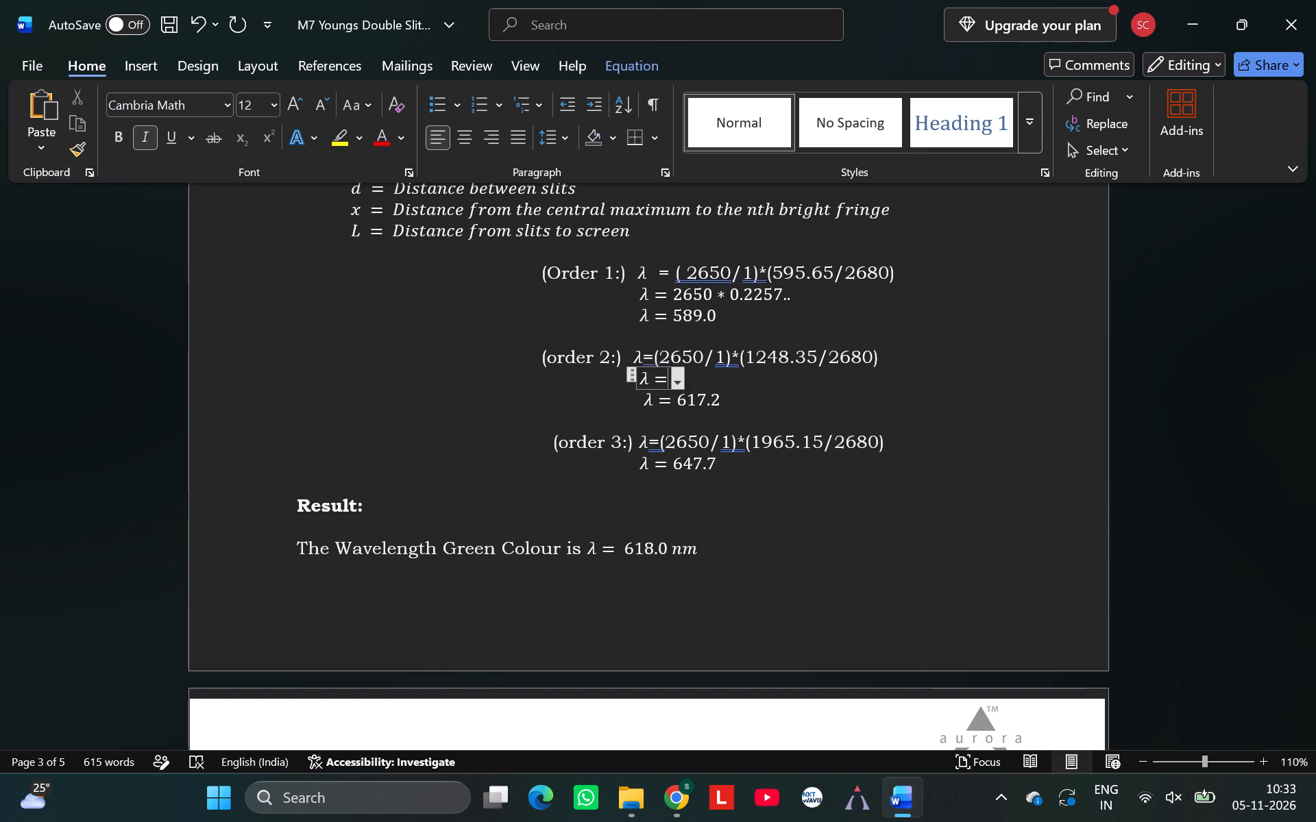
text(2650)
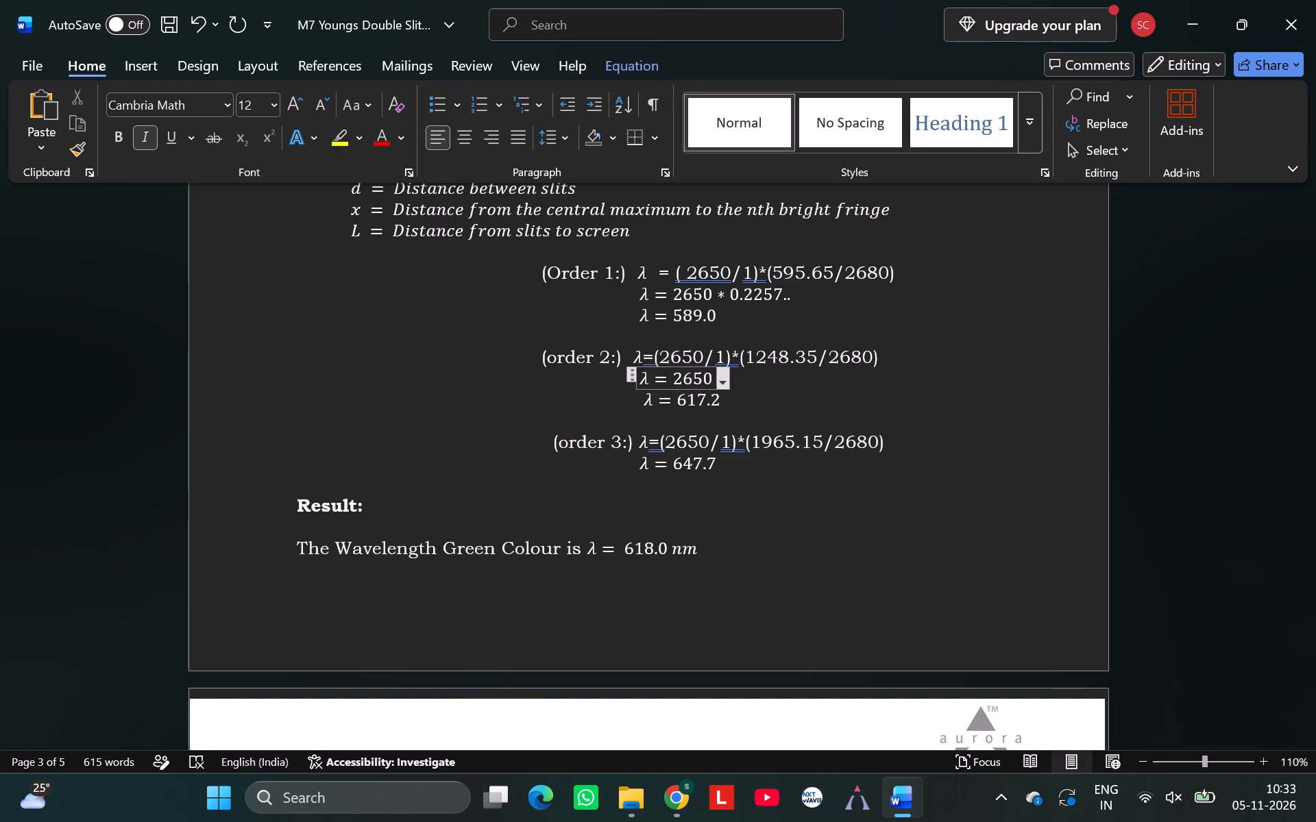
key(shift+asterisk)
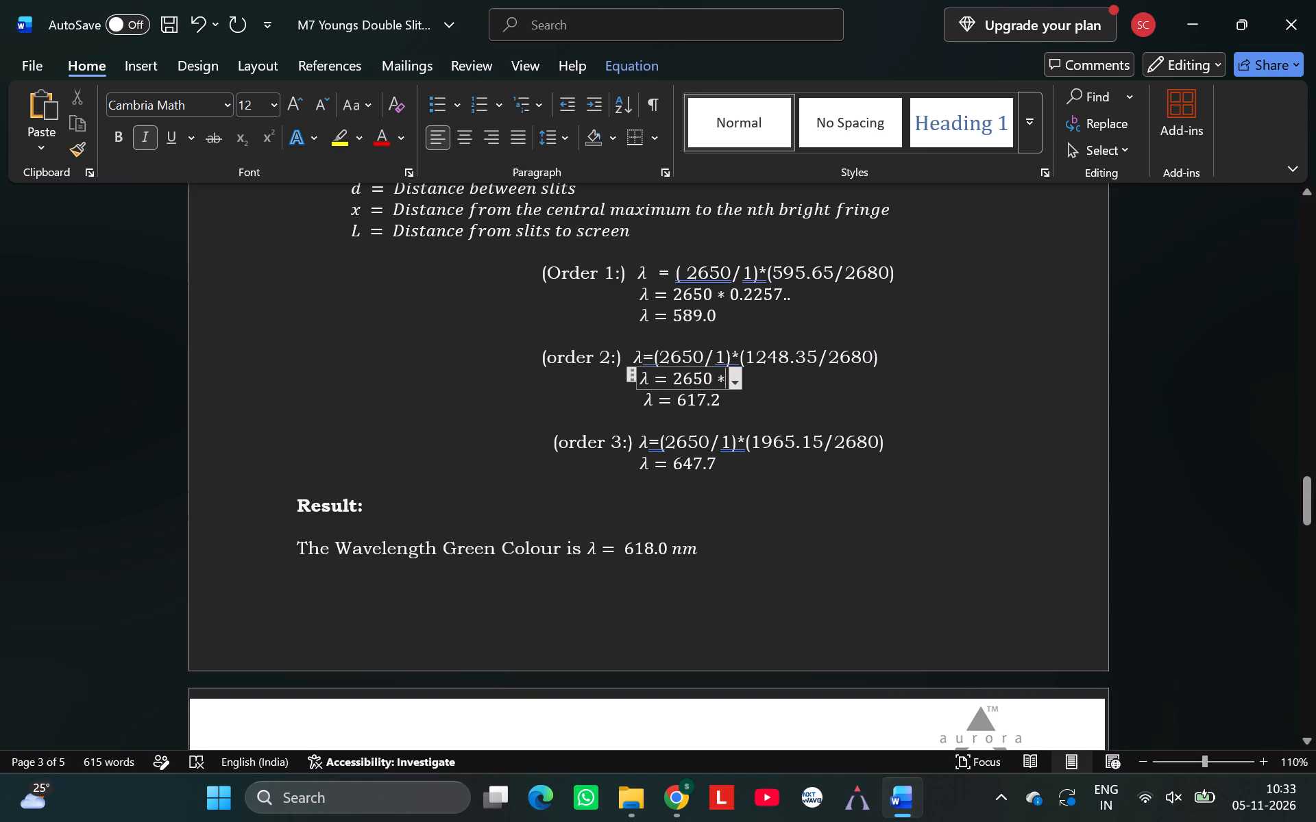
scroll(880, 273, up, 1)
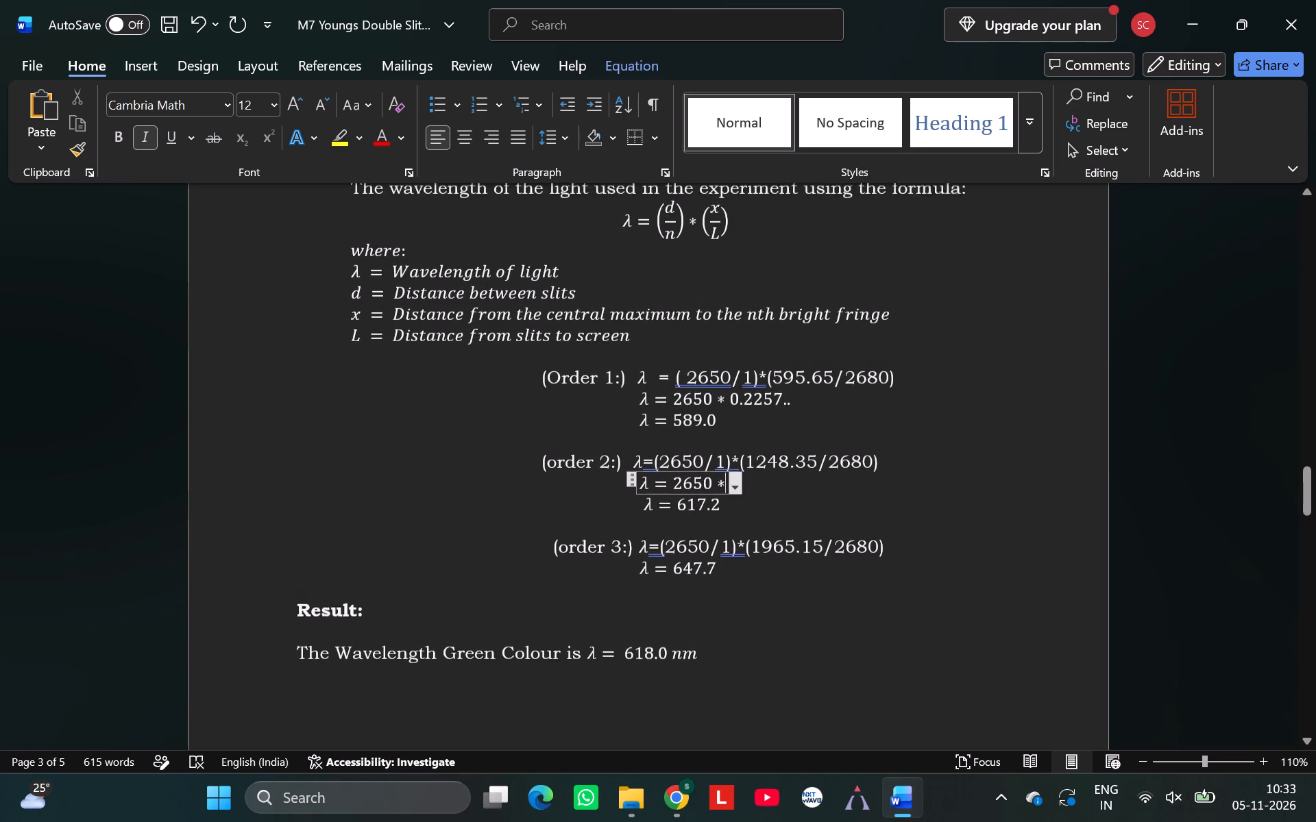
scroll(880, 273, up, 1)
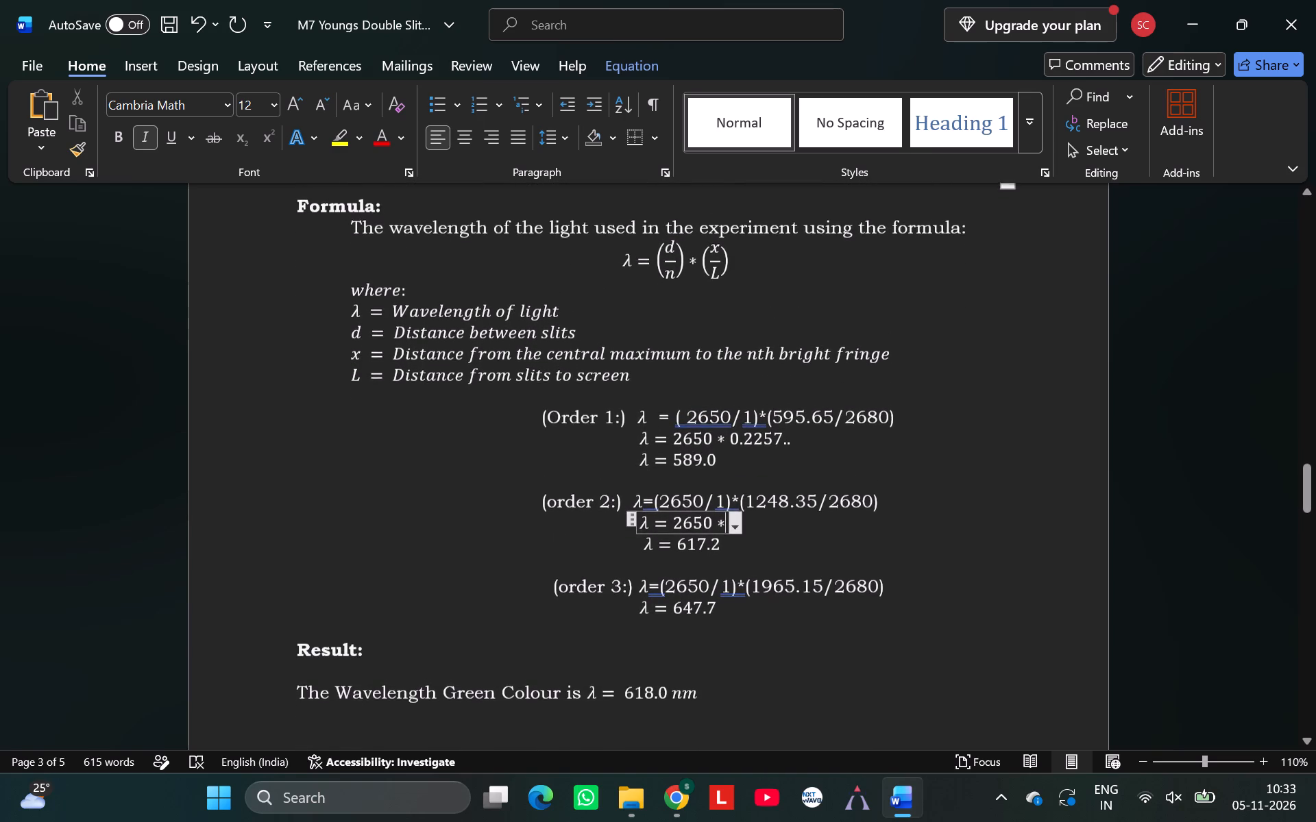
scroll(880, 273, up, 1)
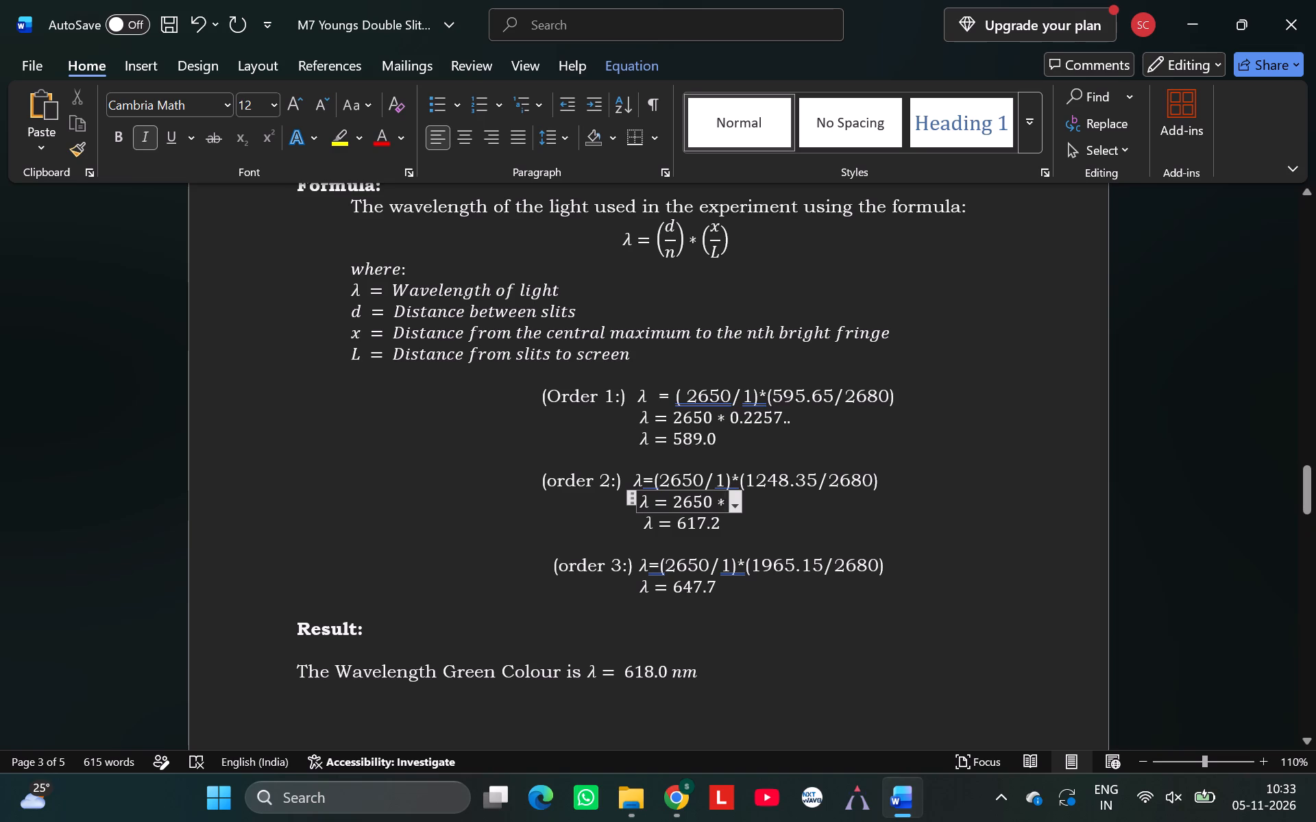
text(0.)
key(4)
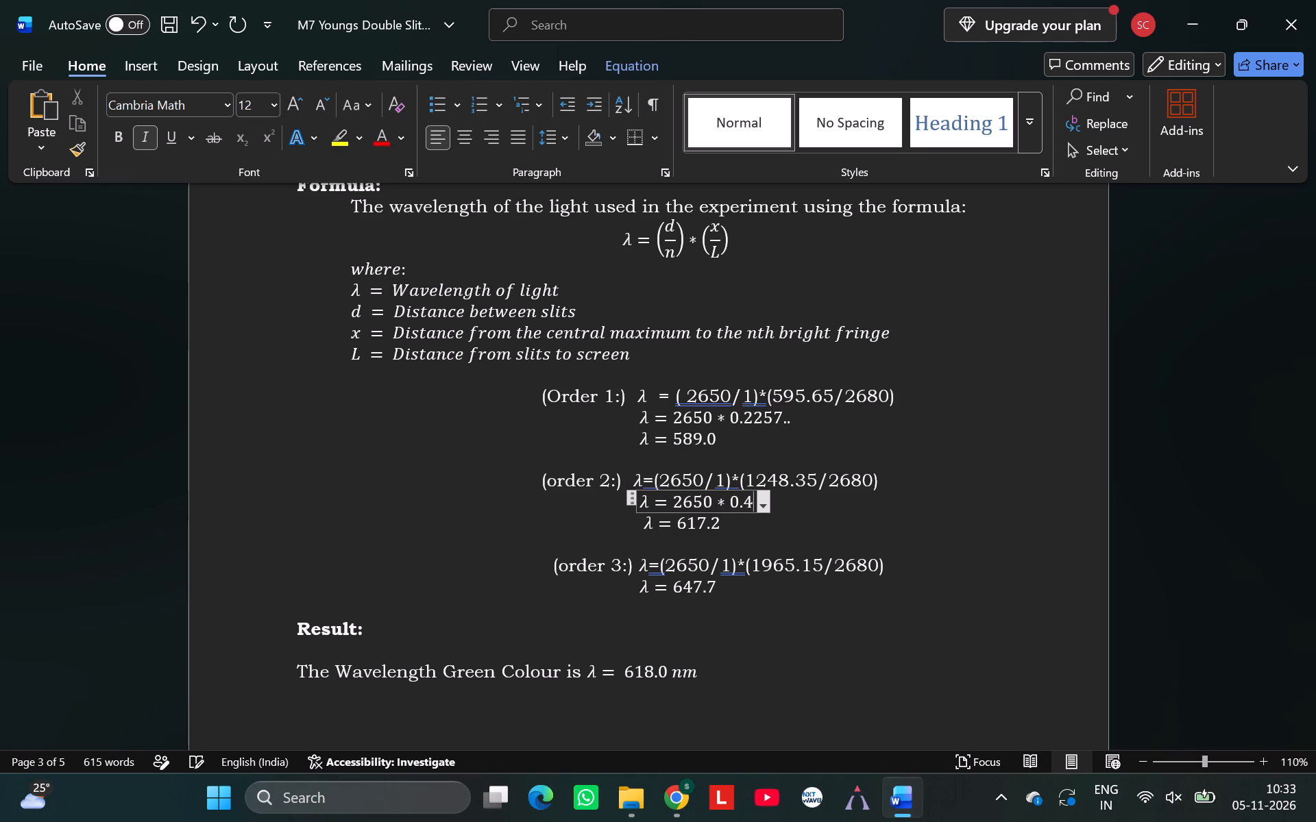
key(6)
key(5)
key(8)
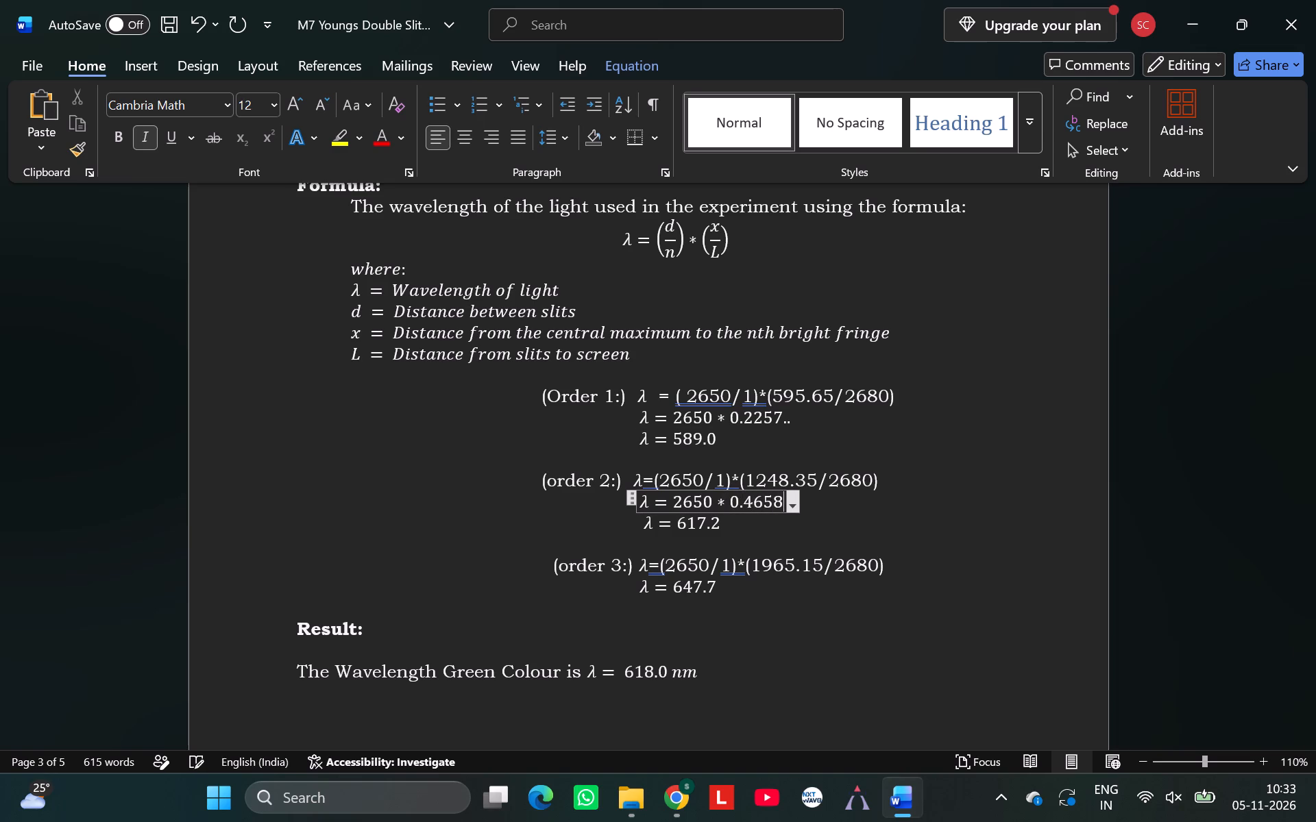
text(..)
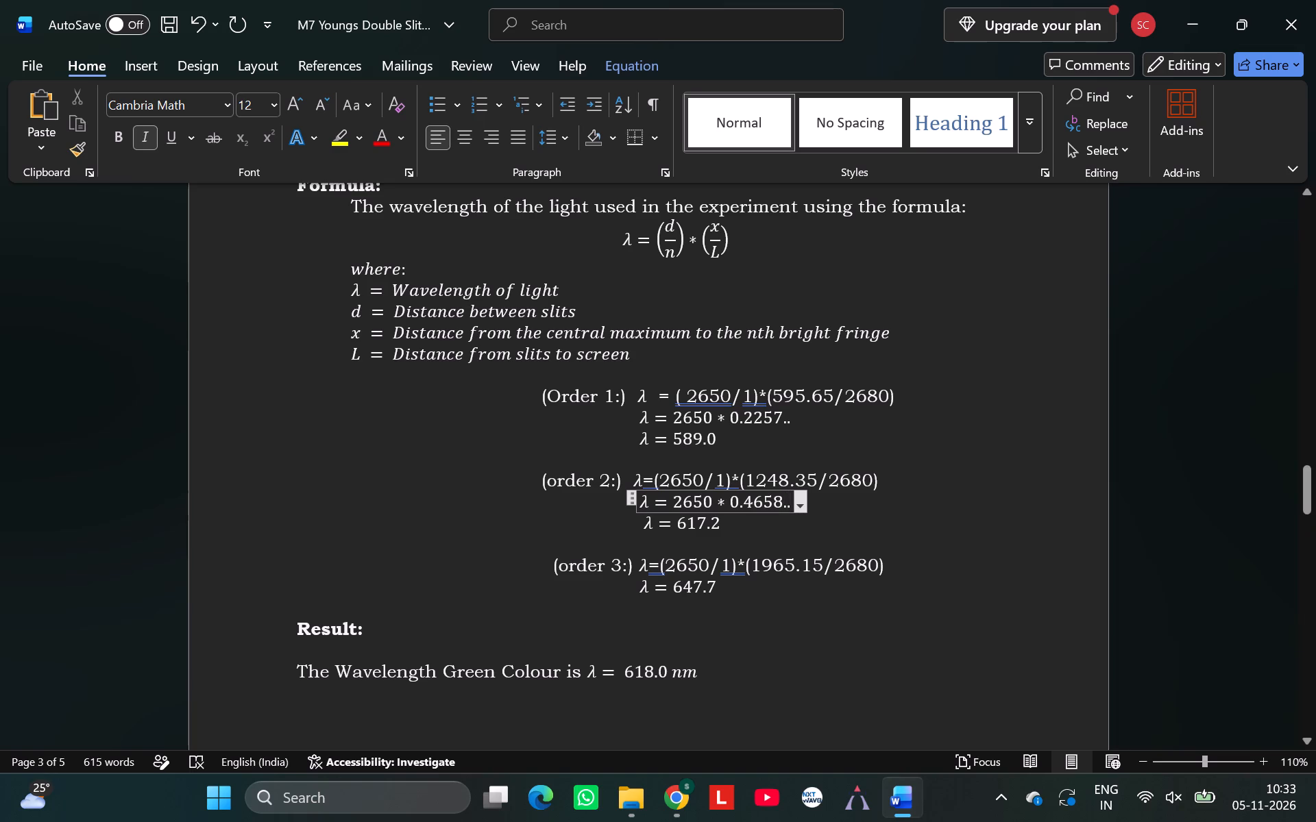
Insert an intermediate line λ = 2650 * 0.73326.. between the Order 3 expression and its result, using the pasted λ symbol.
click(929, 565)
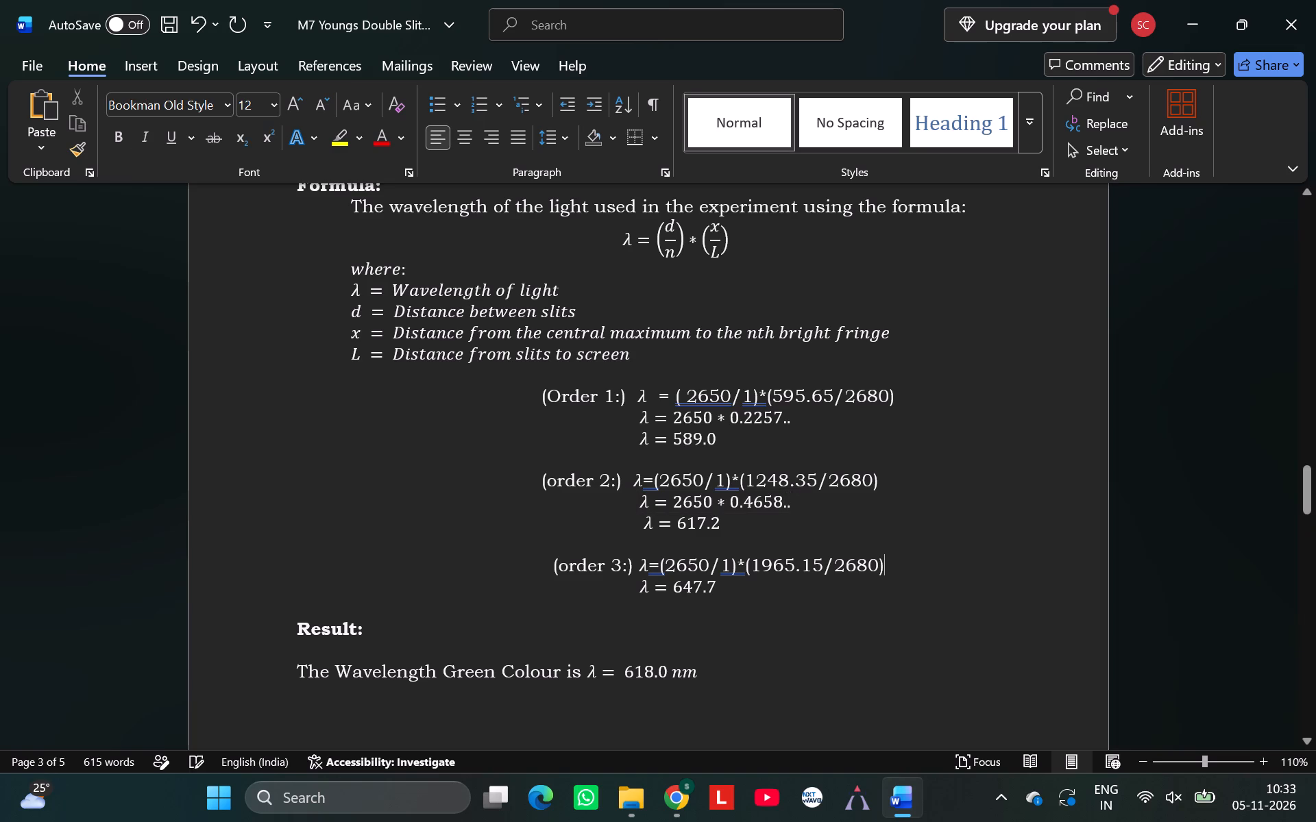
key(Return)
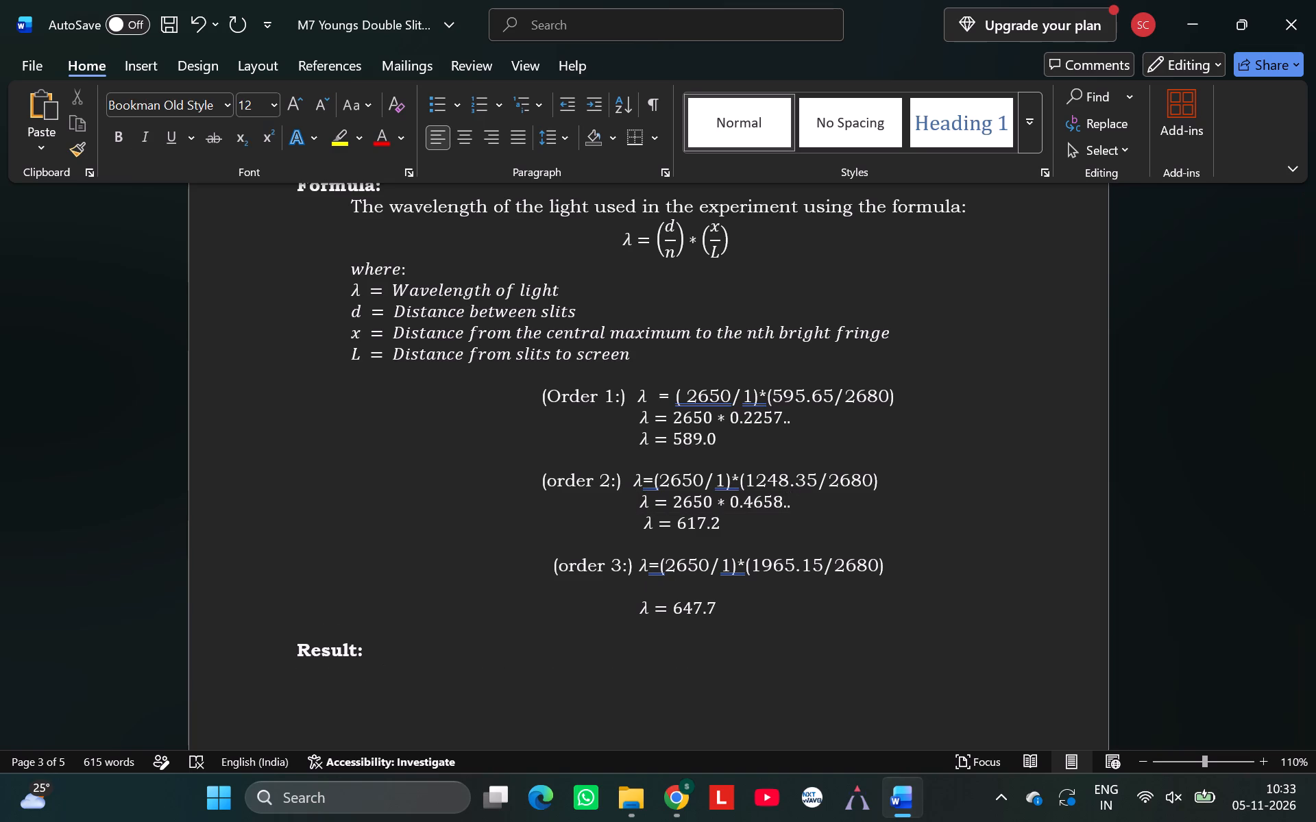
key(ctrl+v)
key(equal)
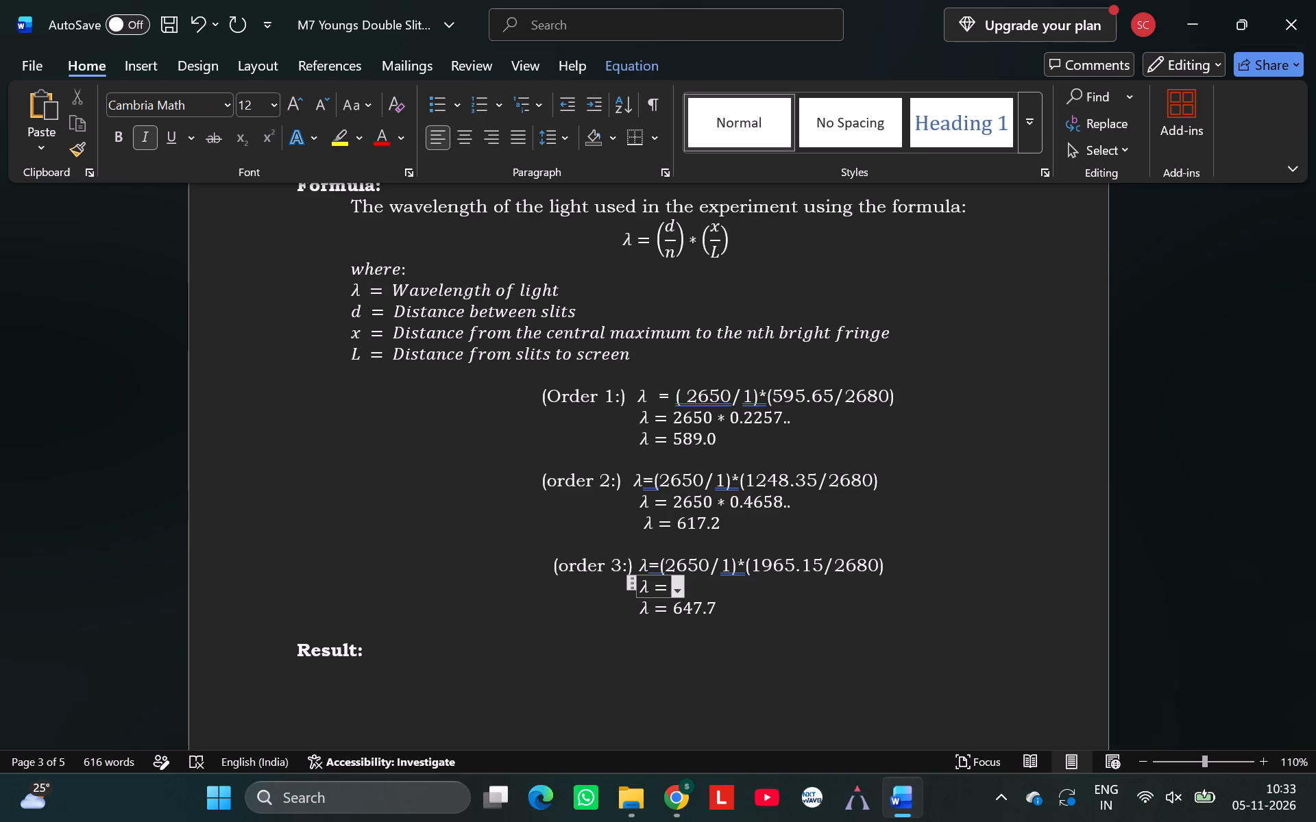
text(2650)
key(shift+asterisk)
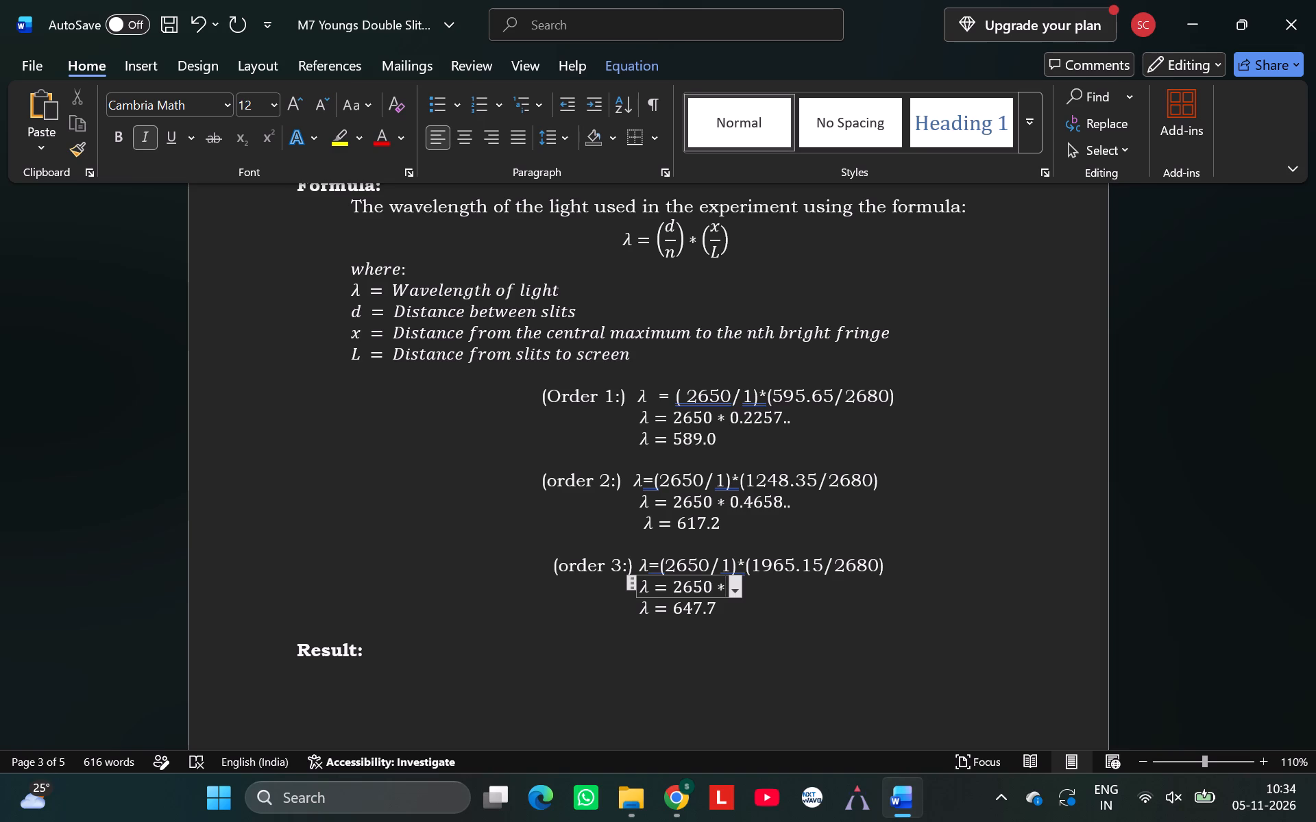
text(0.7)
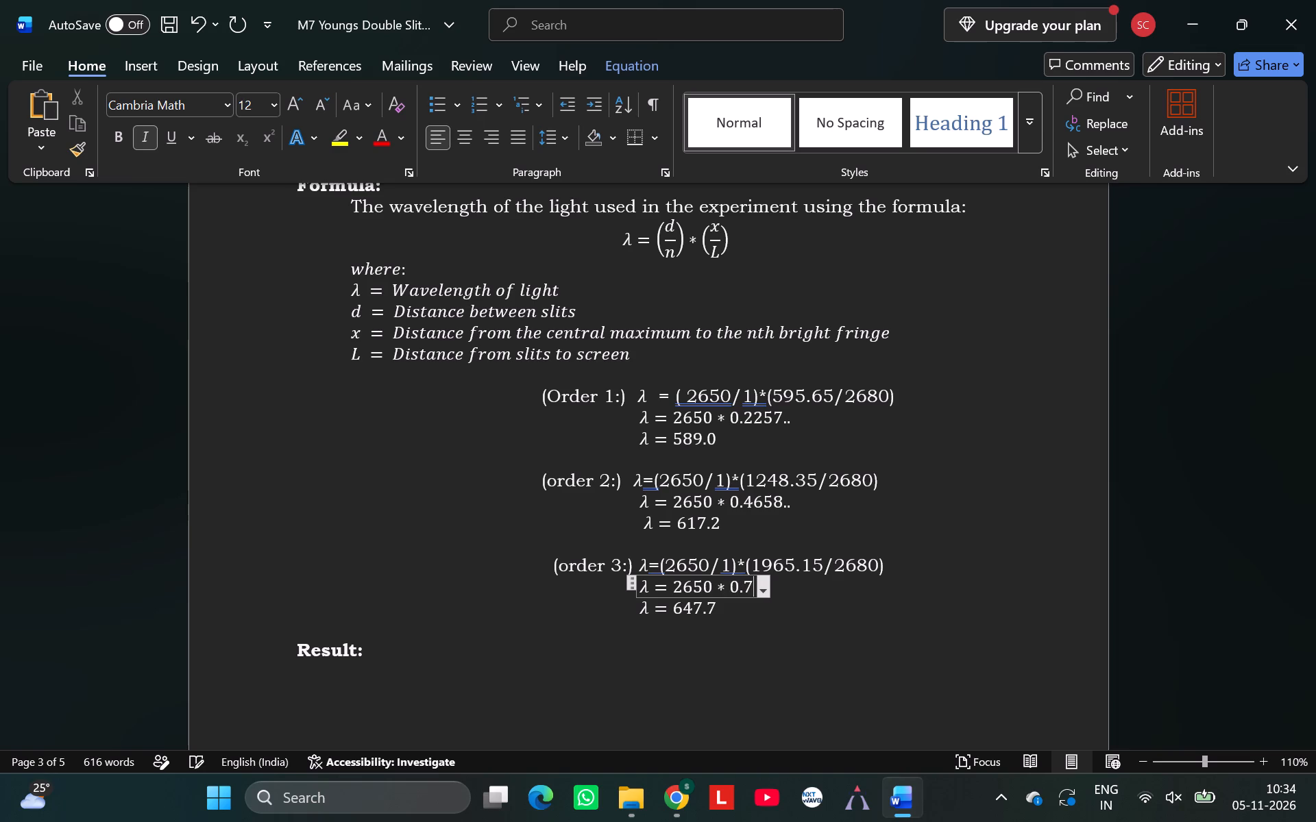
text(33)
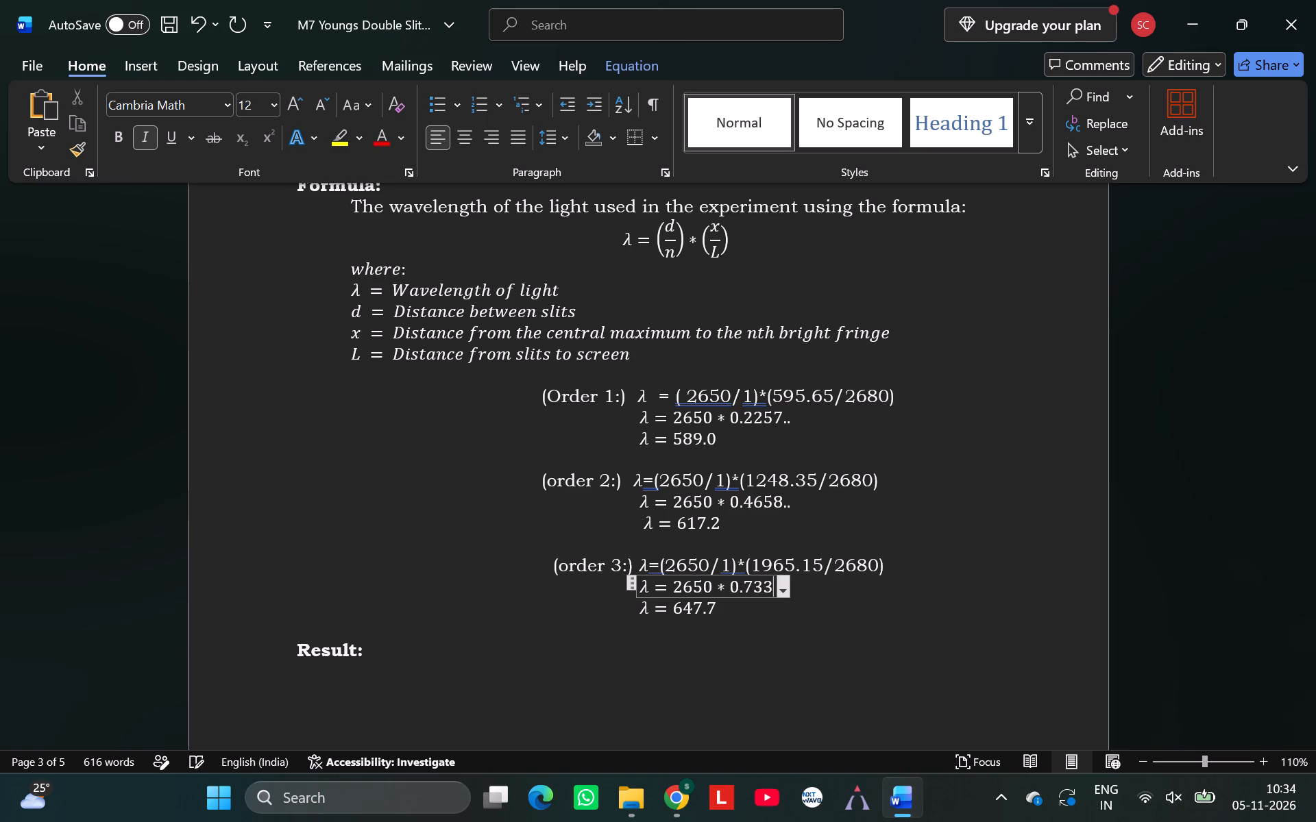
key(2)
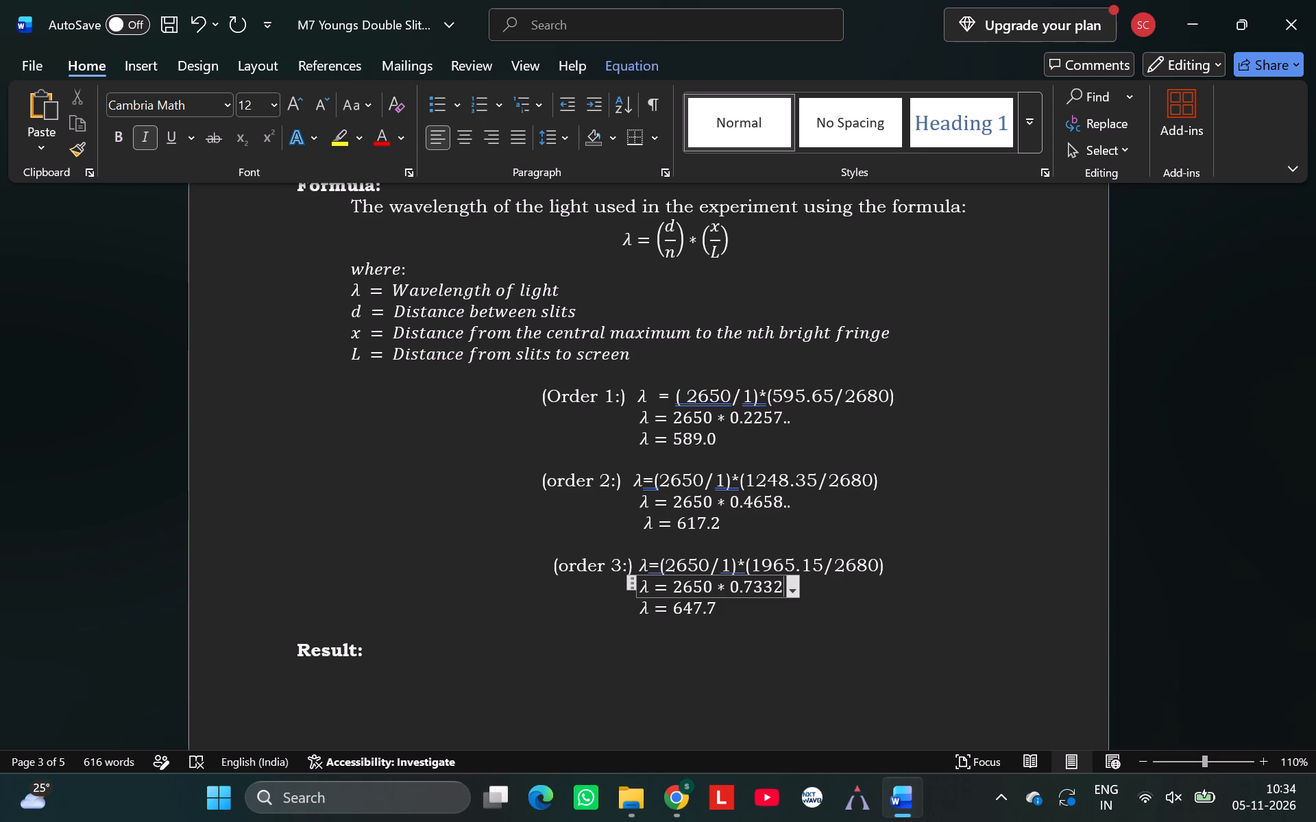
text(6..)
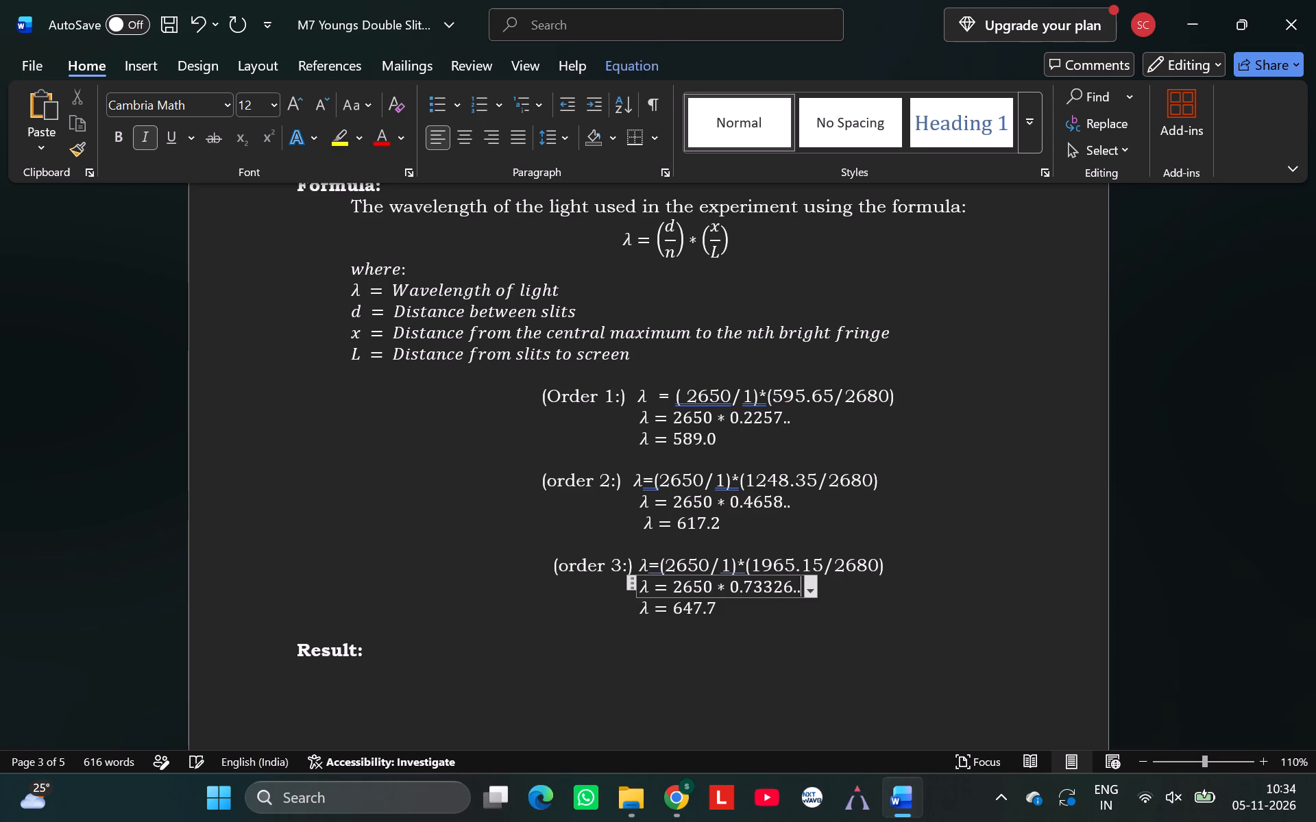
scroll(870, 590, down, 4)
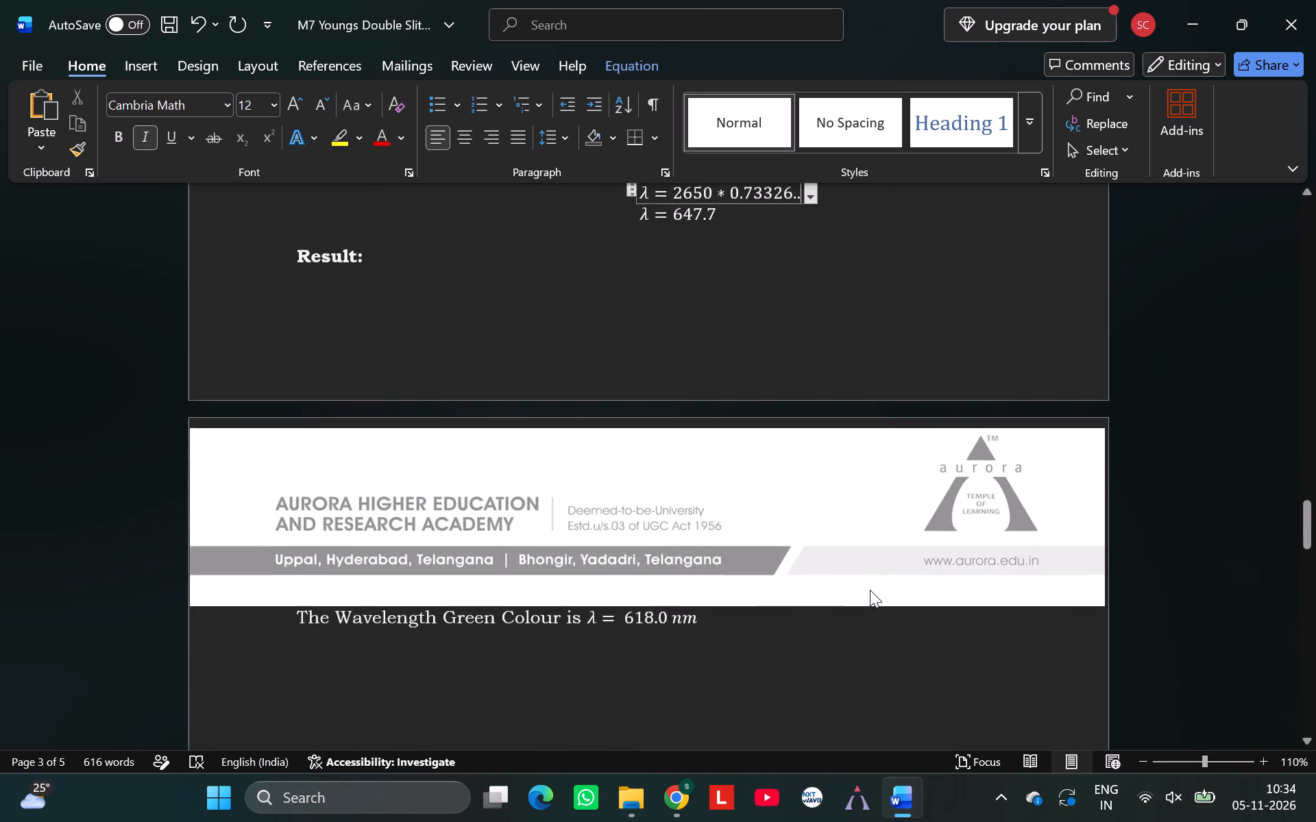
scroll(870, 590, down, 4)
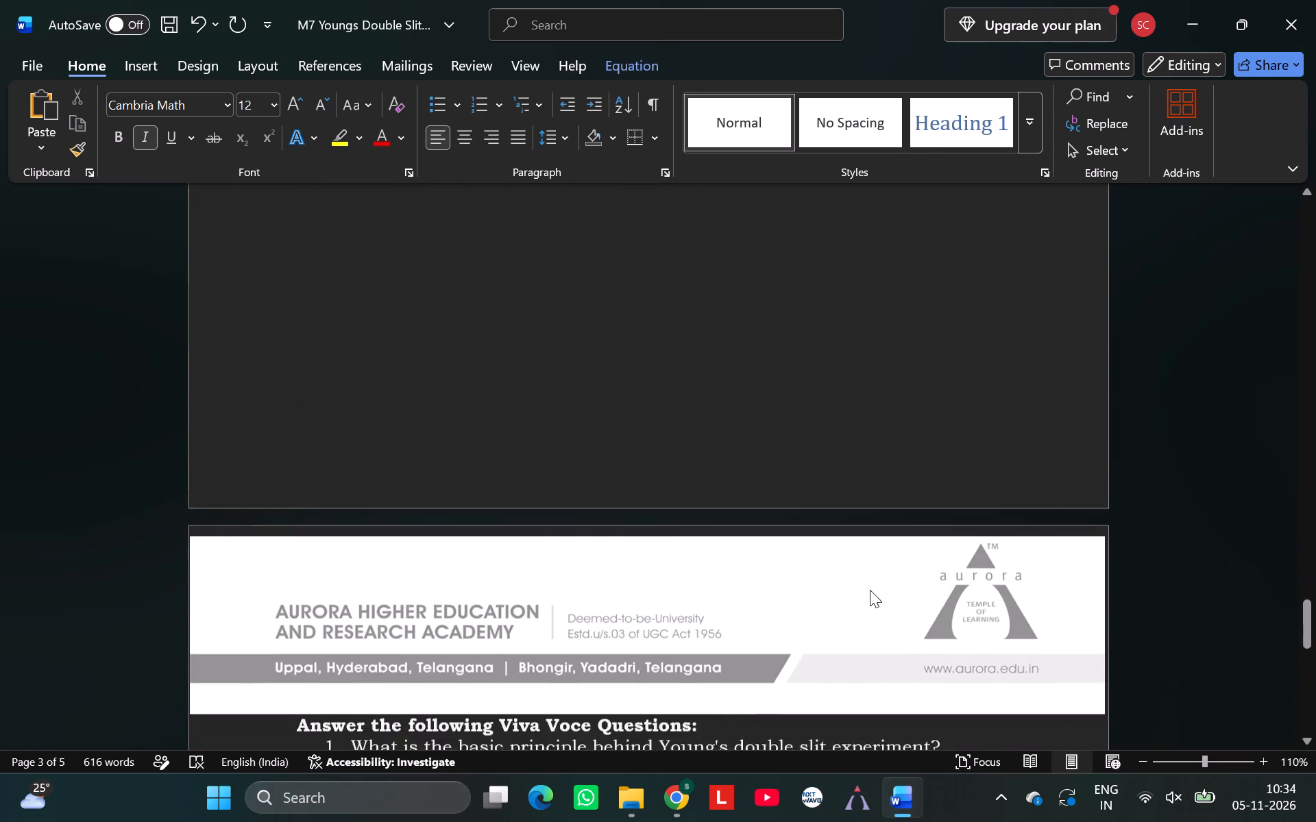
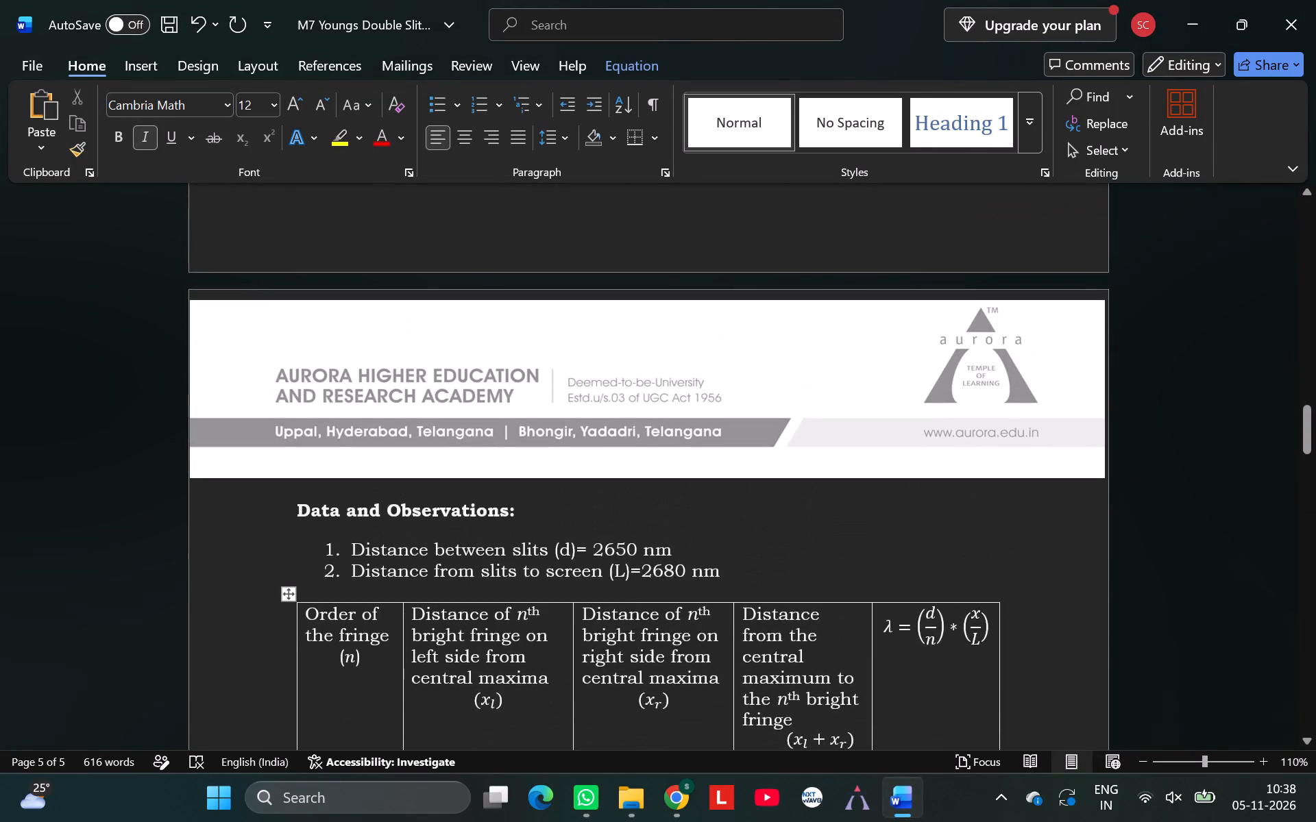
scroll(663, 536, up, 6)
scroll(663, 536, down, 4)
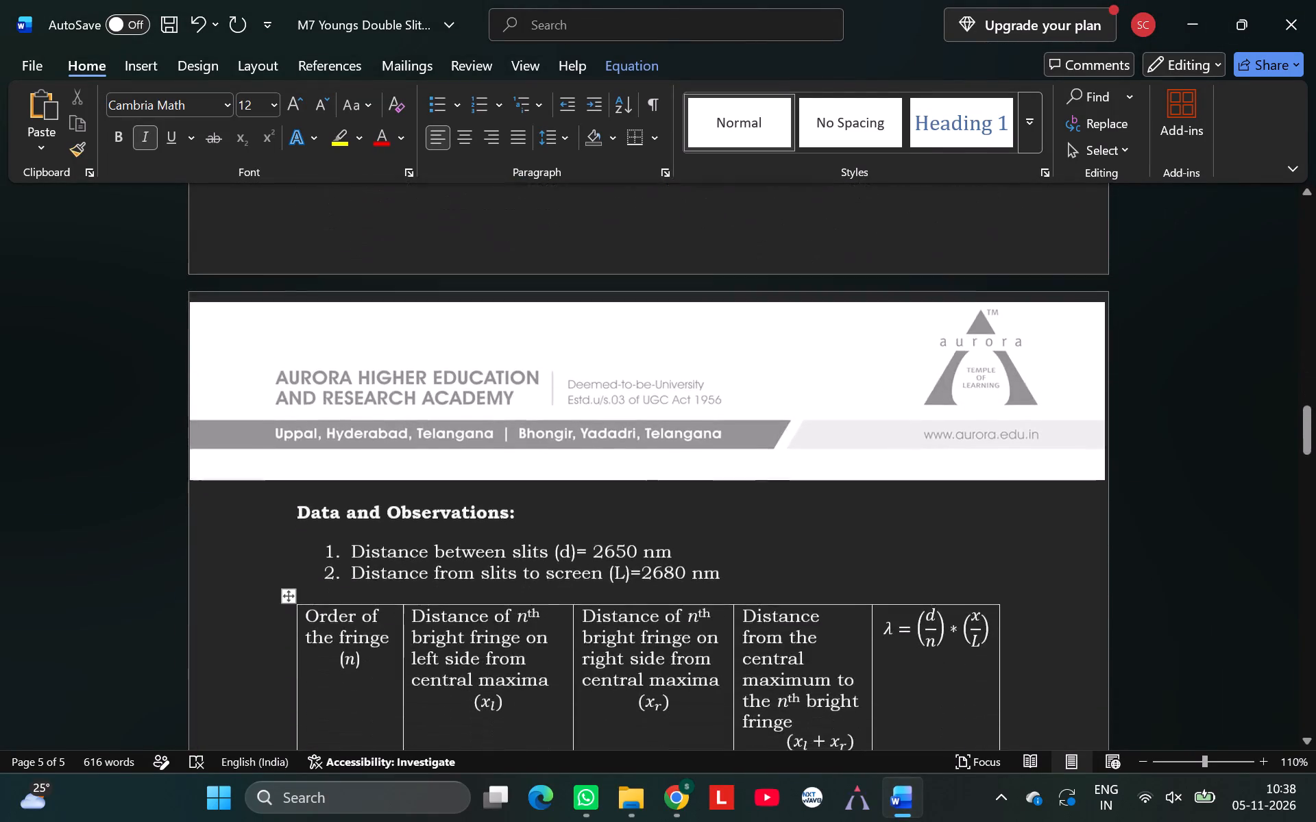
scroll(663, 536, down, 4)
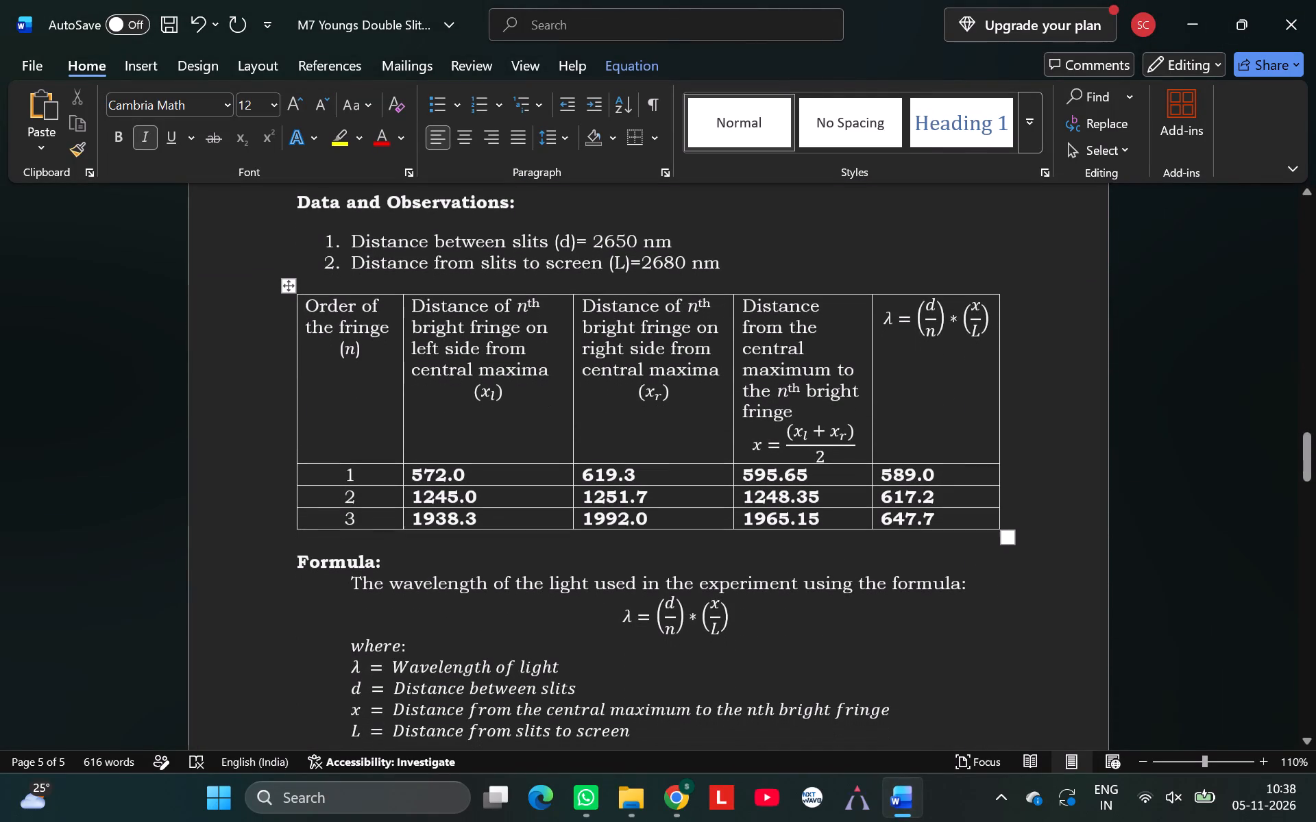
Check the lab report's file name and the folder it is stored in.
click(368, 11)
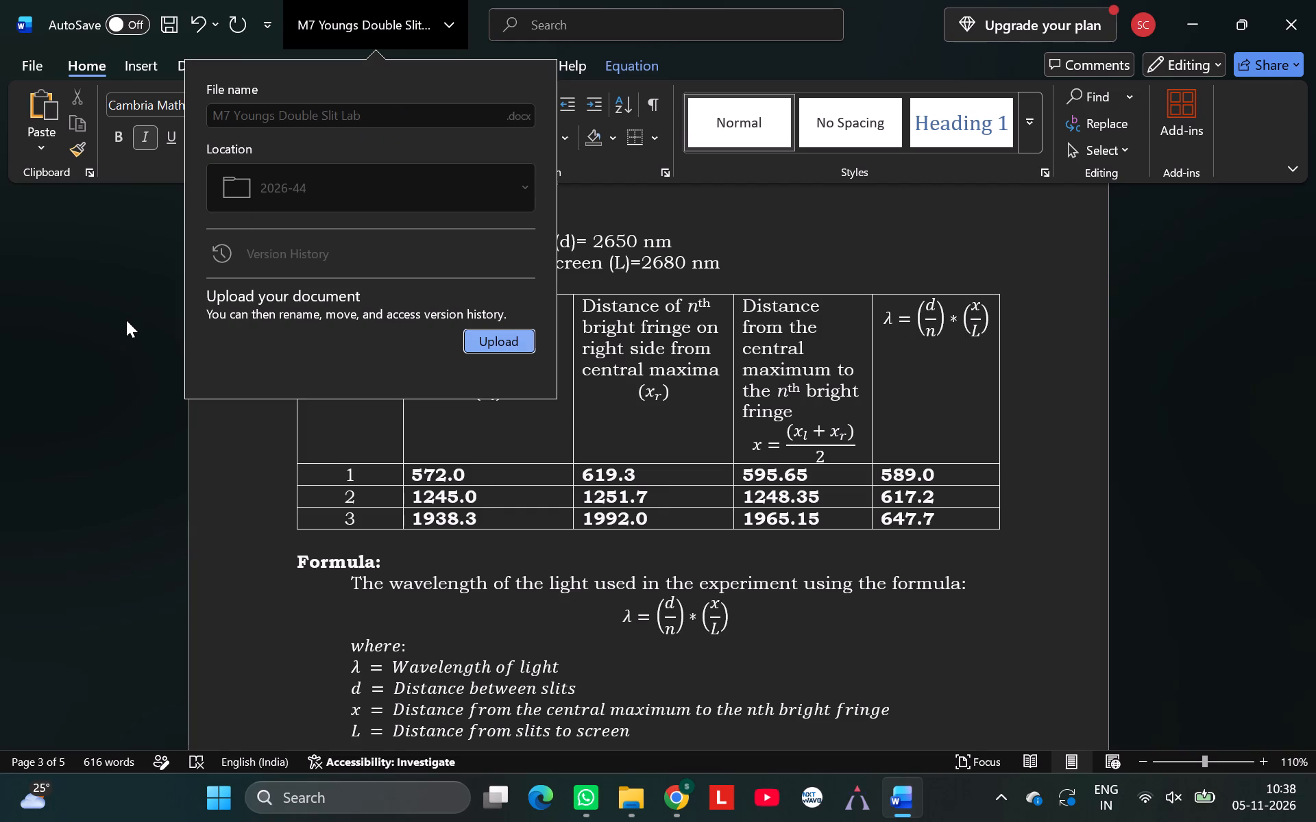
click(126, 320)
click(348, 0)
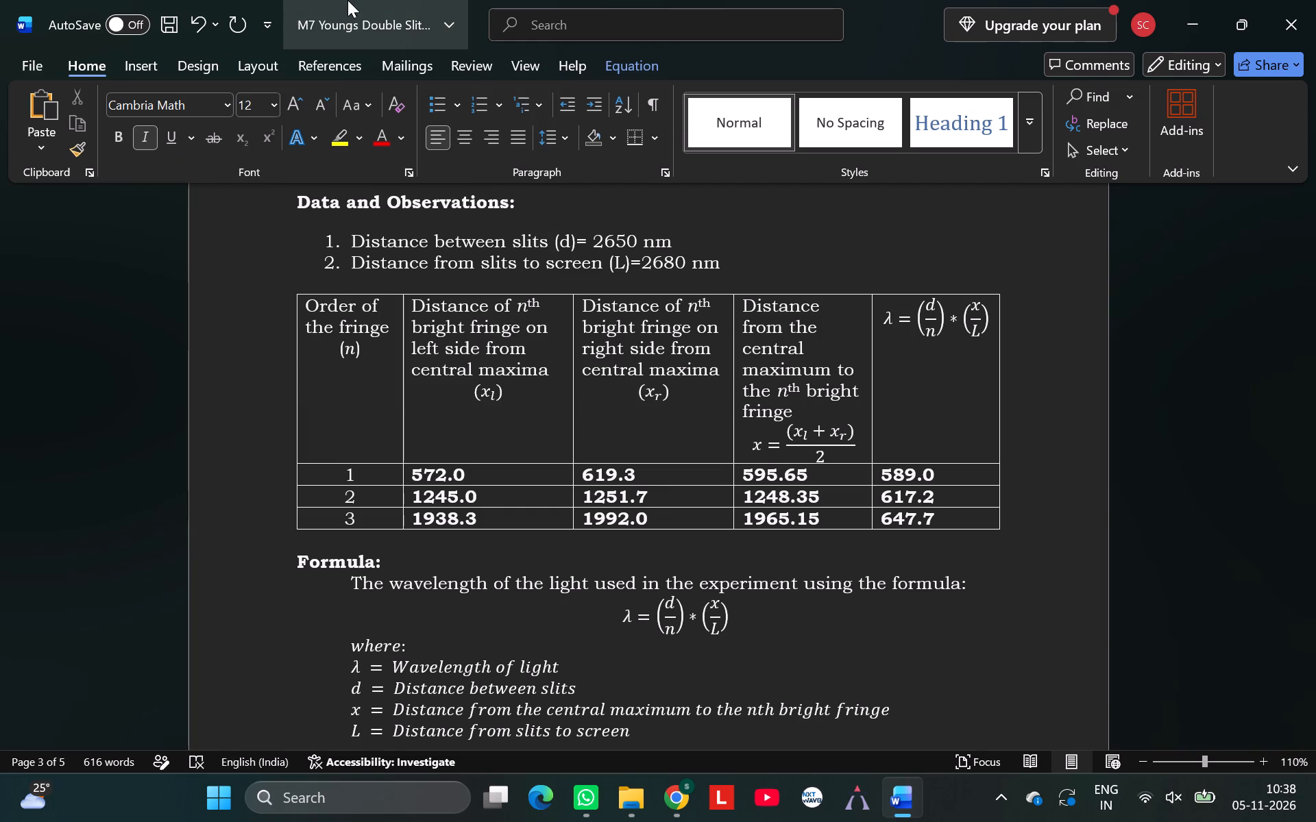
click(62, 324)
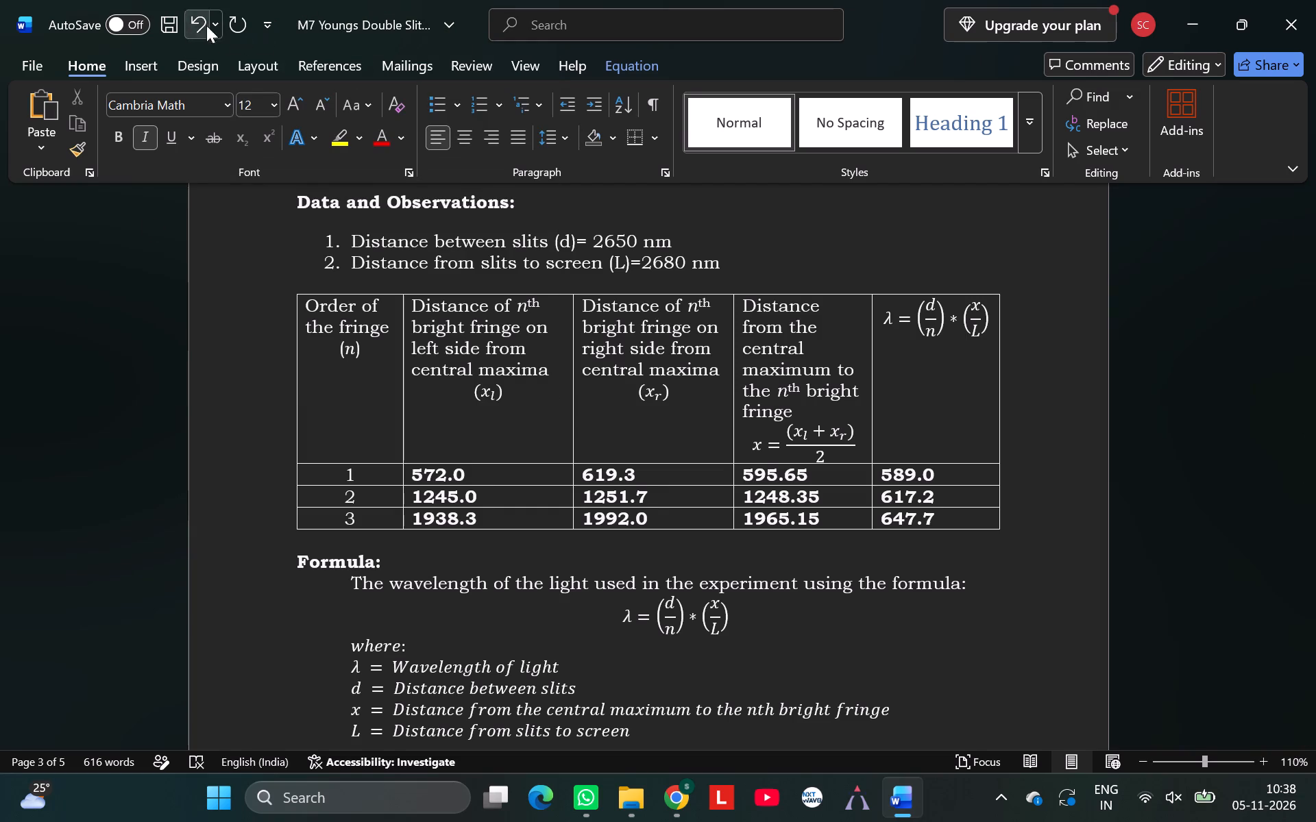
Save the M7 Youngs Double Slit Lab document.
click(173, 21)
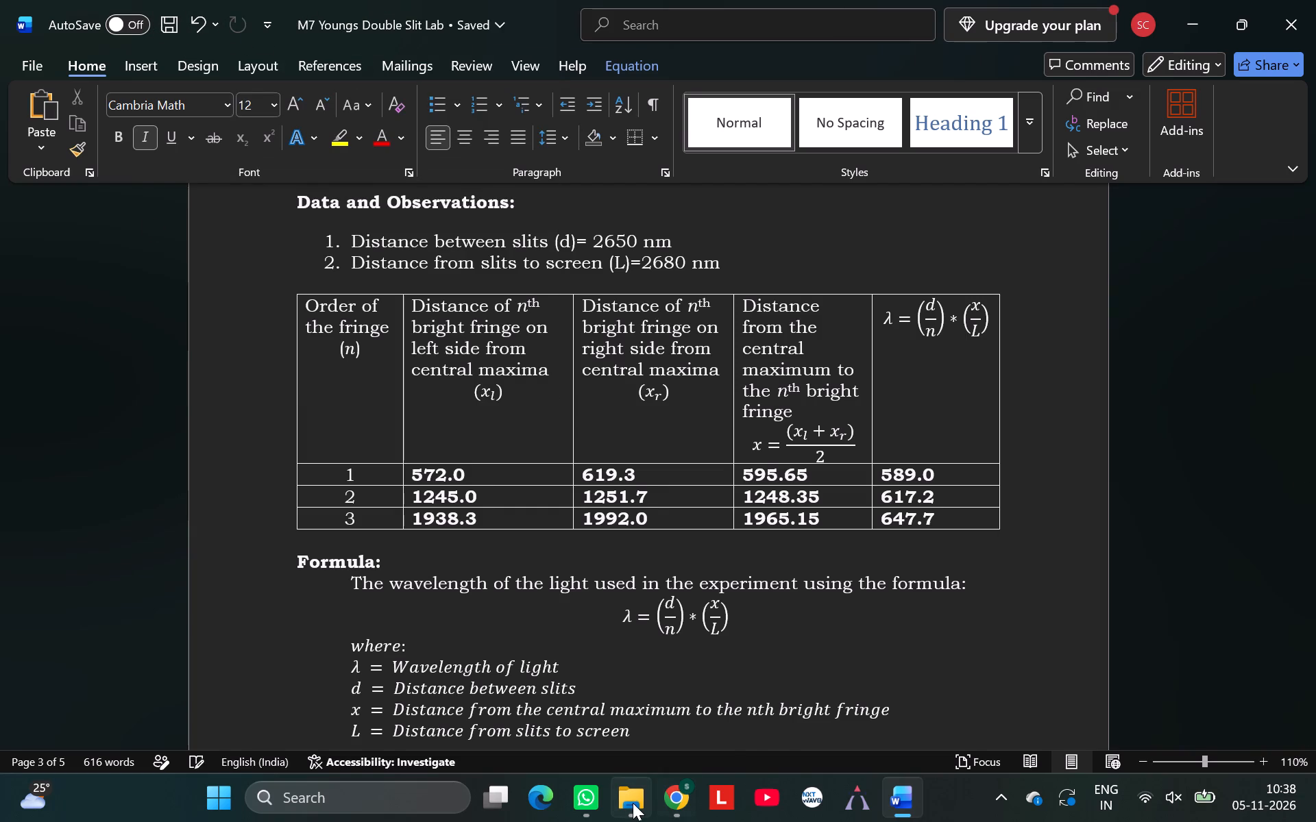
Switch to File Explorer and search Home for "20" to locate the lab report's storage folder.
click(633, 803)
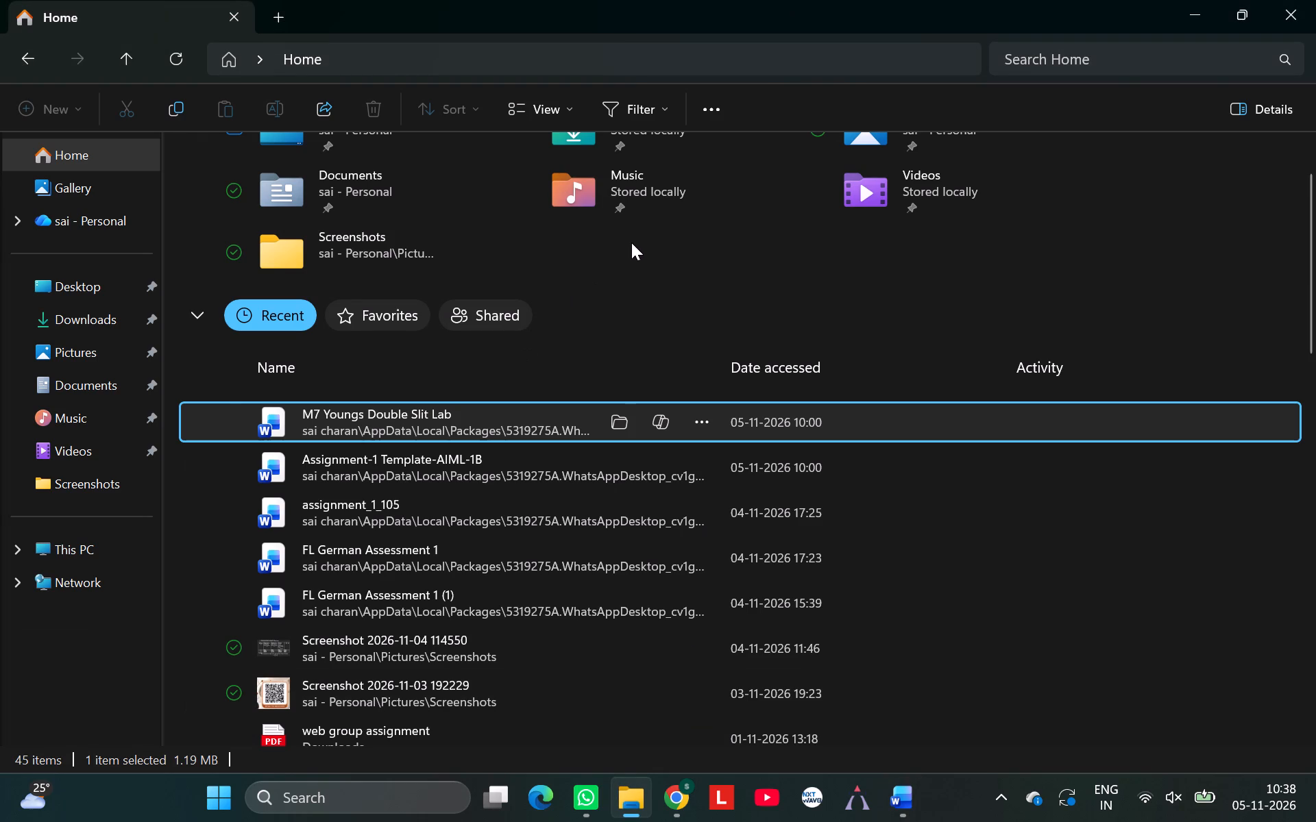
scroll(631, 242, up, 13)
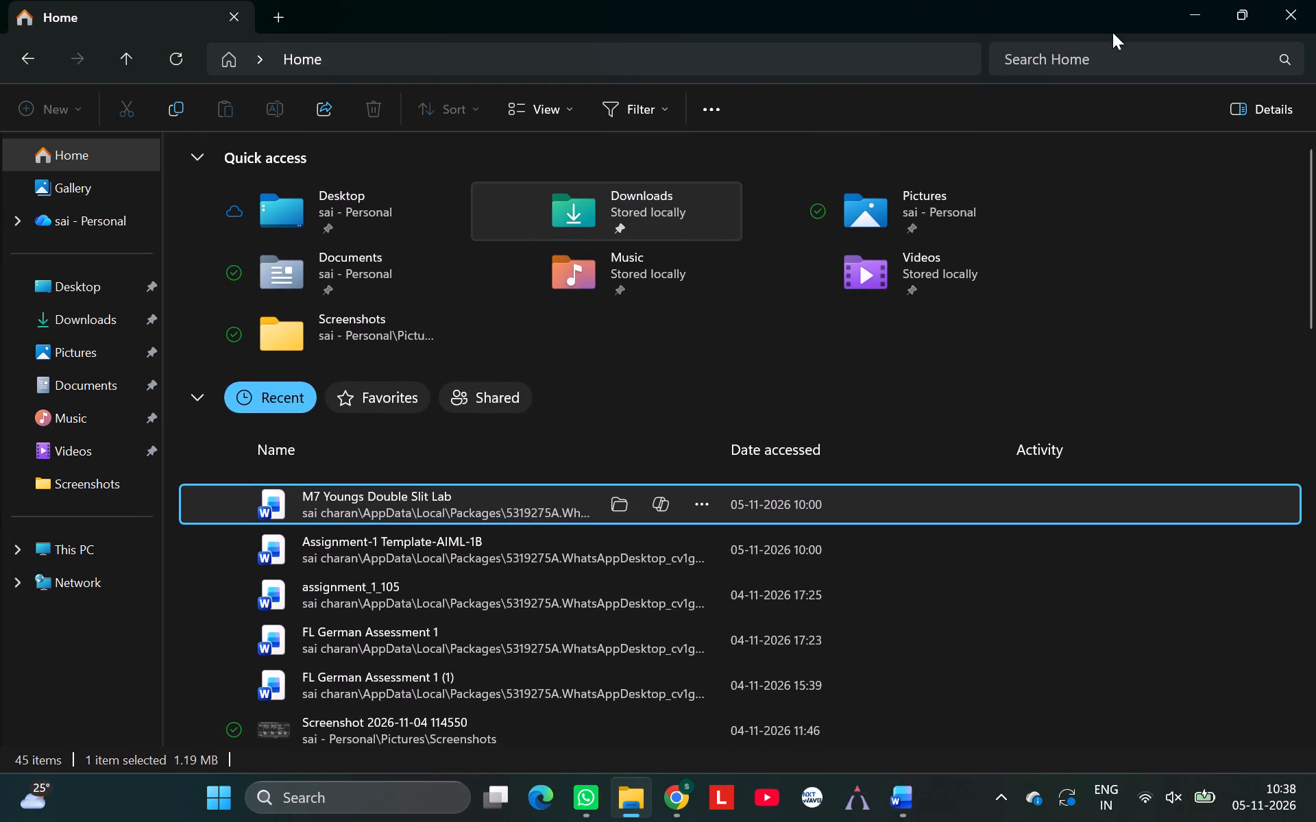
click(1094, 50)
key(2)
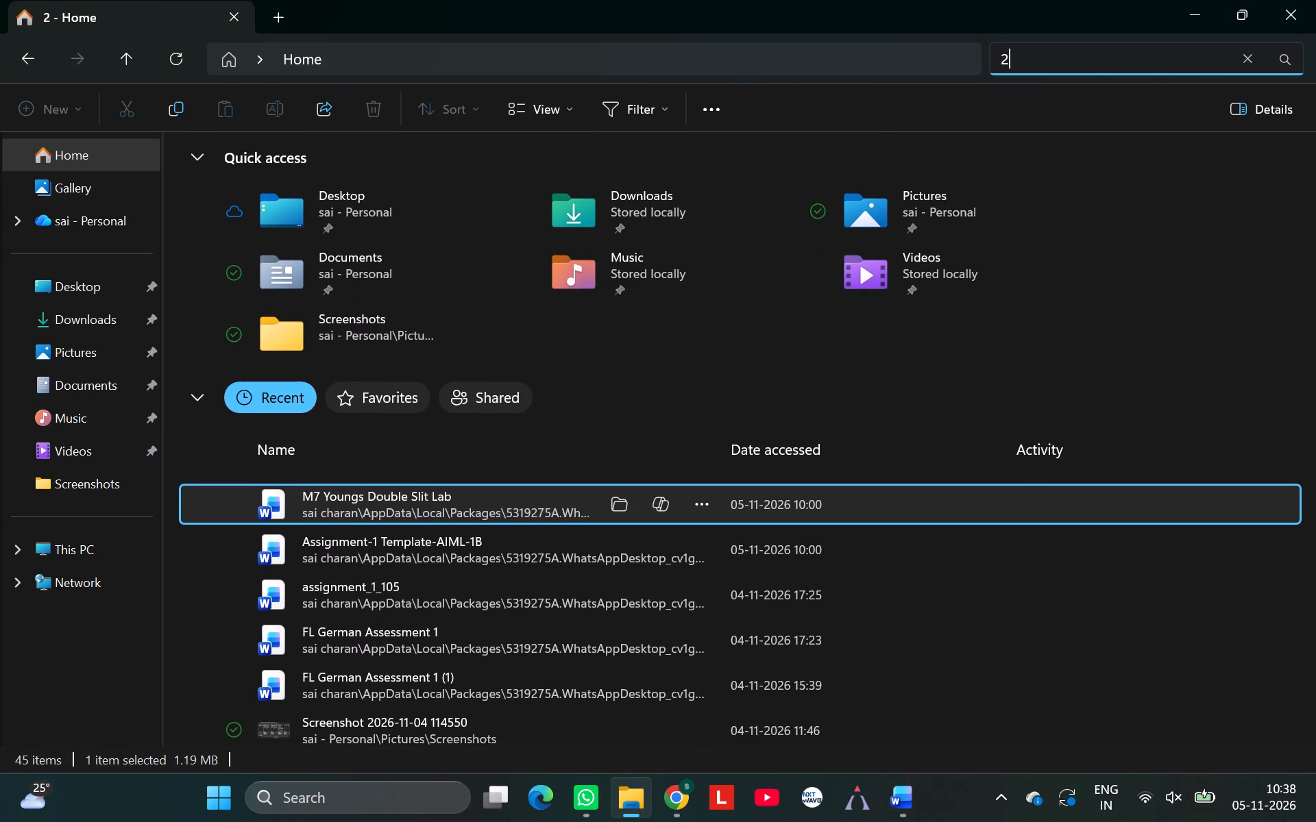
key(0)
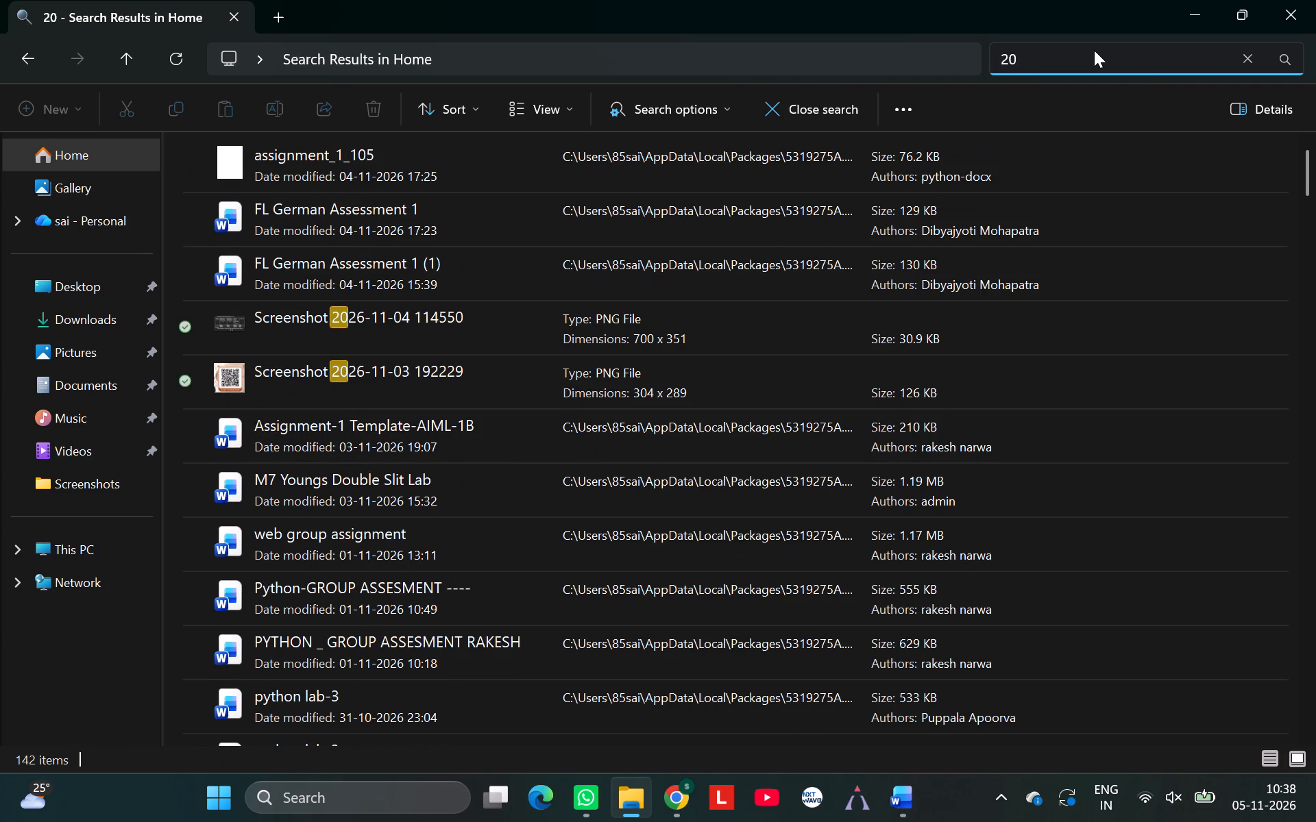
Extend the Home search to "2026-44" to look for the lab report's storage folder.
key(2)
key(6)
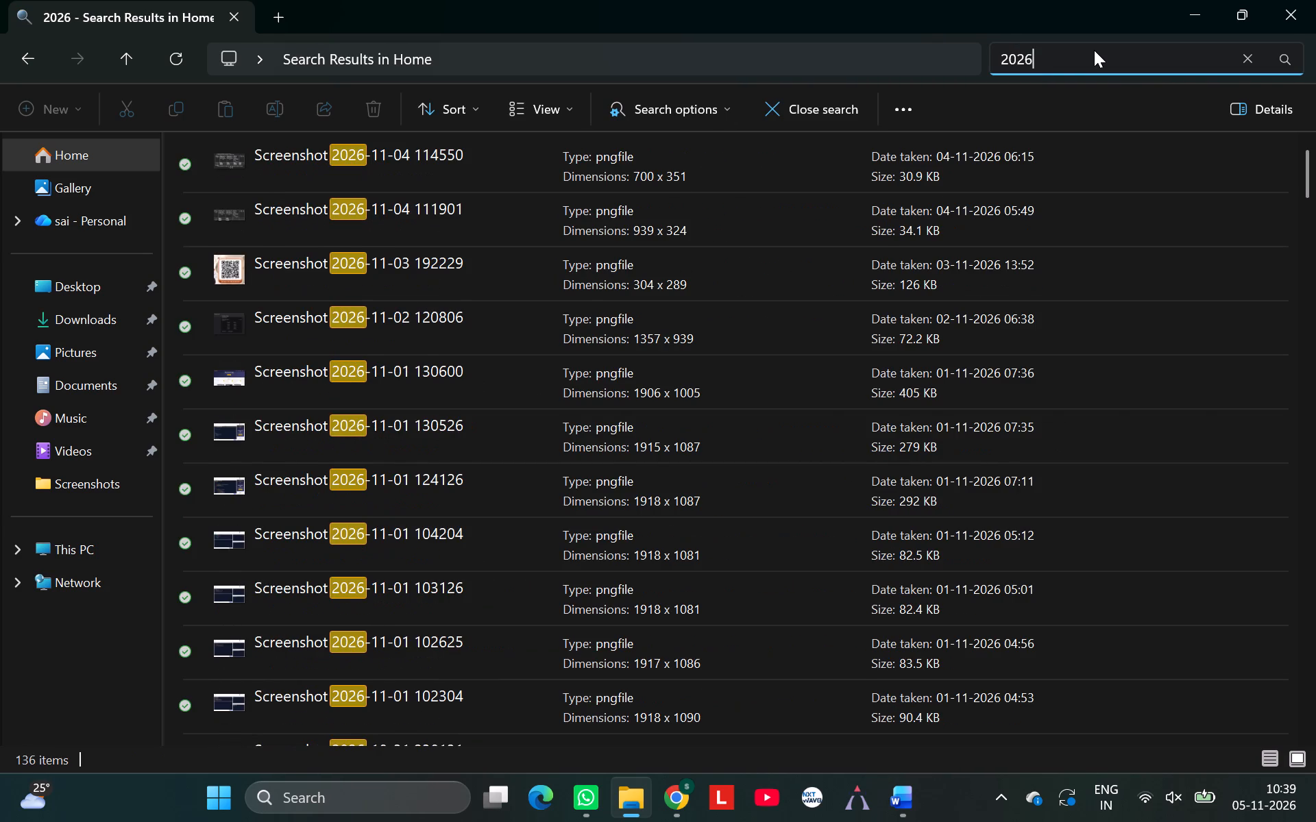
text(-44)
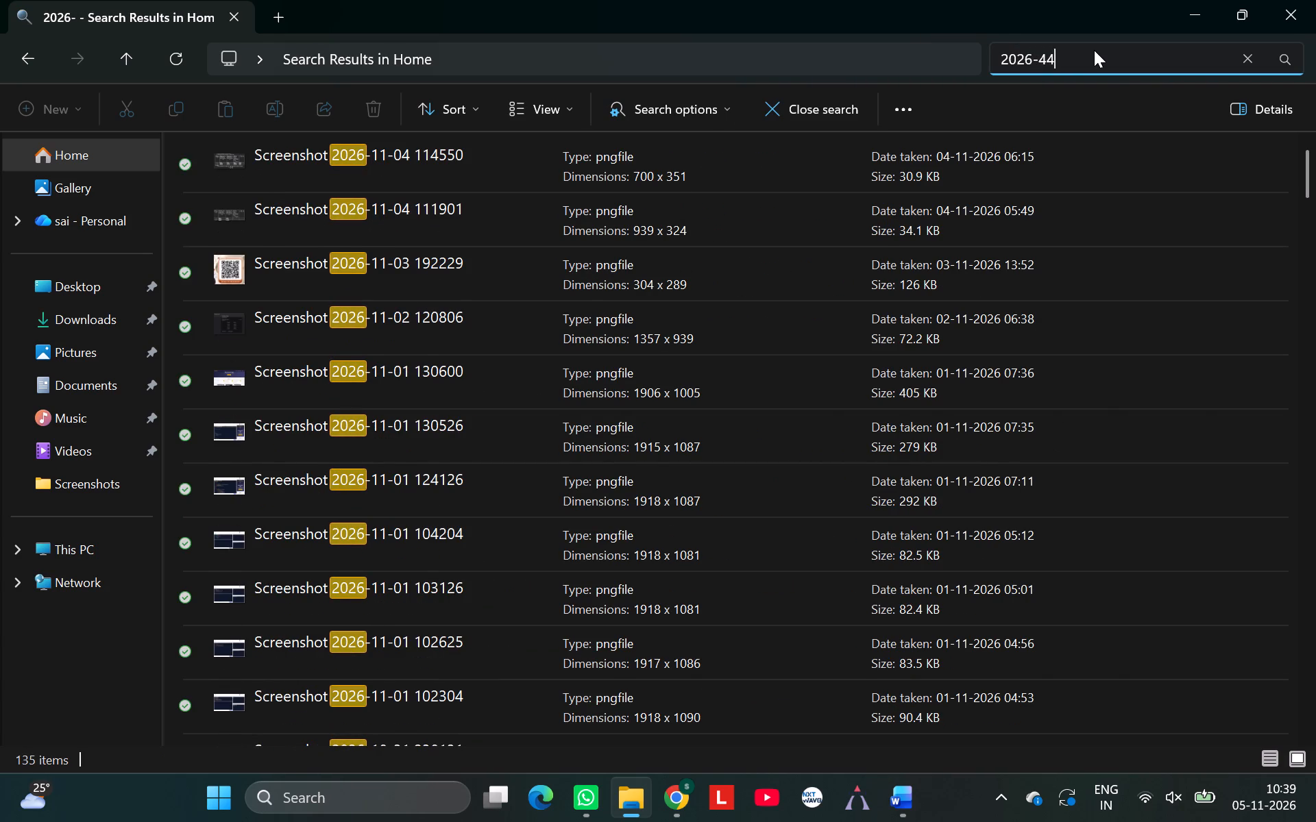
Clear the search text to return to the Home view with its recent files.
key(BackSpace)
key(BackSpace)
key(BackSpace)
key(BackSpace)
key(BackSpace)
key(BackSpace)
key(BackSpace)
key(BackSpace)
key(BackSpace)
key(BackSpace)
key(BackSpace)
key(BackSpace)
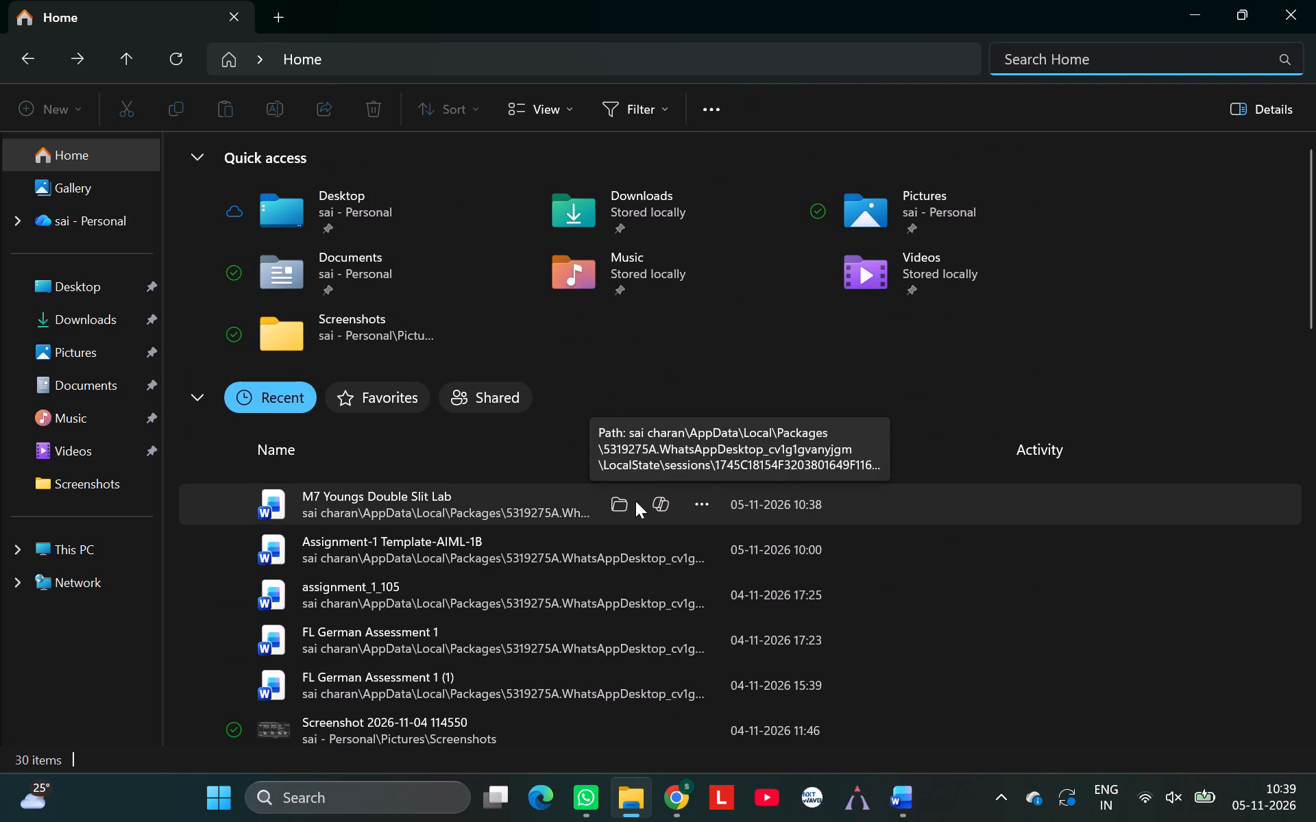
Show the available file actions for the recent M7 Youngs Double Slit Lab document.
click(703, 503)
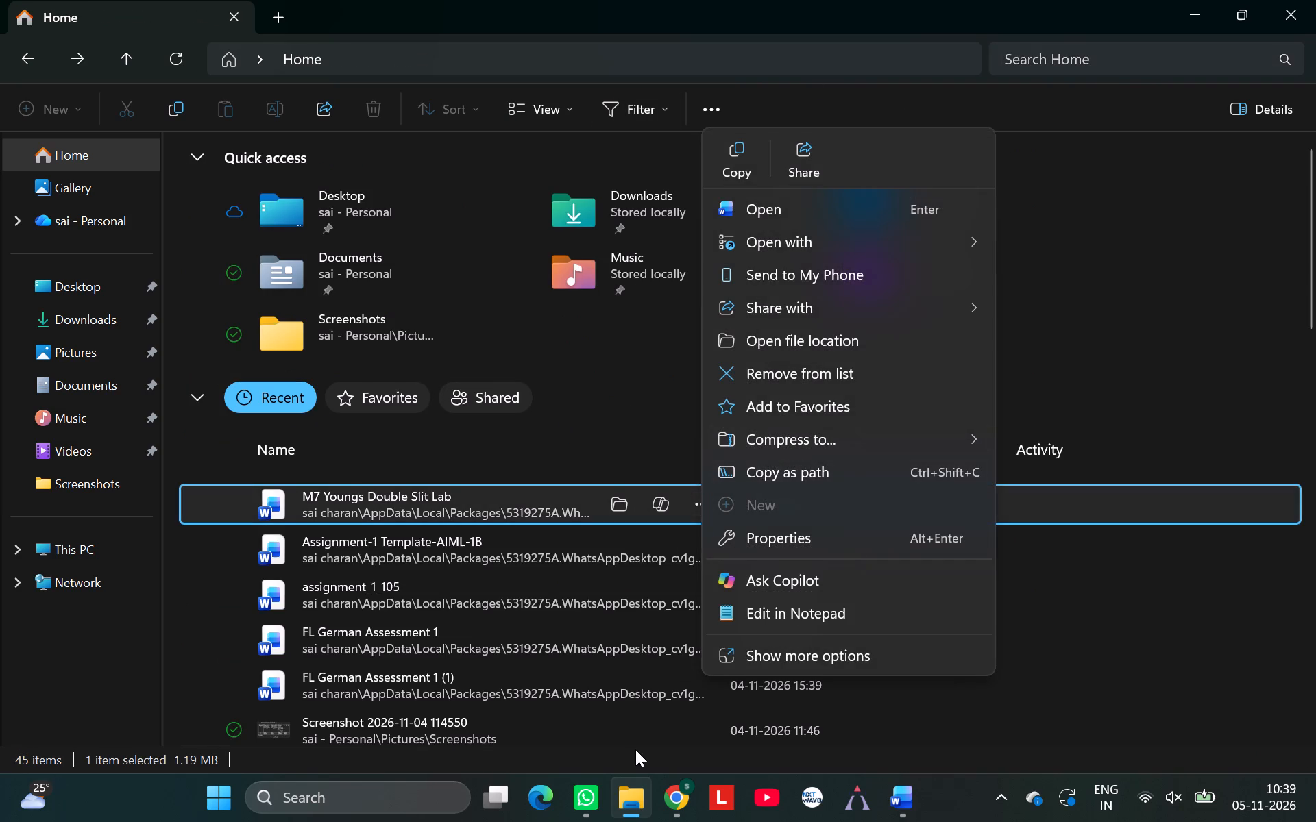
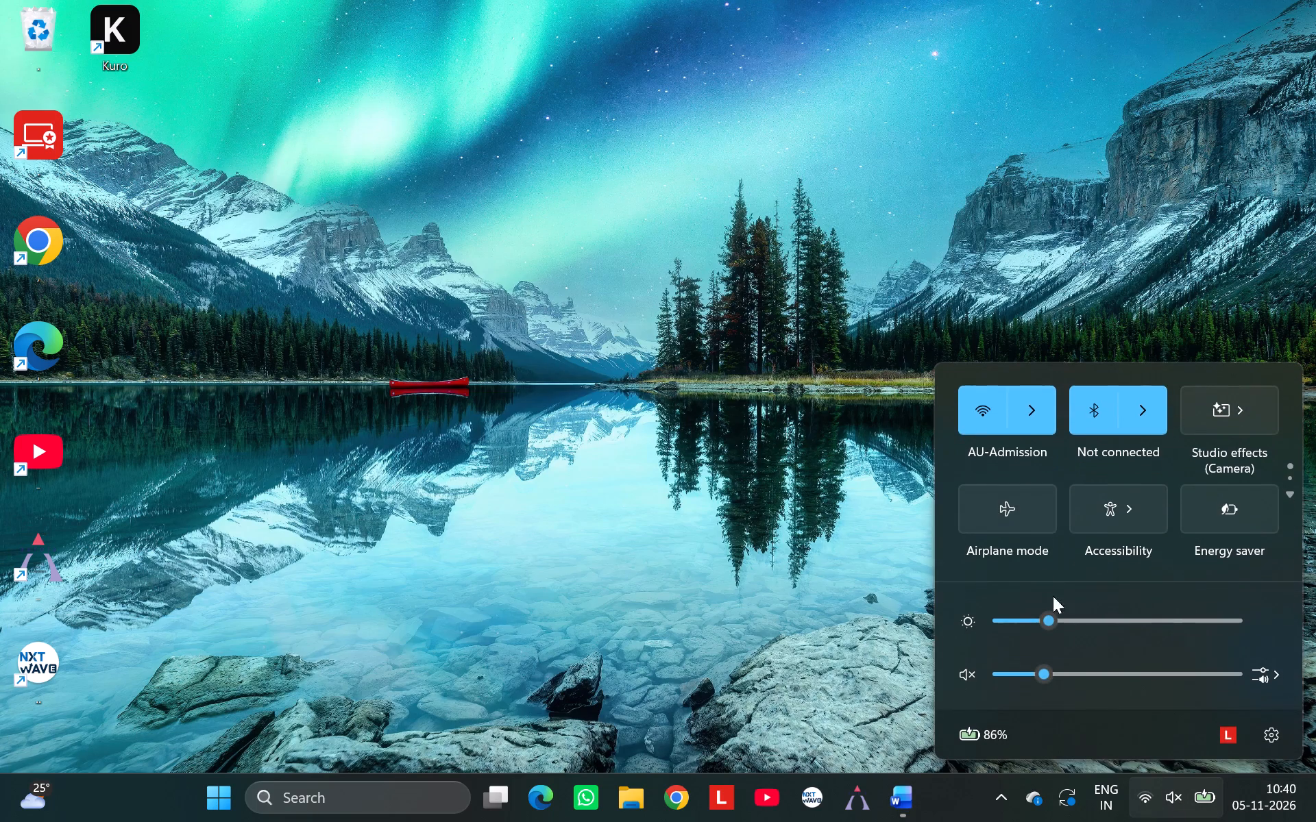
Check the Wi-Fi connection and the list of available networks.
click(1025, 411)
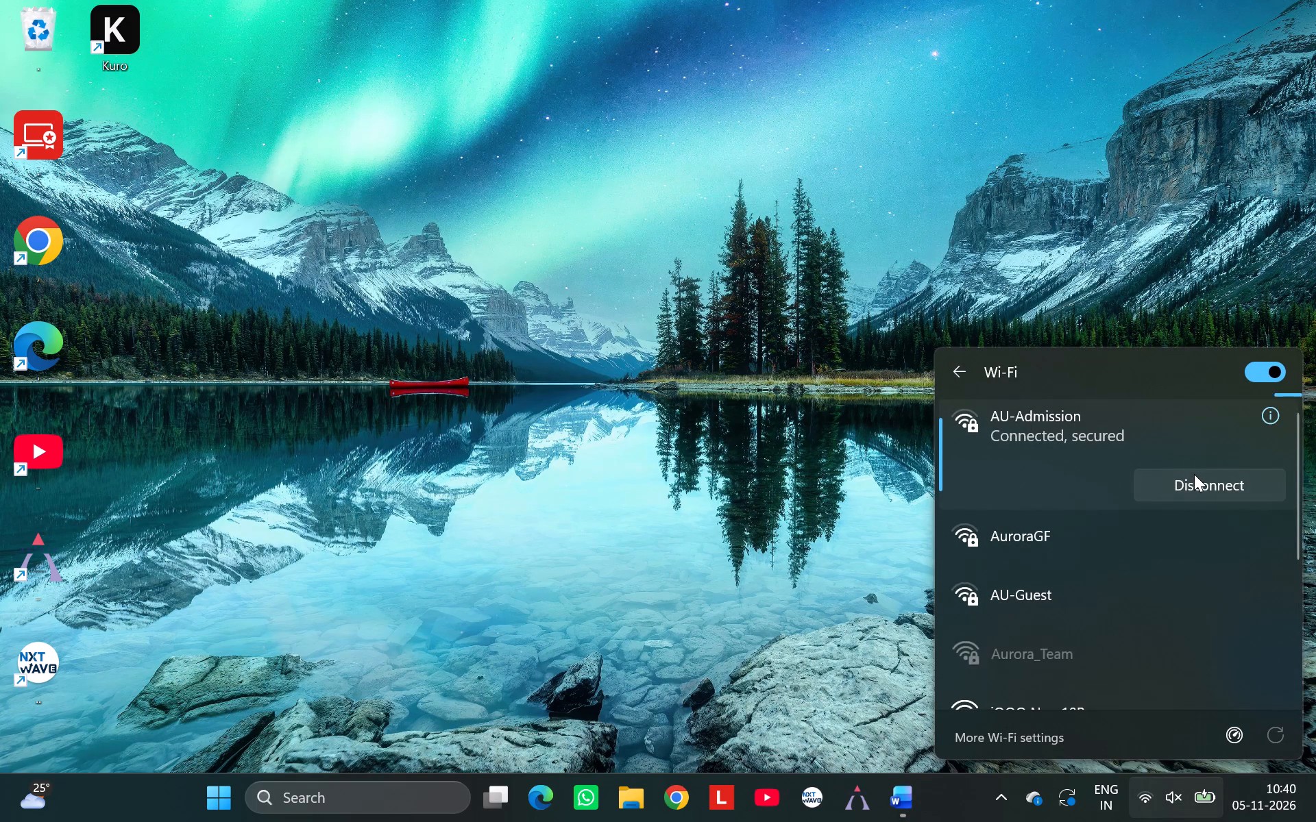
Refresh the desktop.
right_click(565, 439)
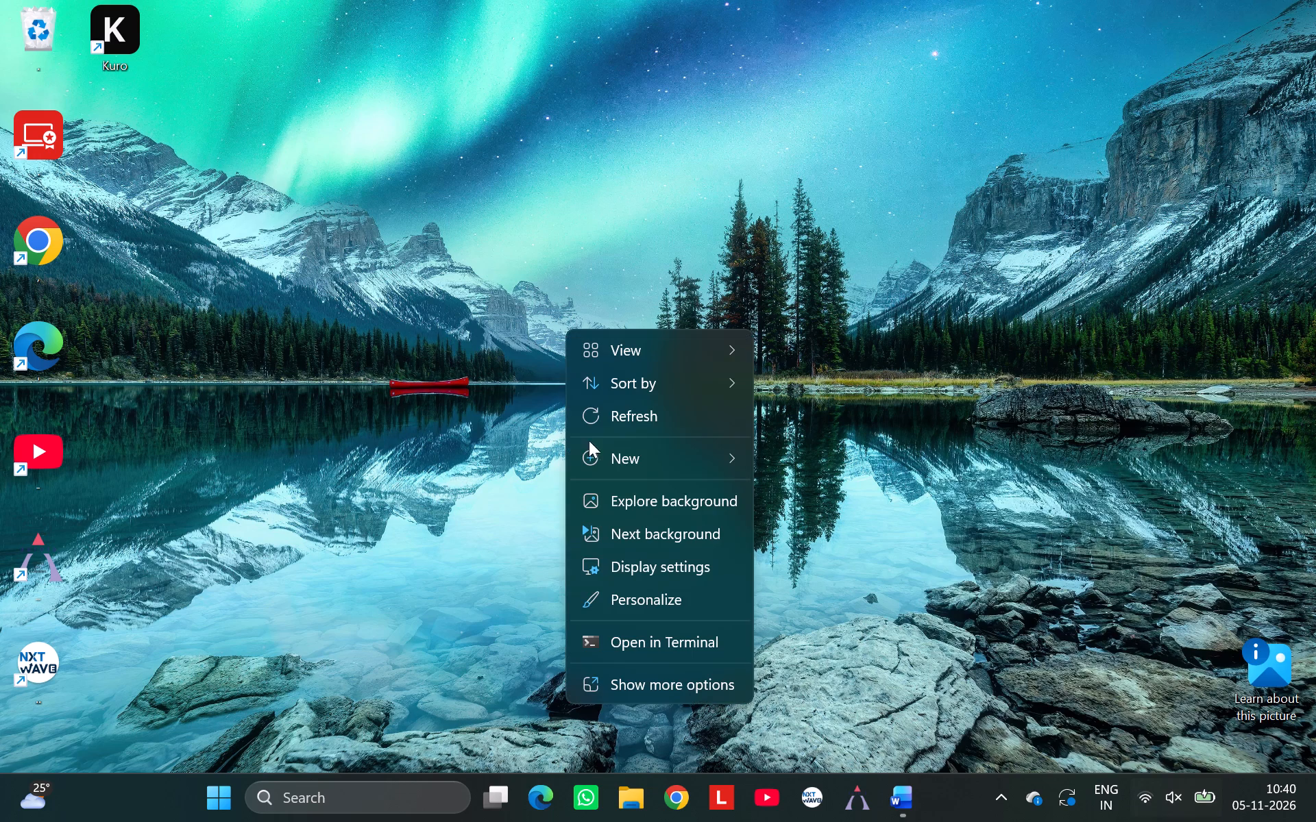
click(659, 403)
Launch the Kuro app from its desktop shortcut.
drag(150, 5, 123, 22)
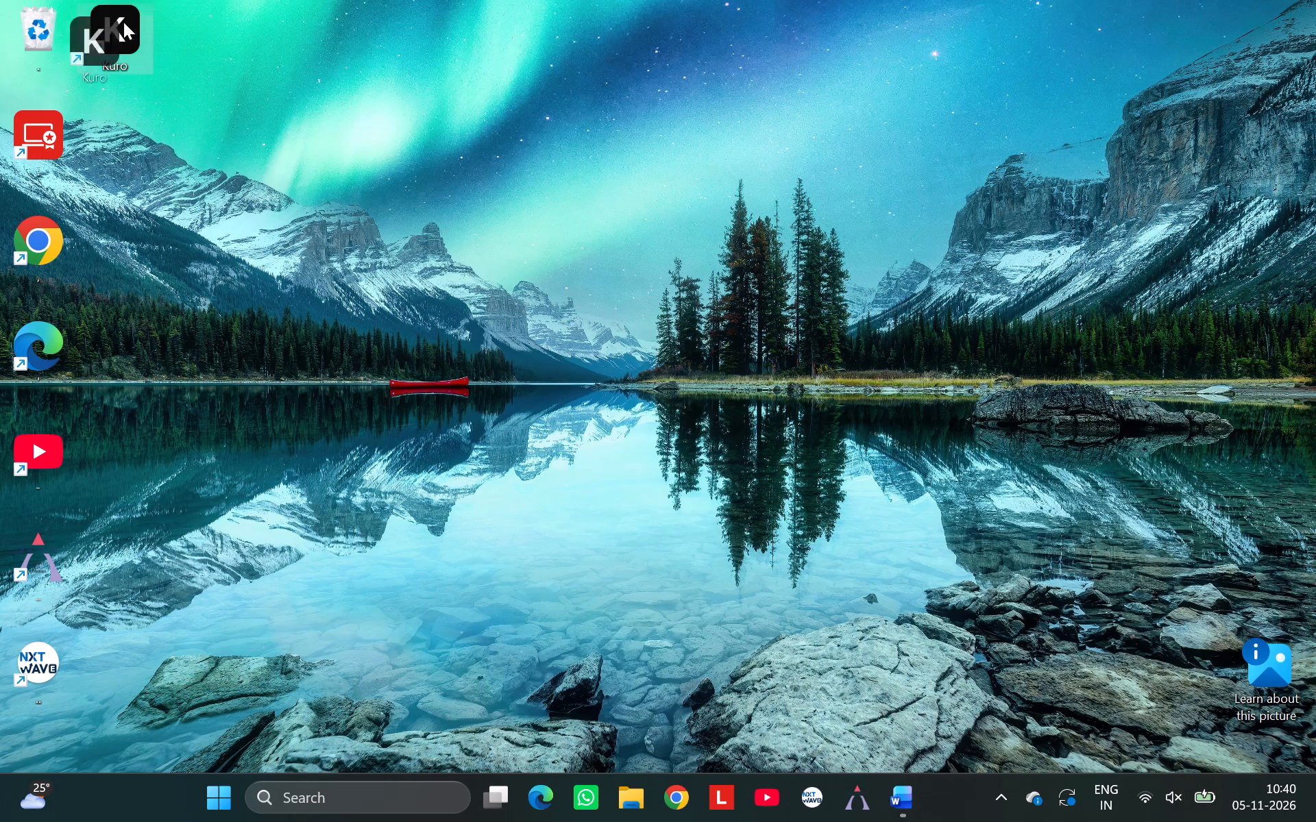
drag(123, 22, 119, 27)
double_click(119, 27)
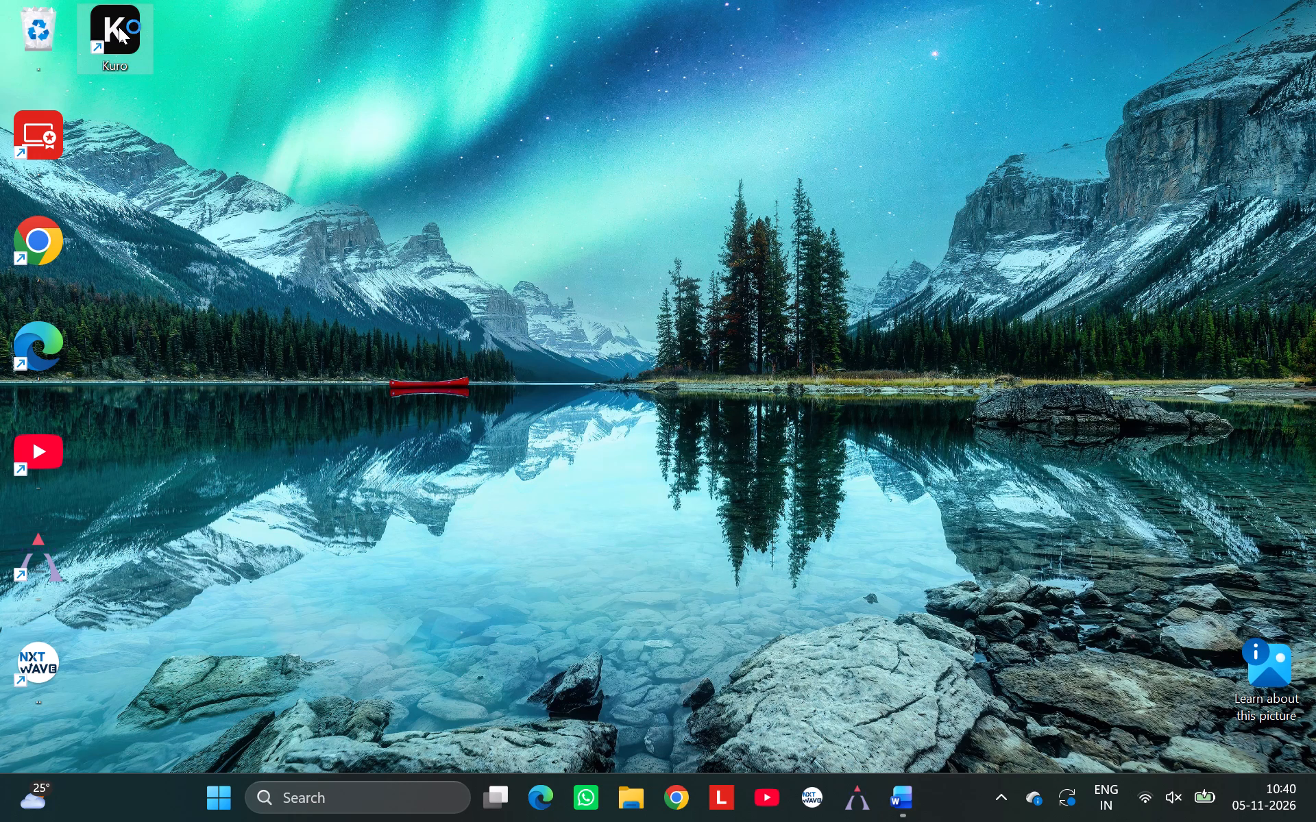
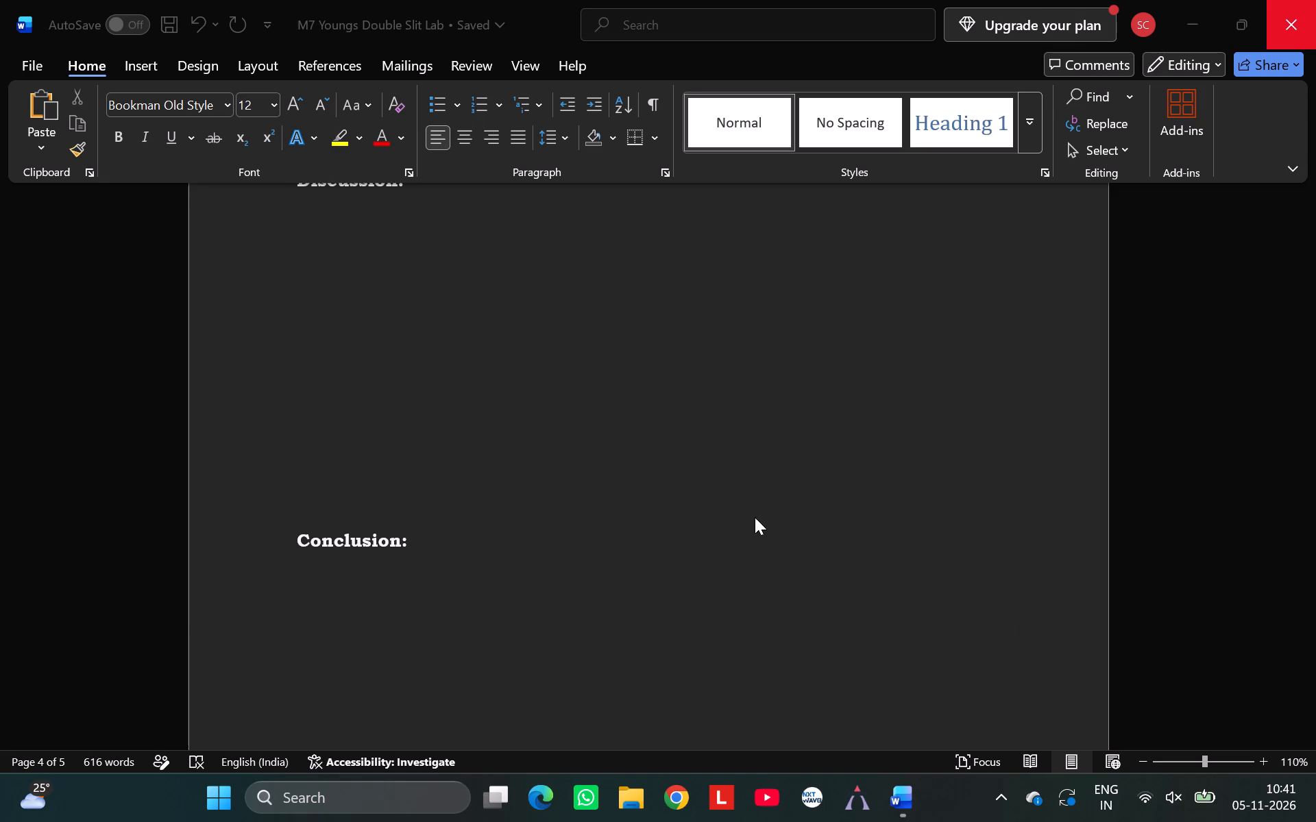
Review the lab report from the wavelength calculations through Result, Discussion and Conclusion to the Viva Voce questions.
scroll(748, 511, up, 4)
scroll(748, 511, down, 1)
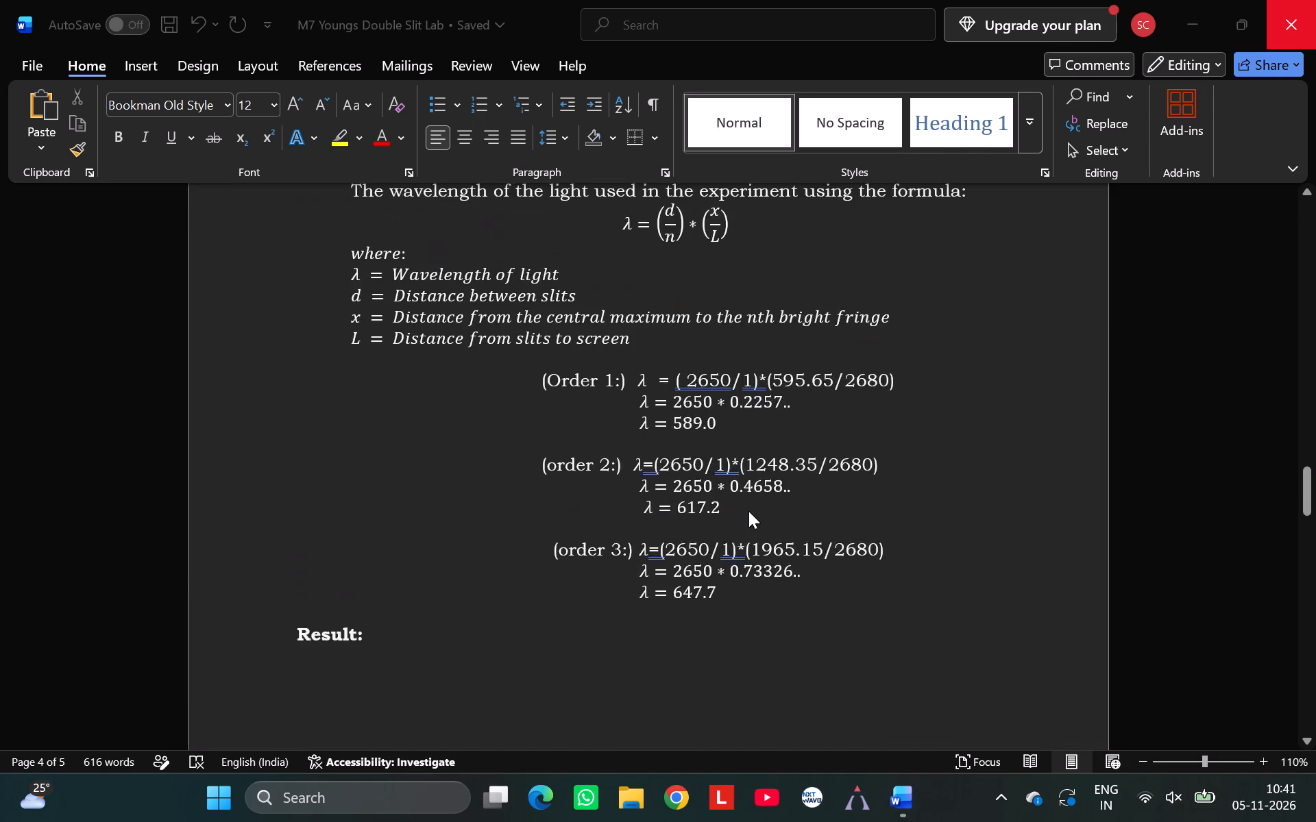
scroll(748, 511, down, 2)
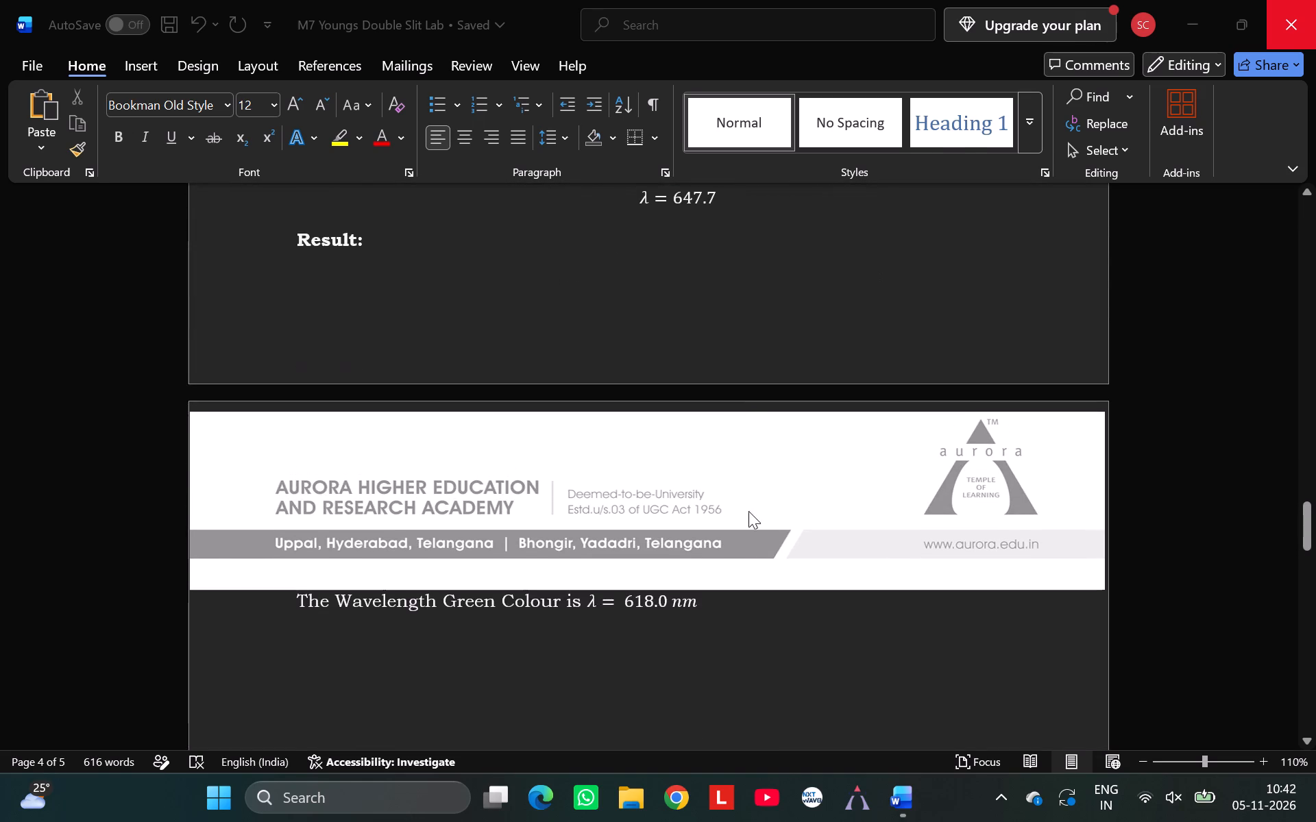
scroll(748, 511, down, 1)
click(425, 468)
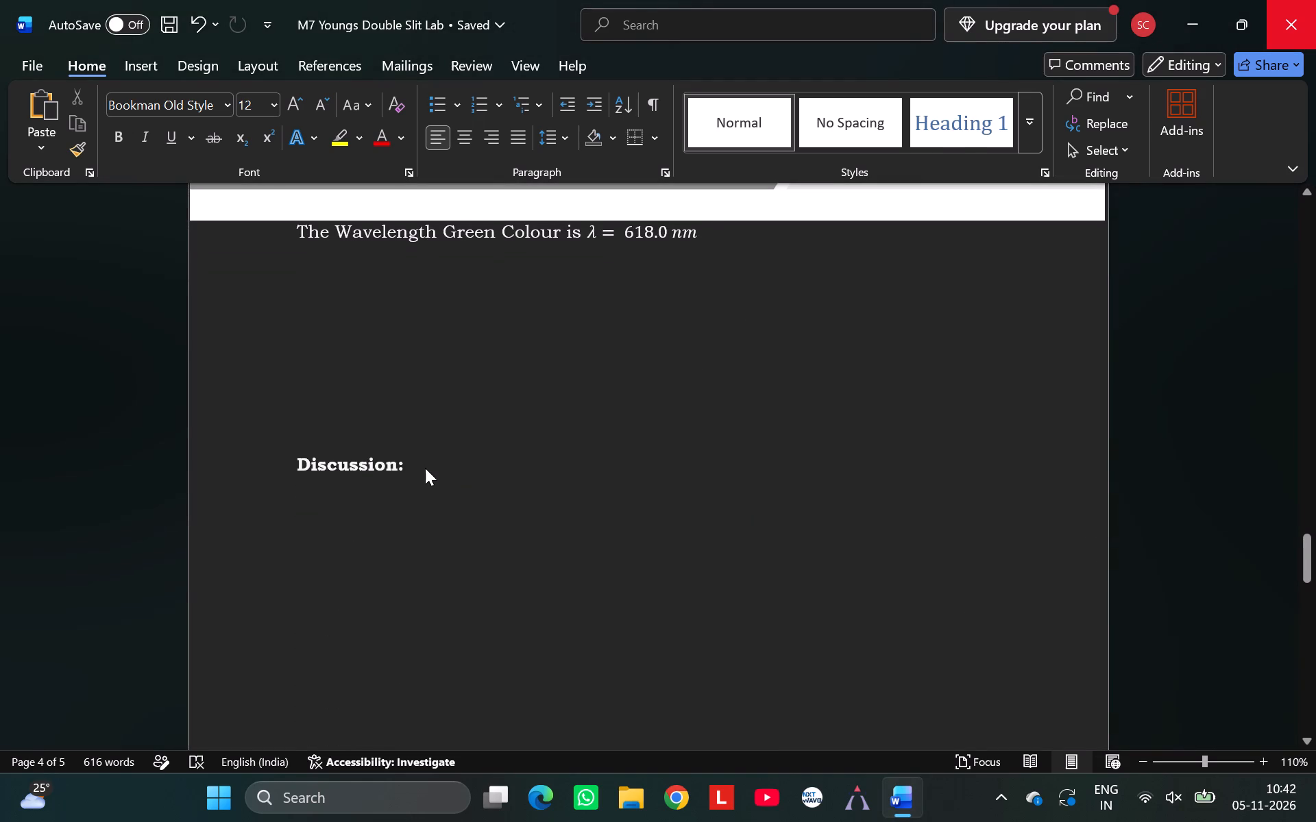
click(430, 483)
scroll(520, 565, down, 4)
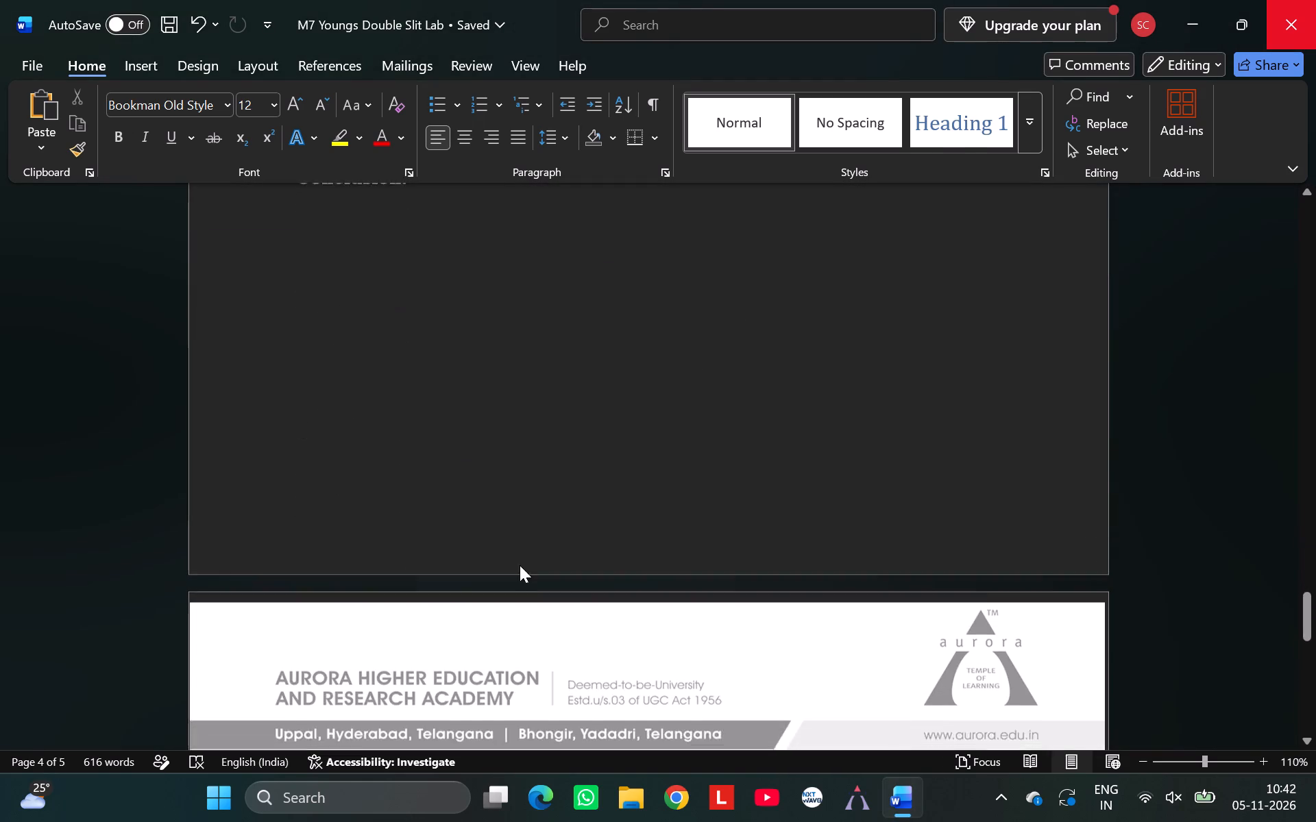
scroll(520, 565, down, 4)
scroll(520, 565, up, 1)
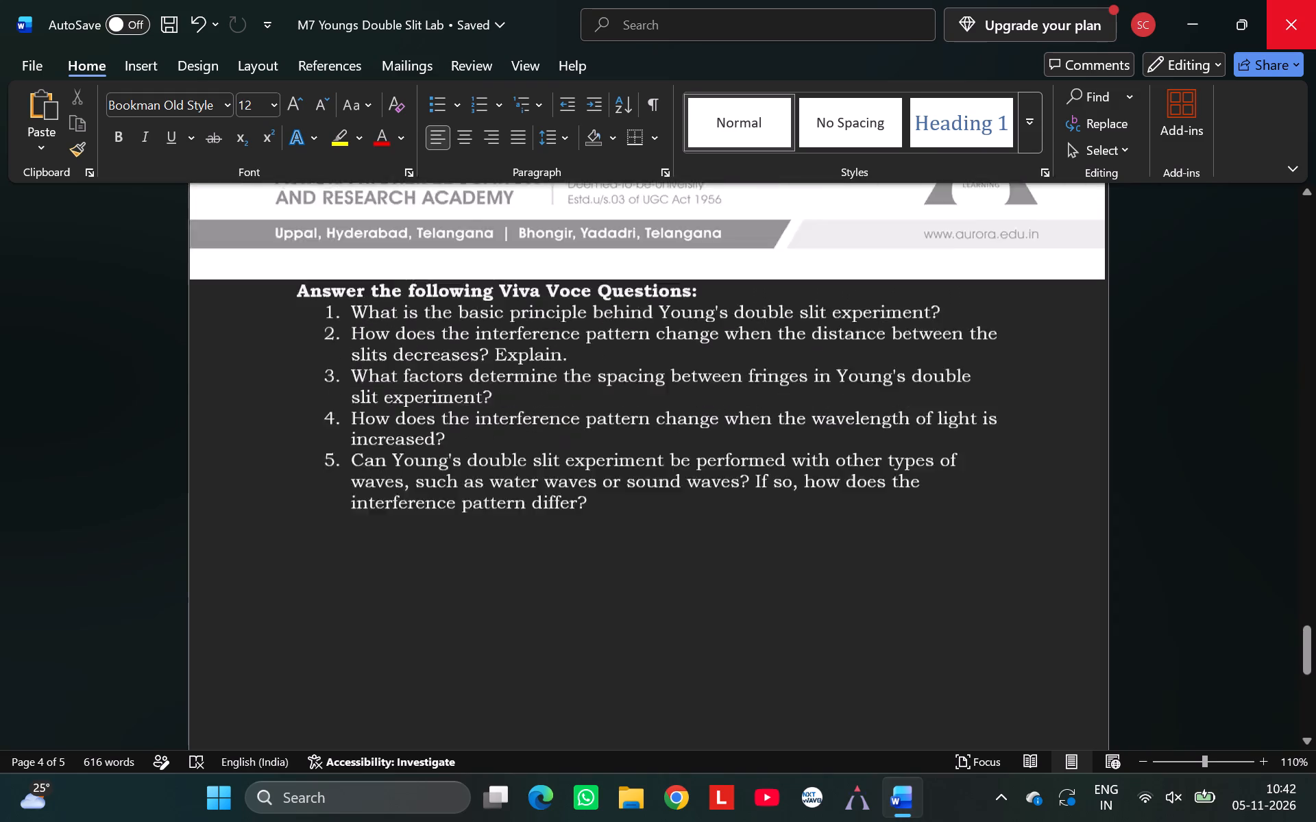
scroll(520, 565, up, 2)
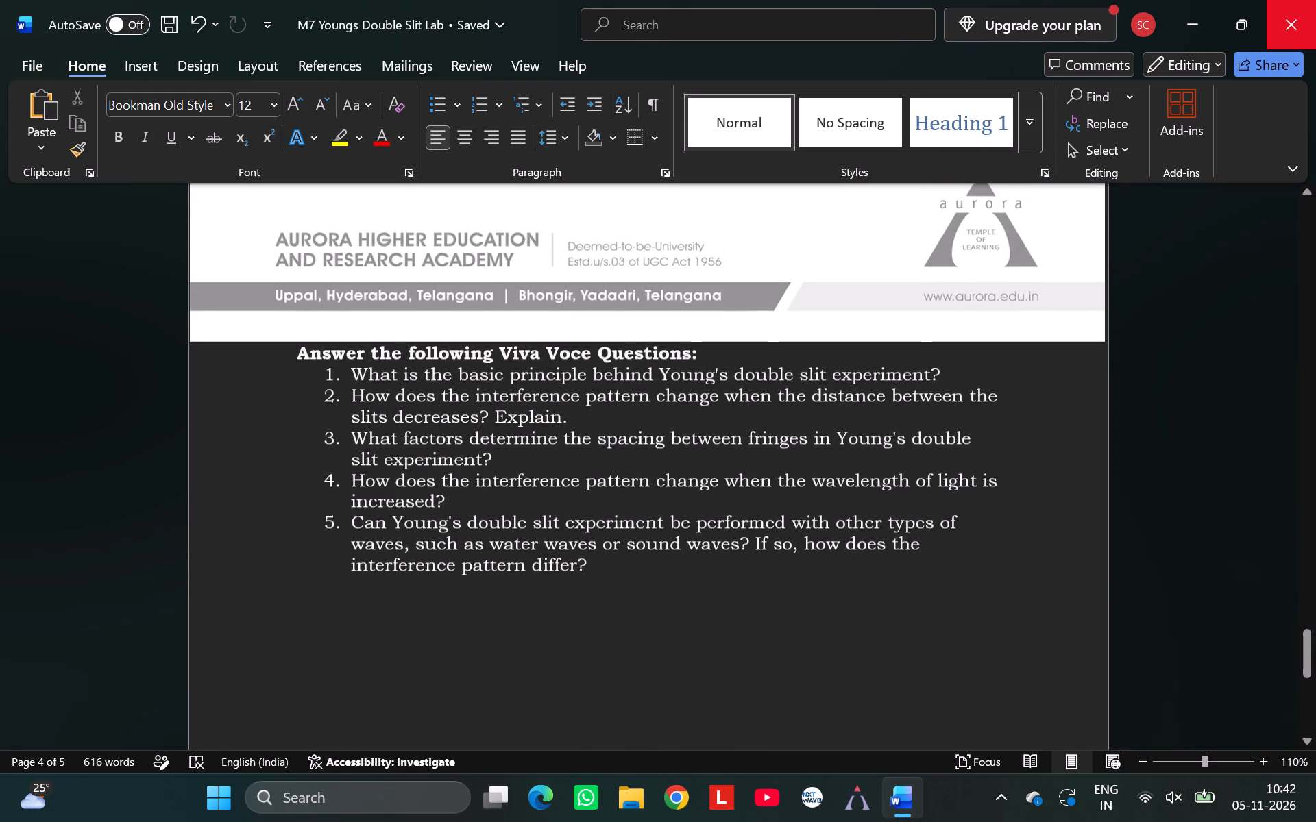
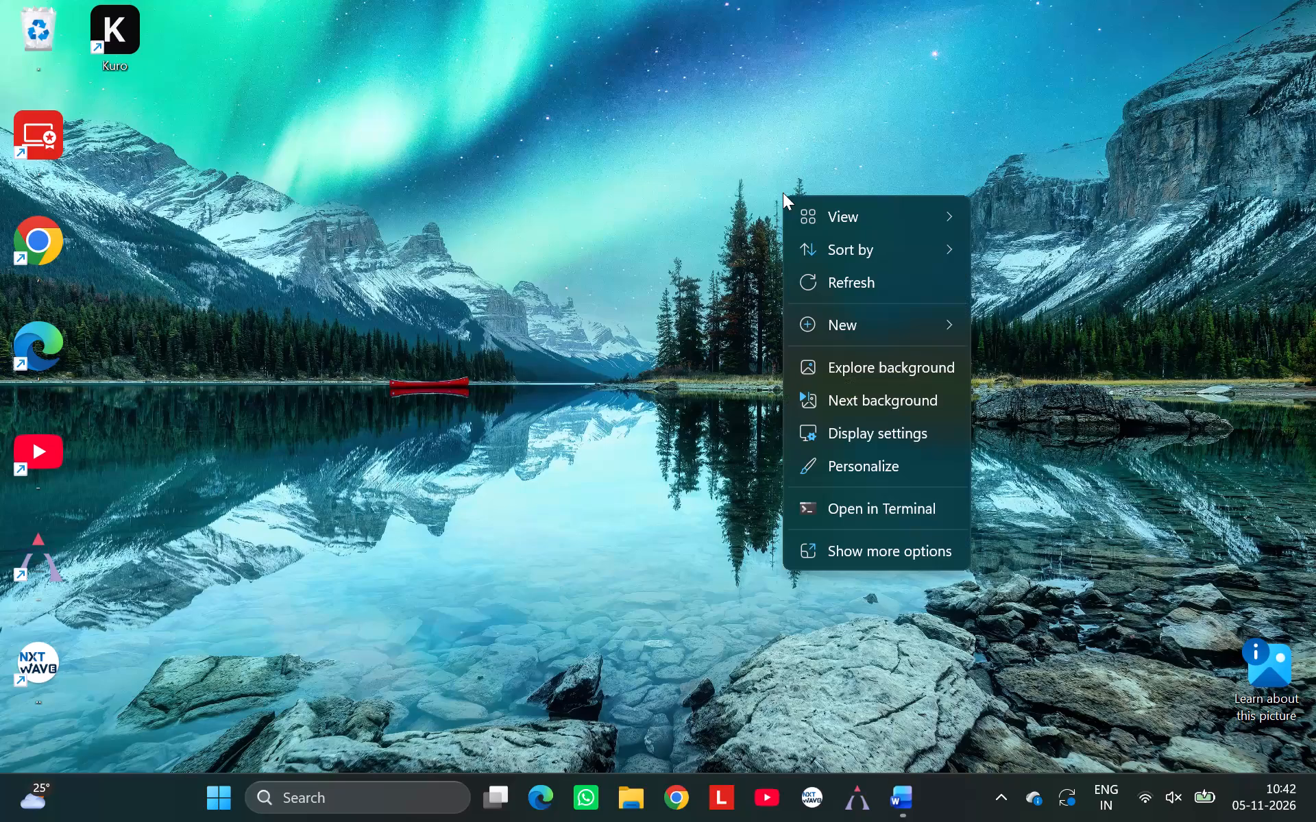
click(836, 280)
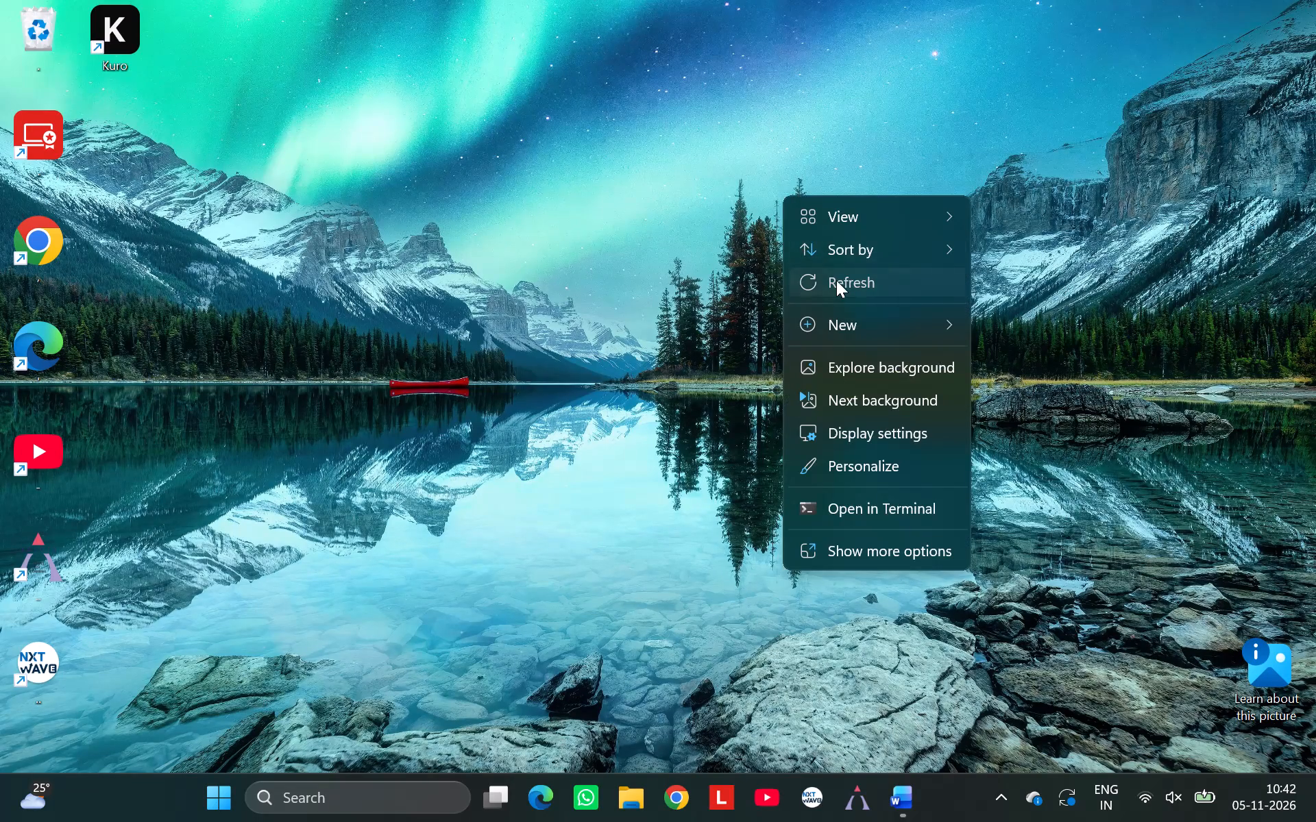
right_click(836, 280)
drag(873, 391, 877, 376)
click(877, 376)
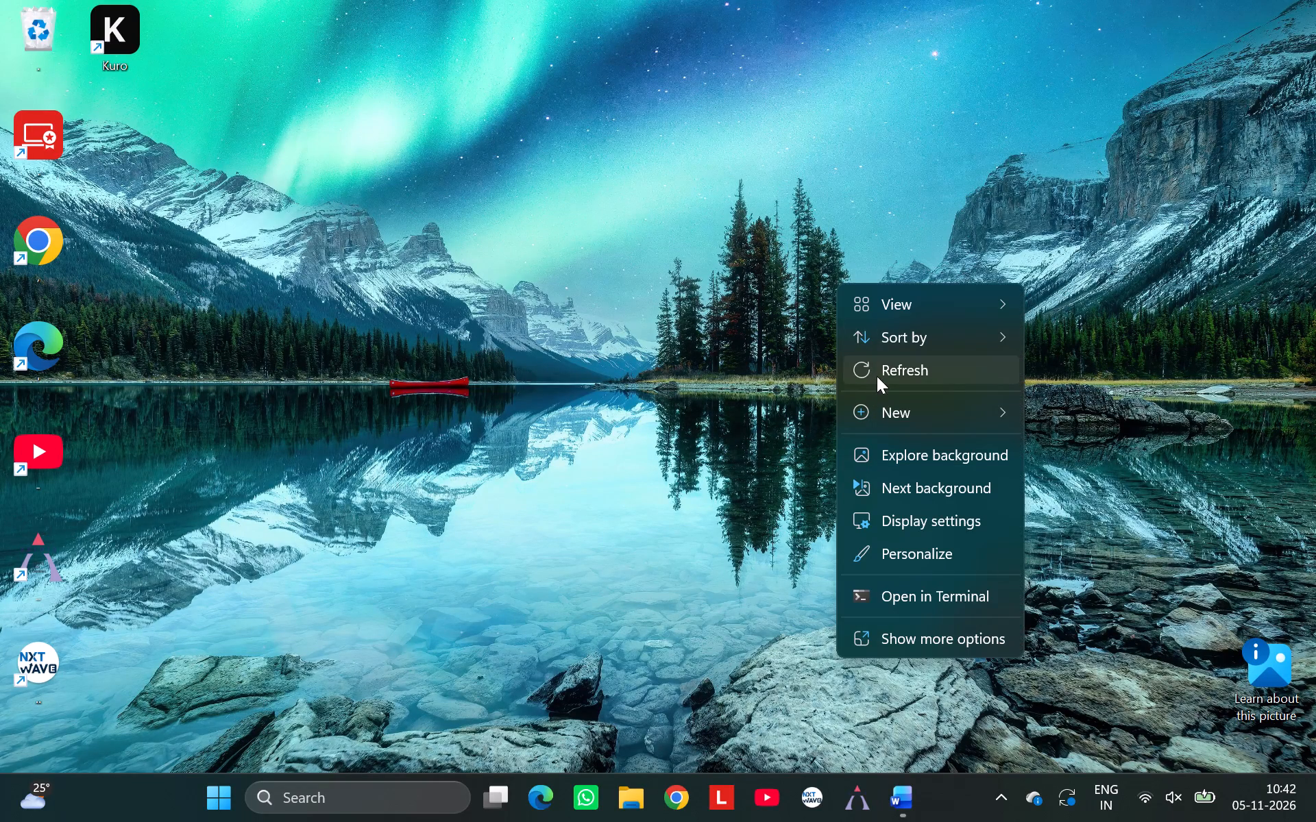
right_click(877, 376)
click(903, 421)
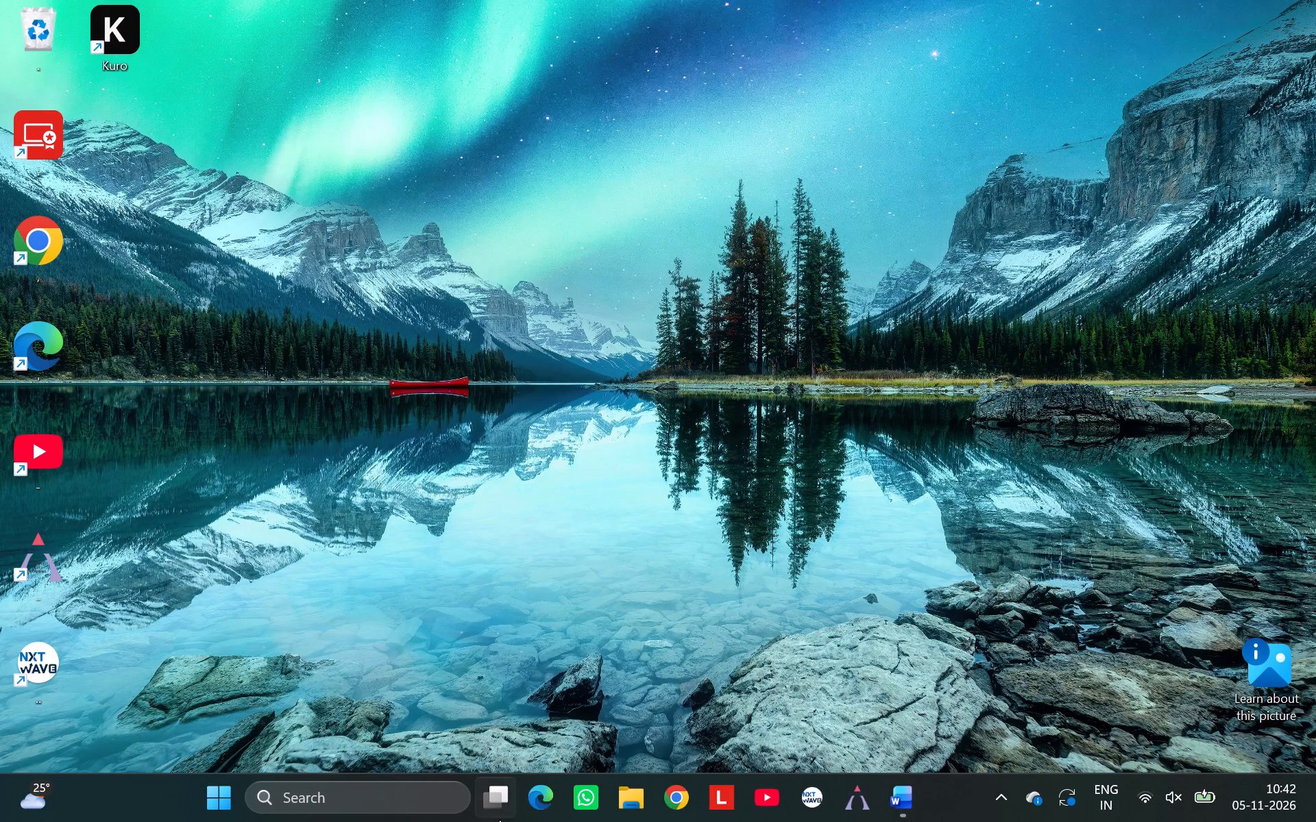
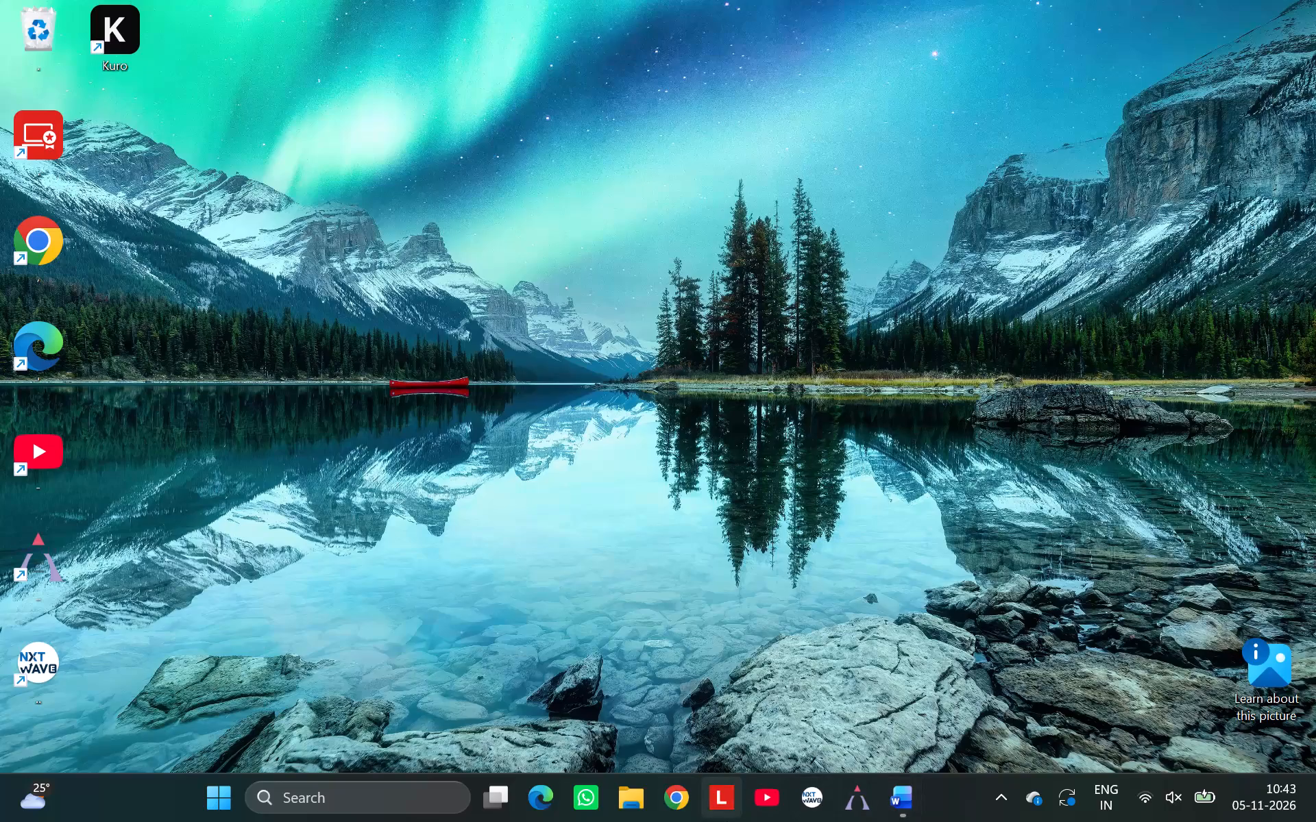
Switch to Word and save the M7 Youngs Double Slit Lab document.
click(643, 801)
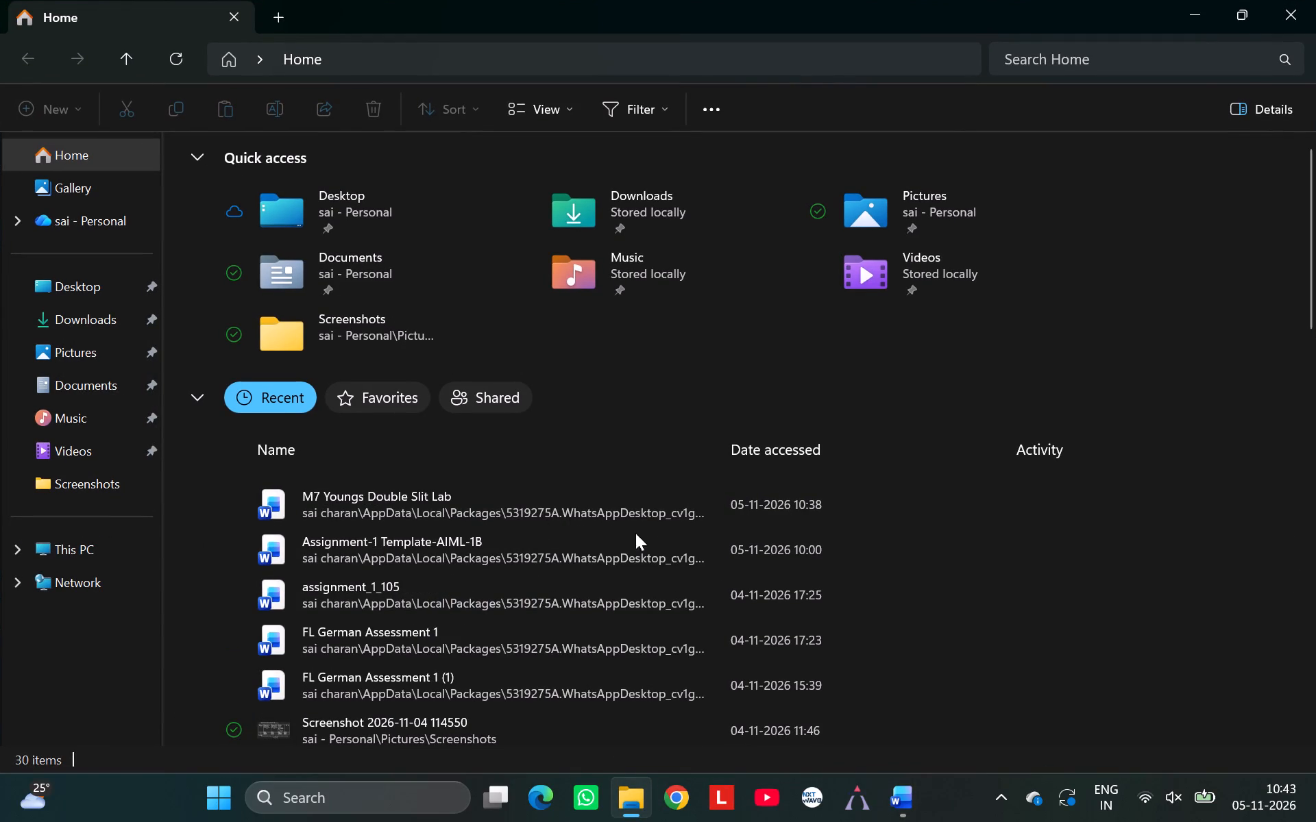
click(891, 794)
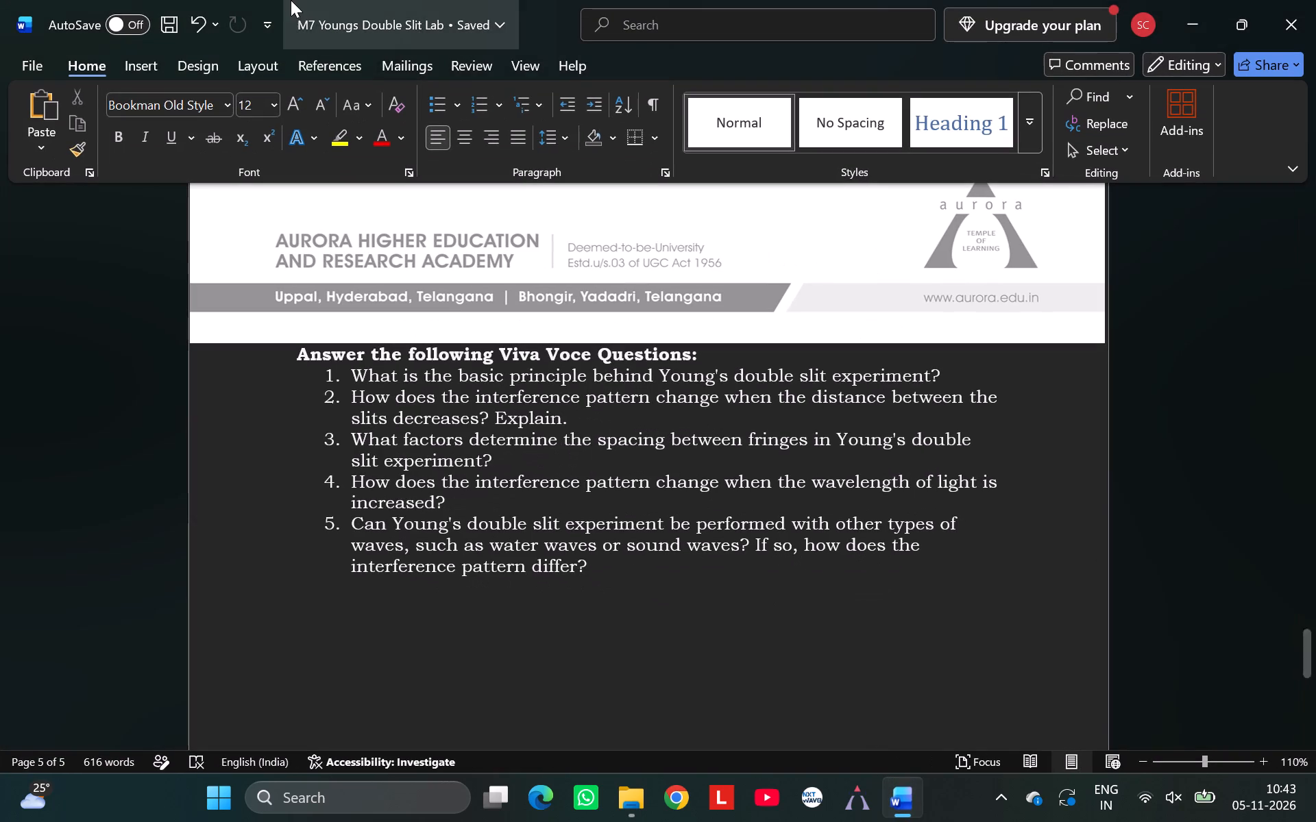
click(178, 21)
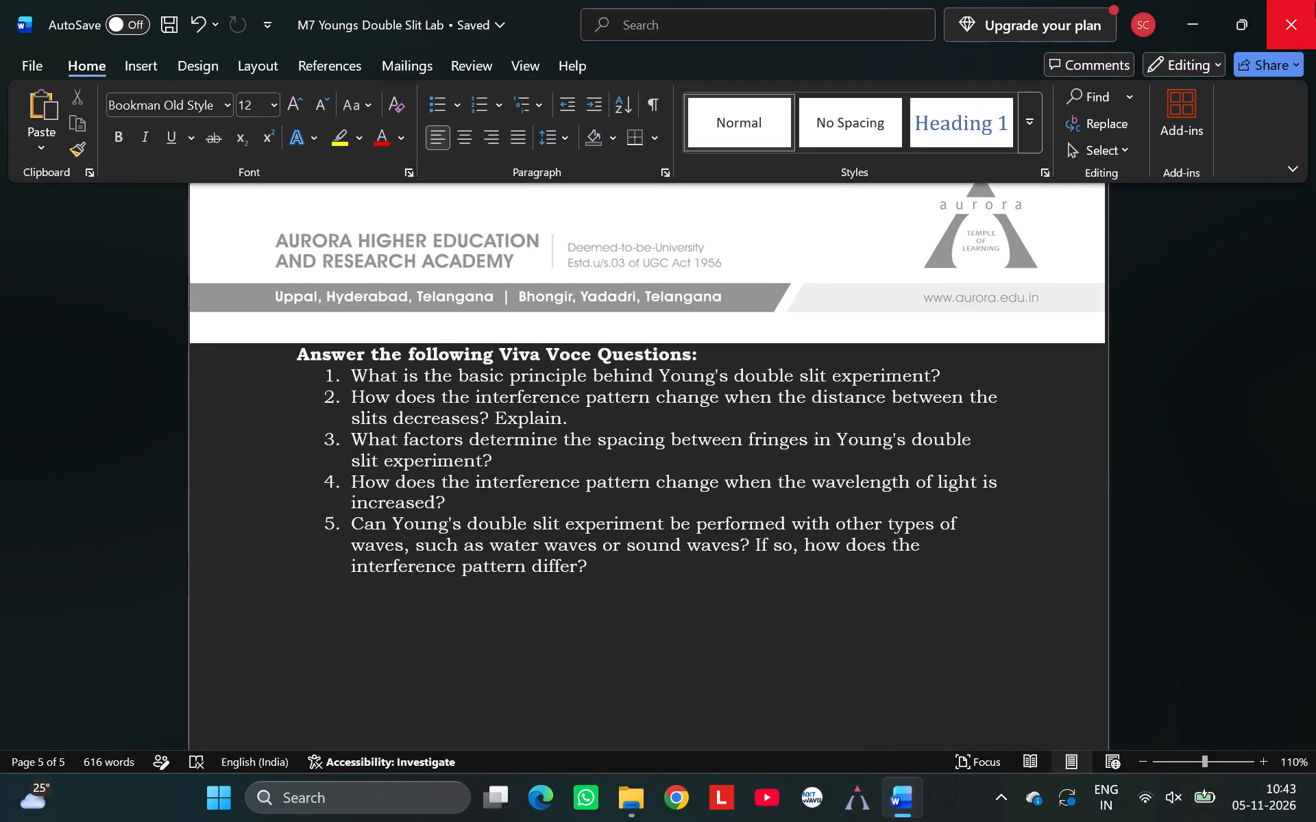
In File Explorer, open the folder containing M7 Youngs Double Slit Lab and try to rename the file as physics lab-77777.
click(633, 800)
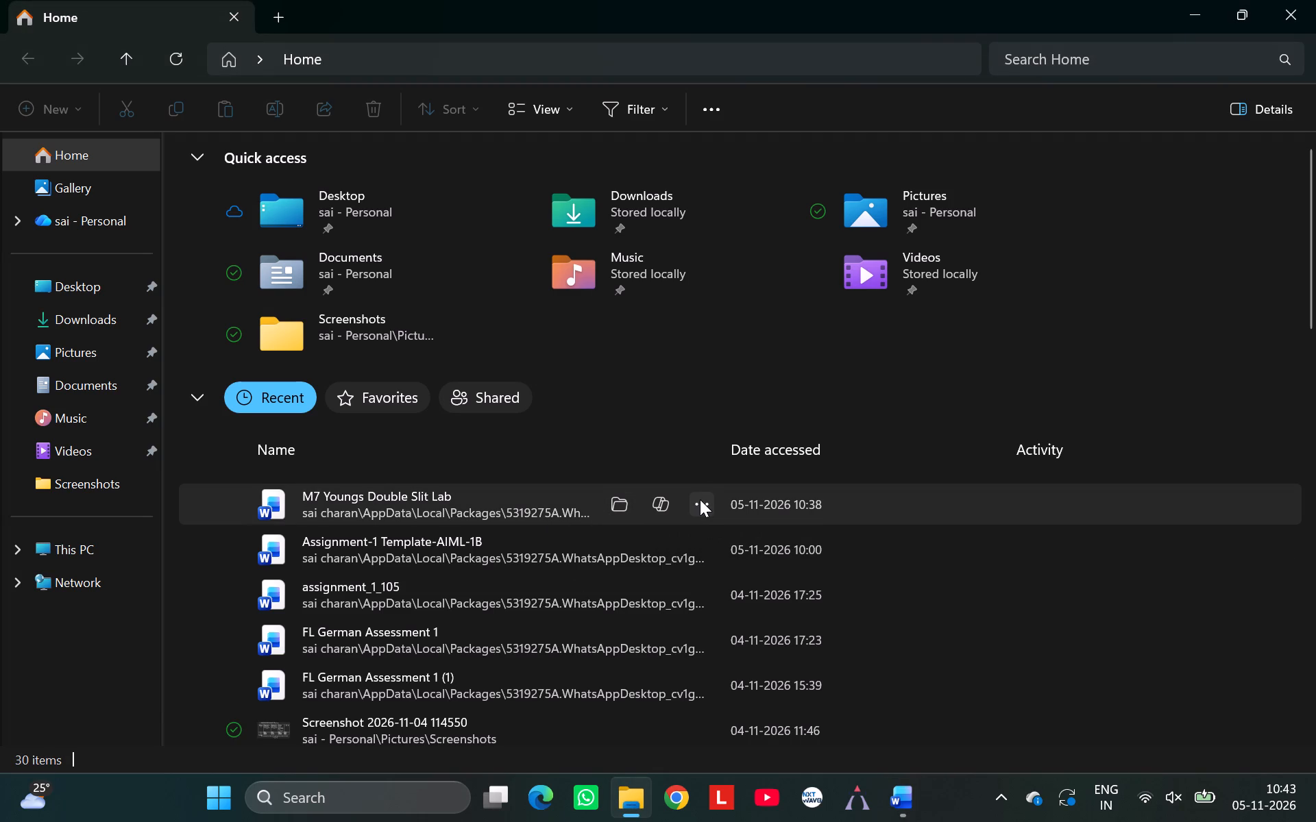
click(620, 512)
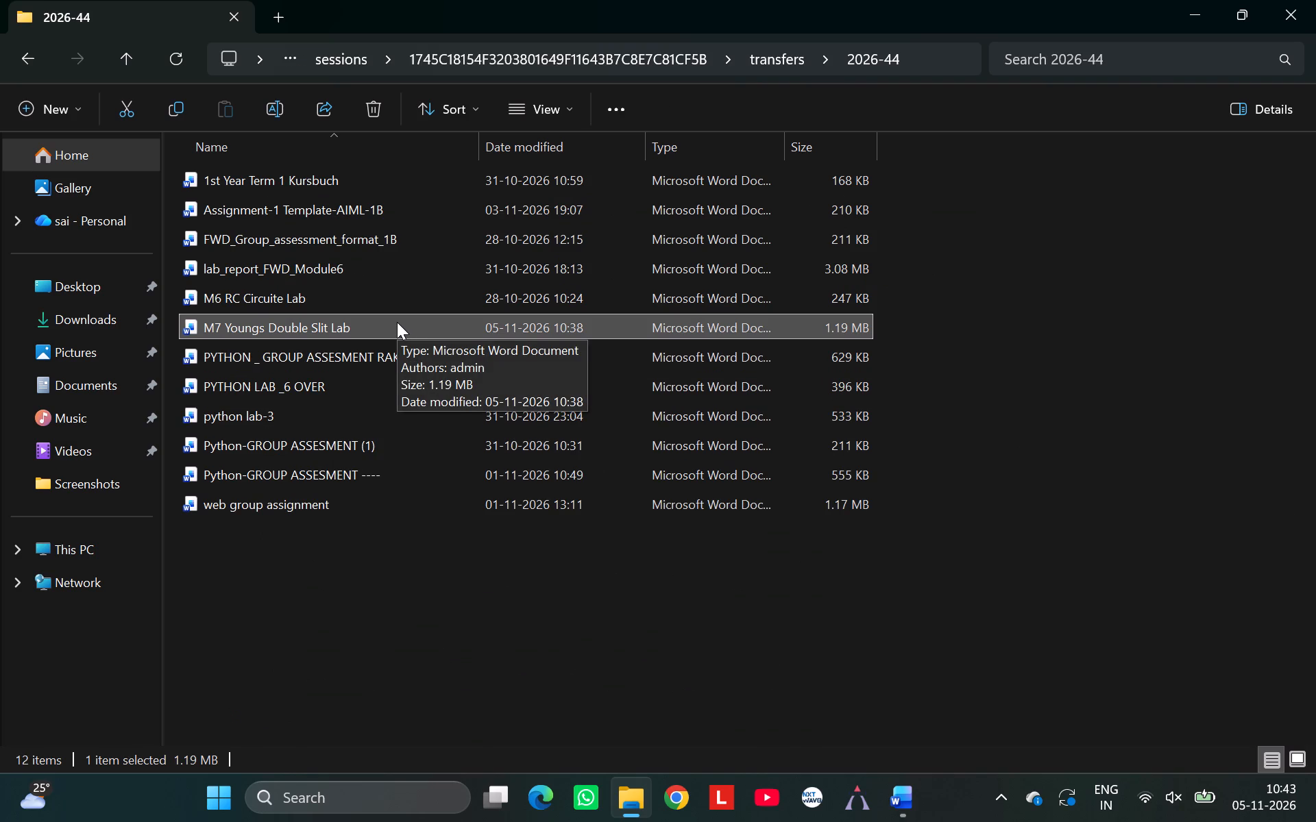
click(276, 115)
key(BackSpace)
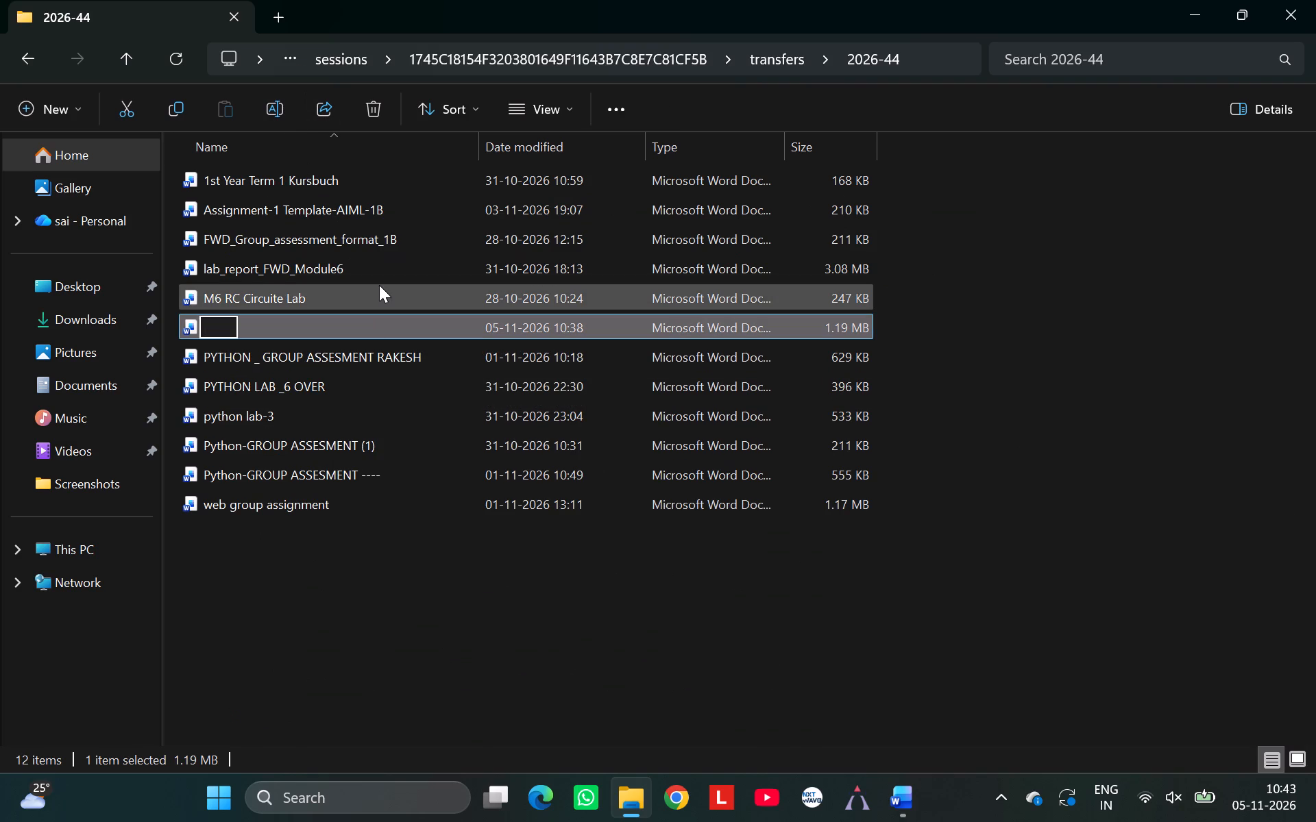
key(p)
text(hysics lab-7)
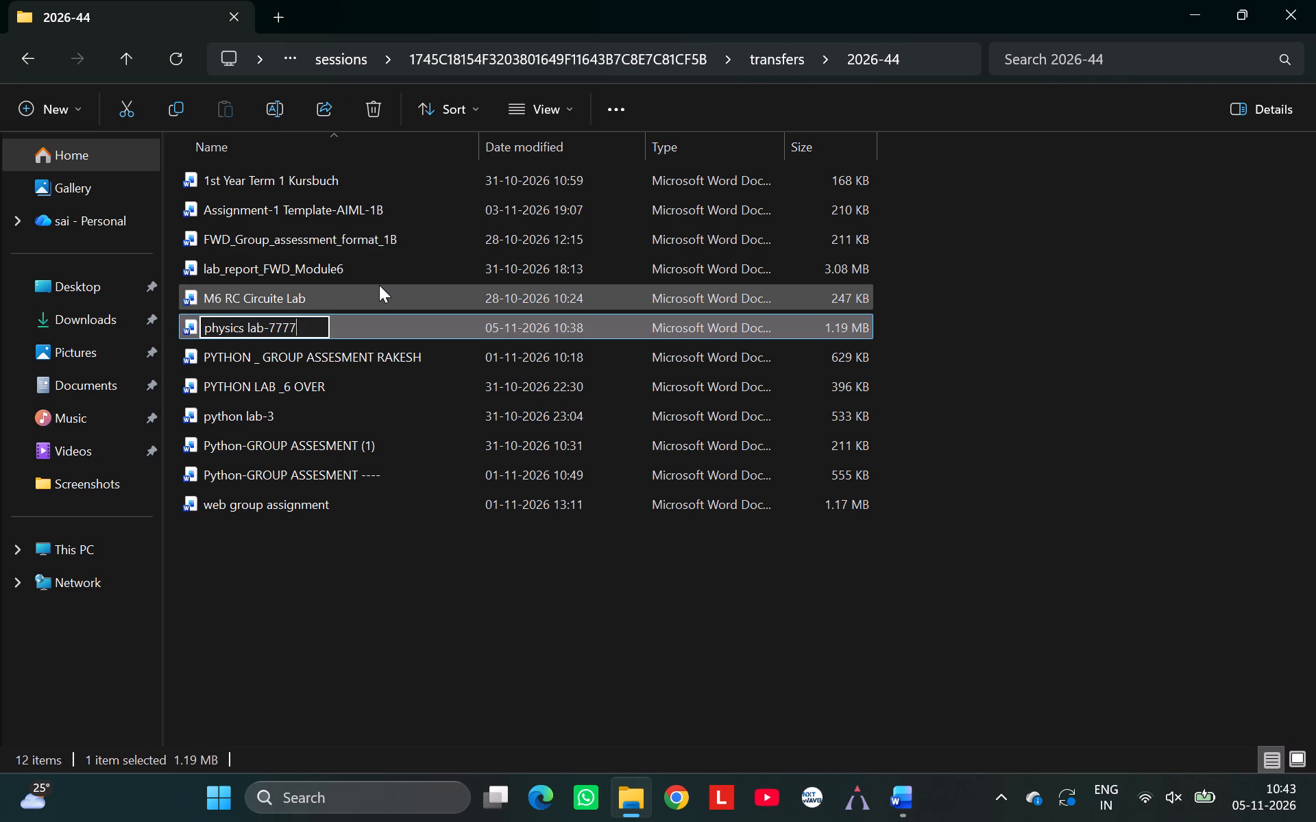
click(1064, 278)
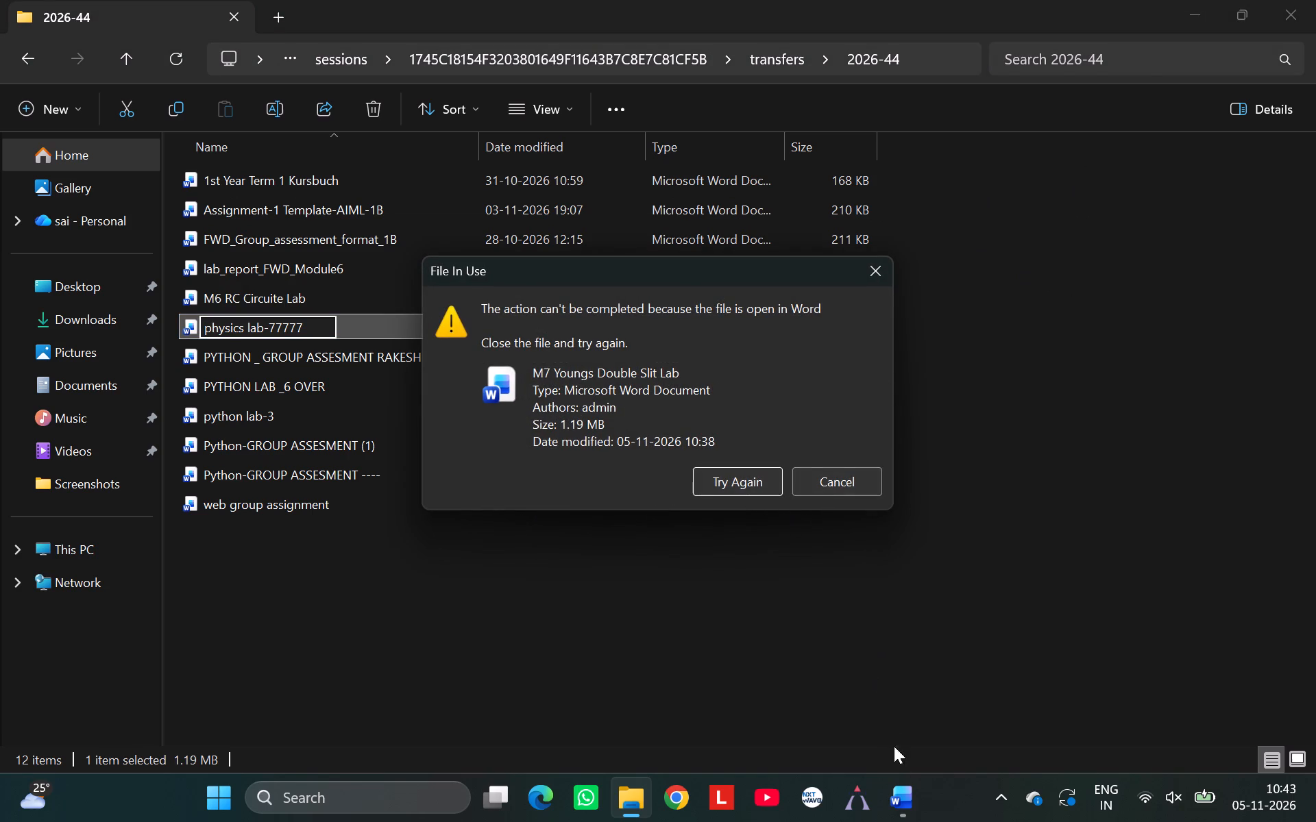
Close the lab document in Word and retry renaming its file as physics lab-77777 in File Explorer.
click(901, 786)
click(1315, 0)
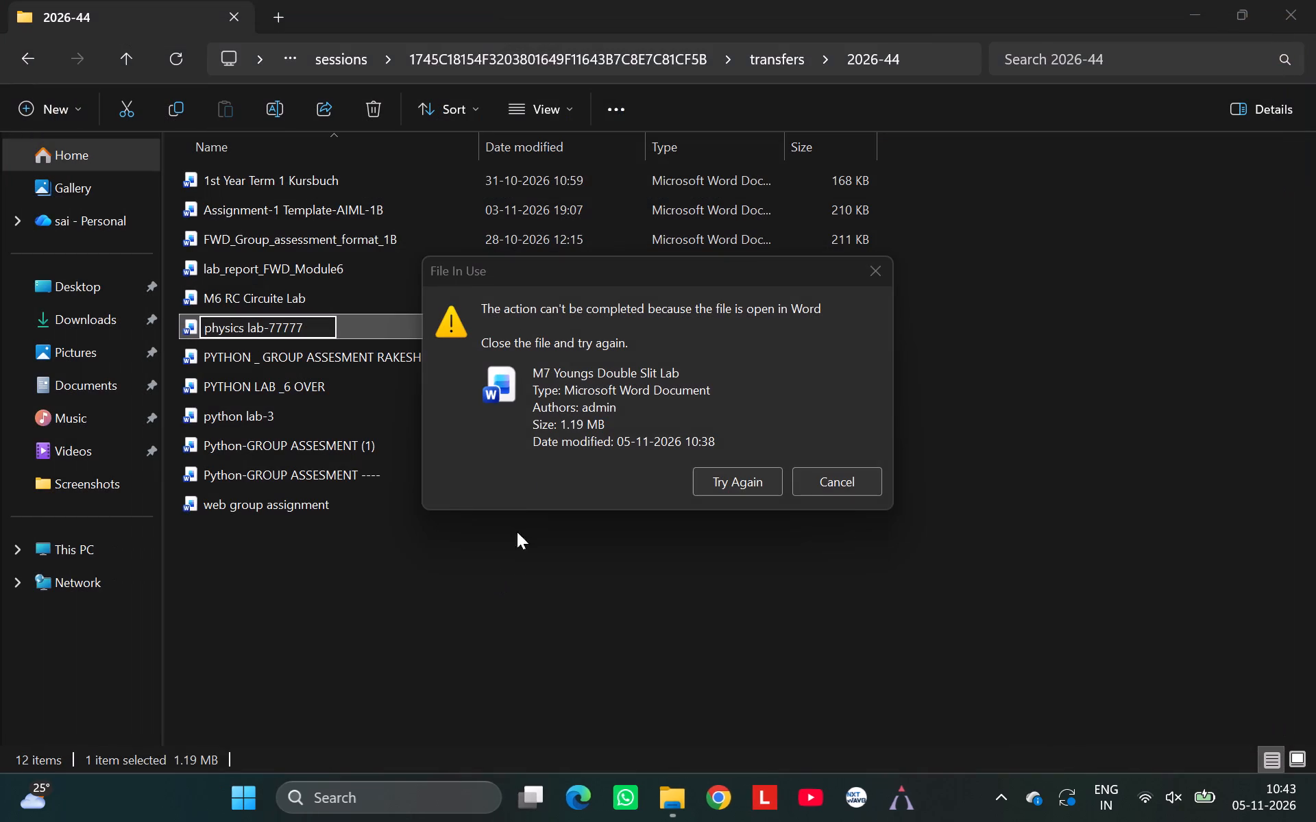
click(758, 487)
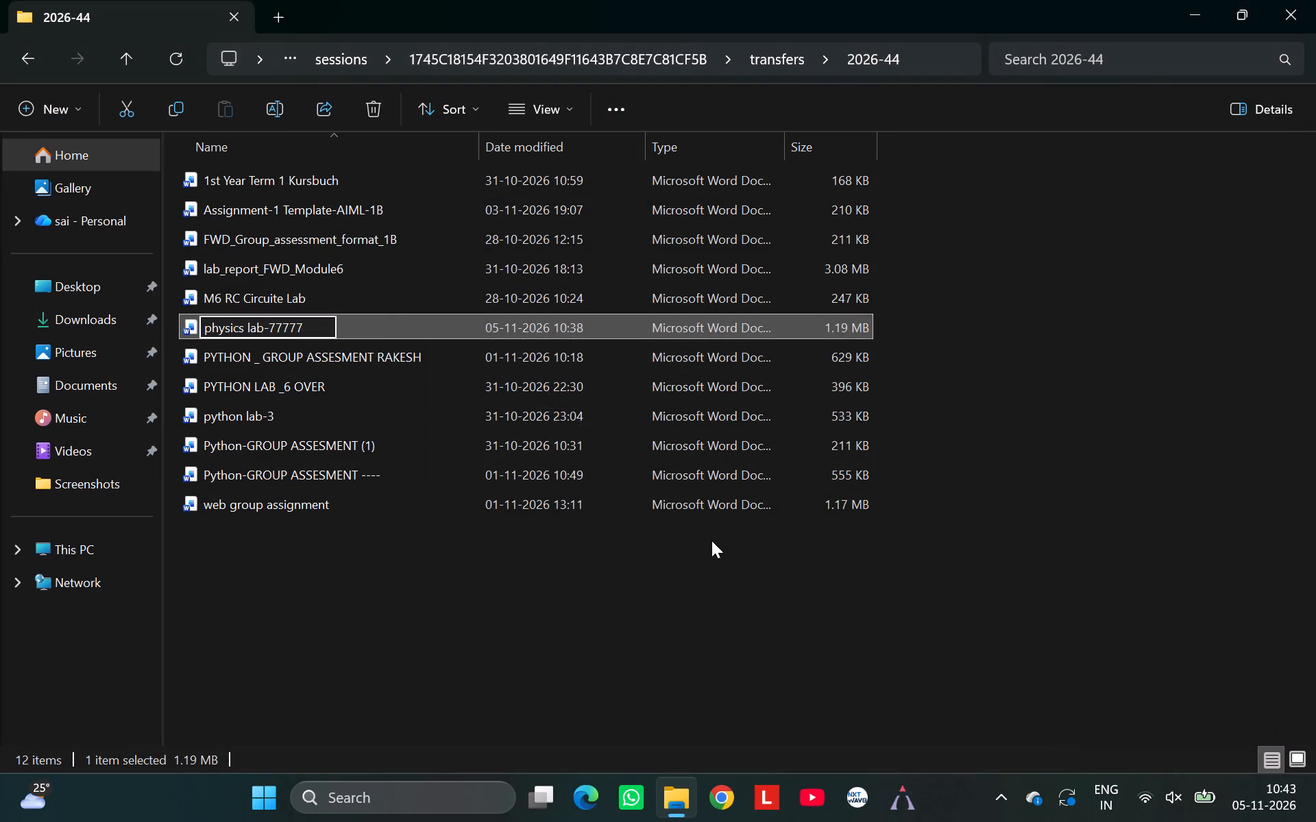
click(925, 569)
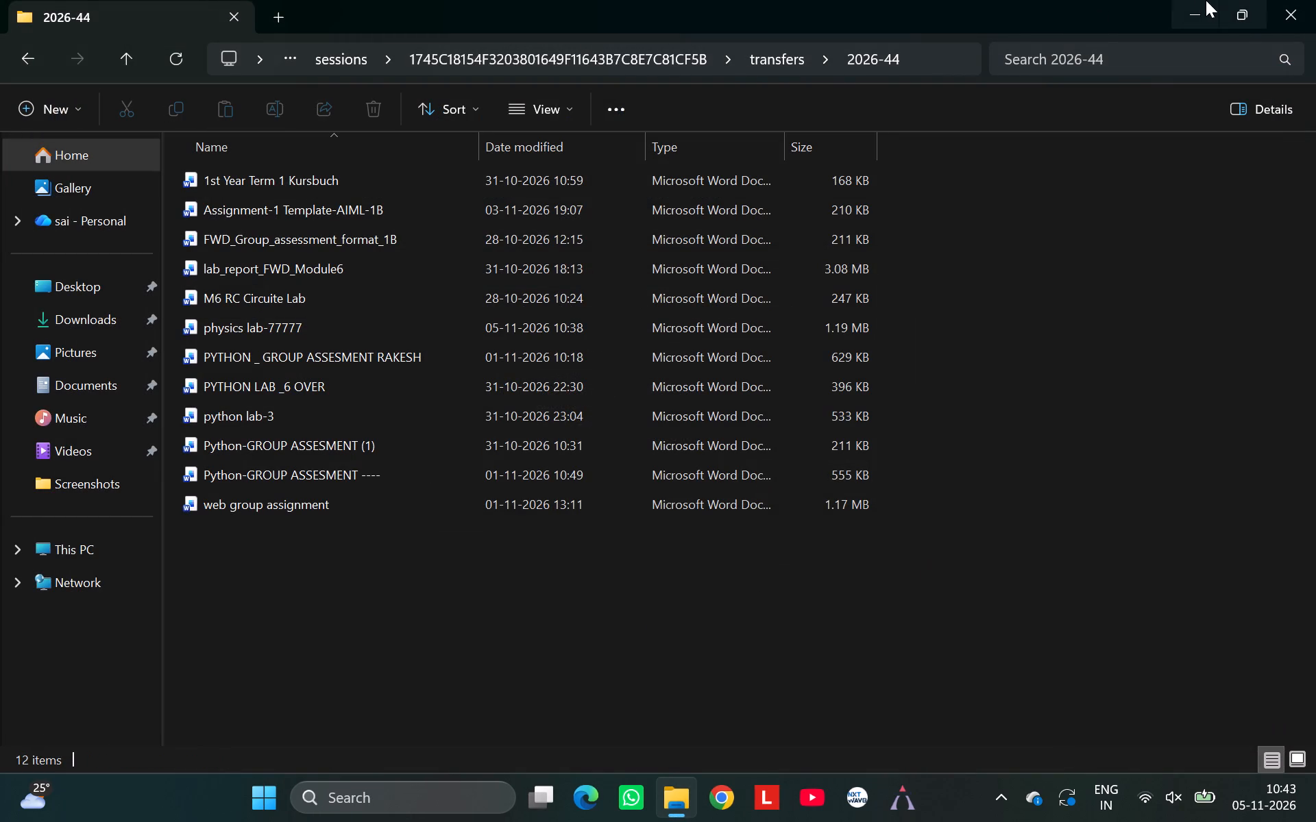
click(1196, 0)
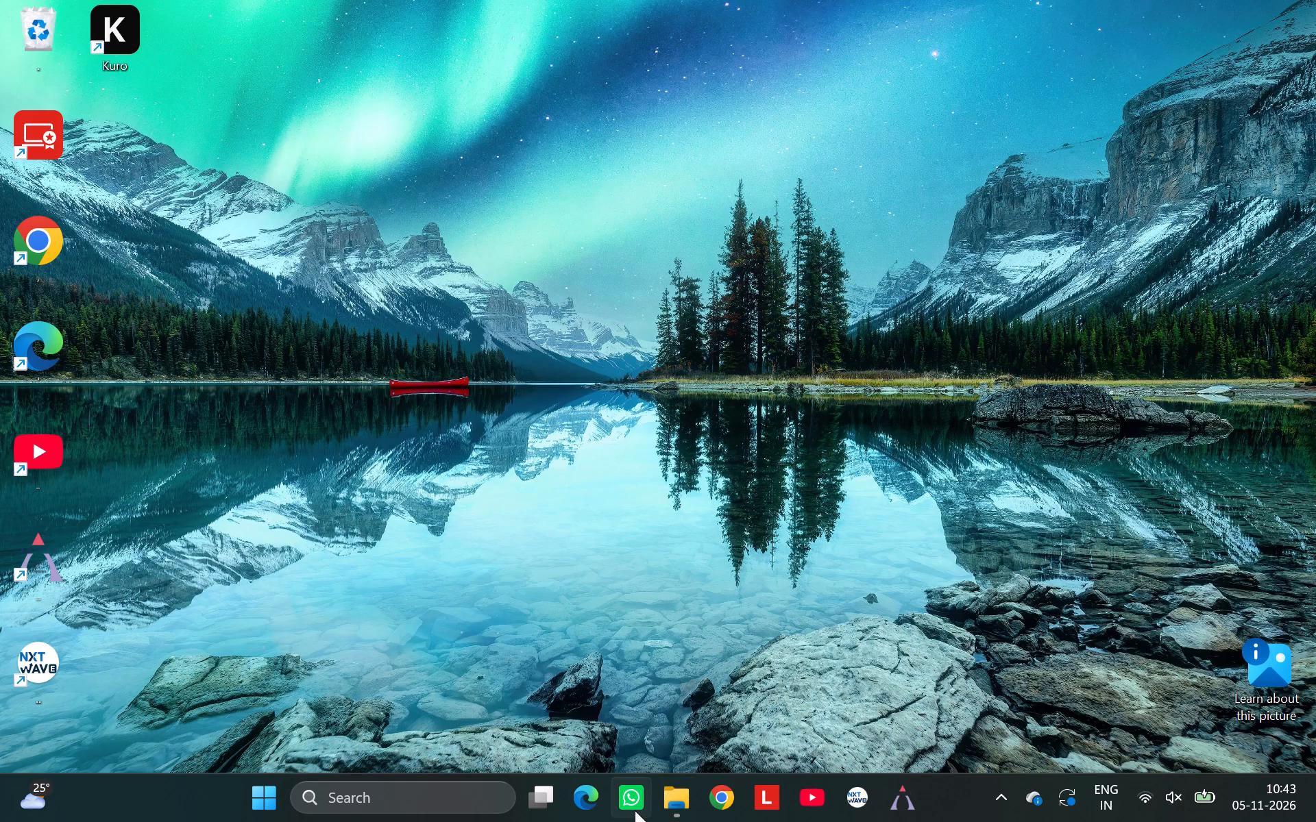
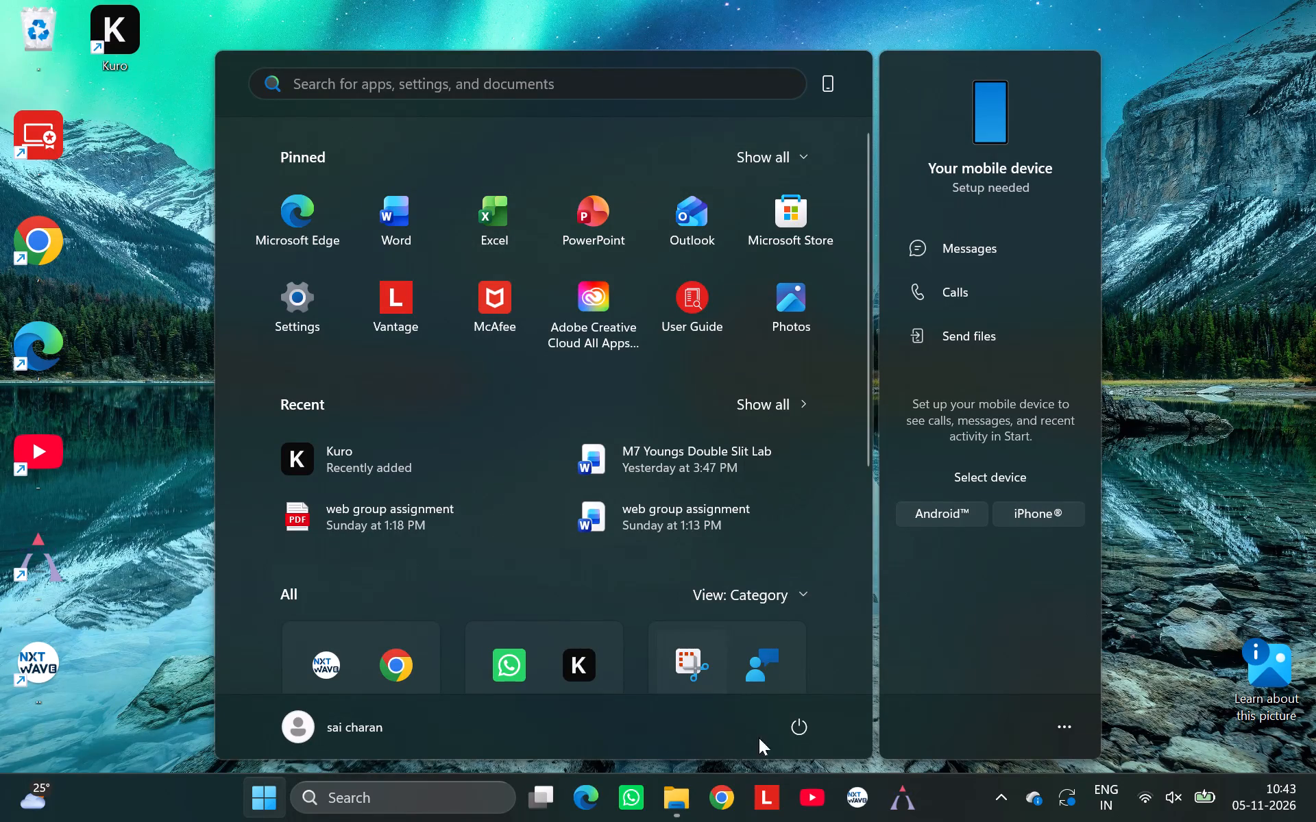
Open the computer's power options to show the lock, sleep, shut down and restart choices.
click(799, 741)
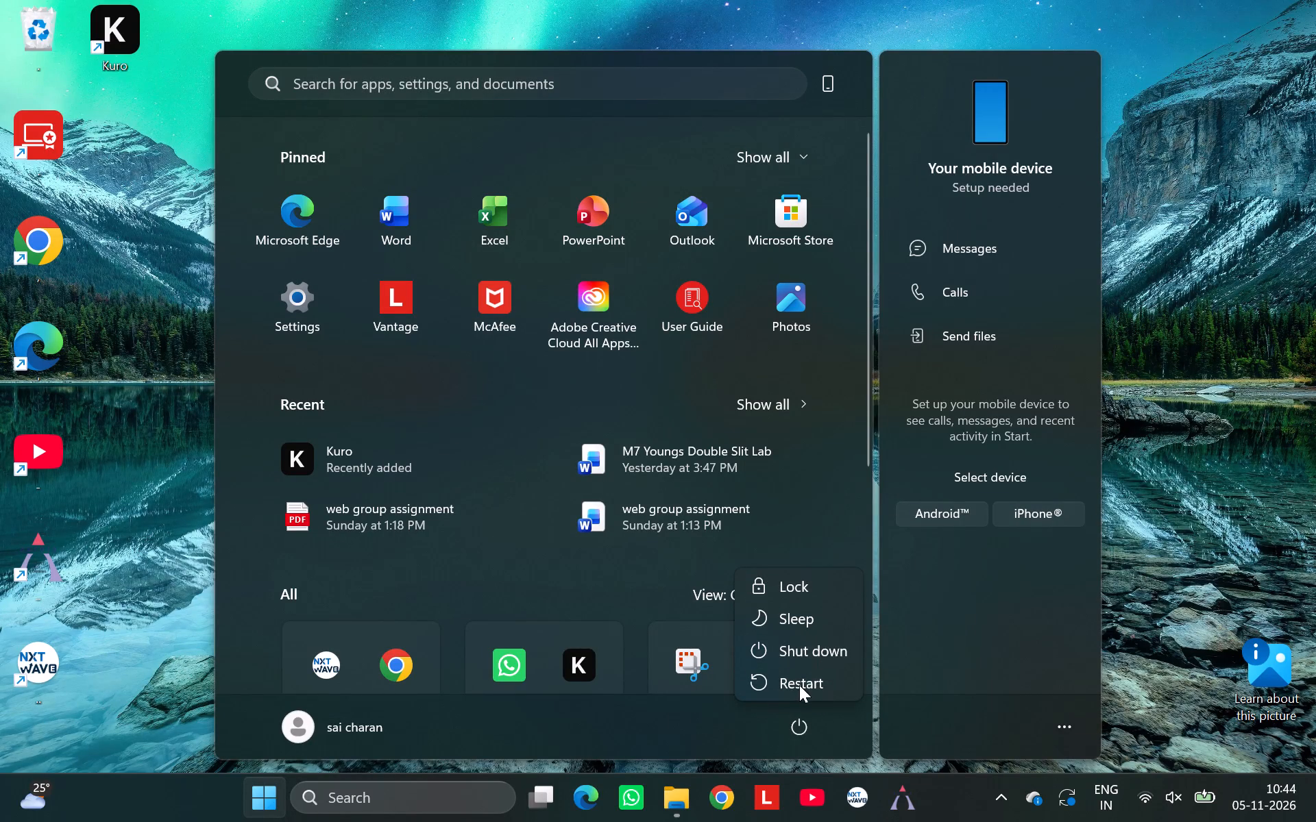